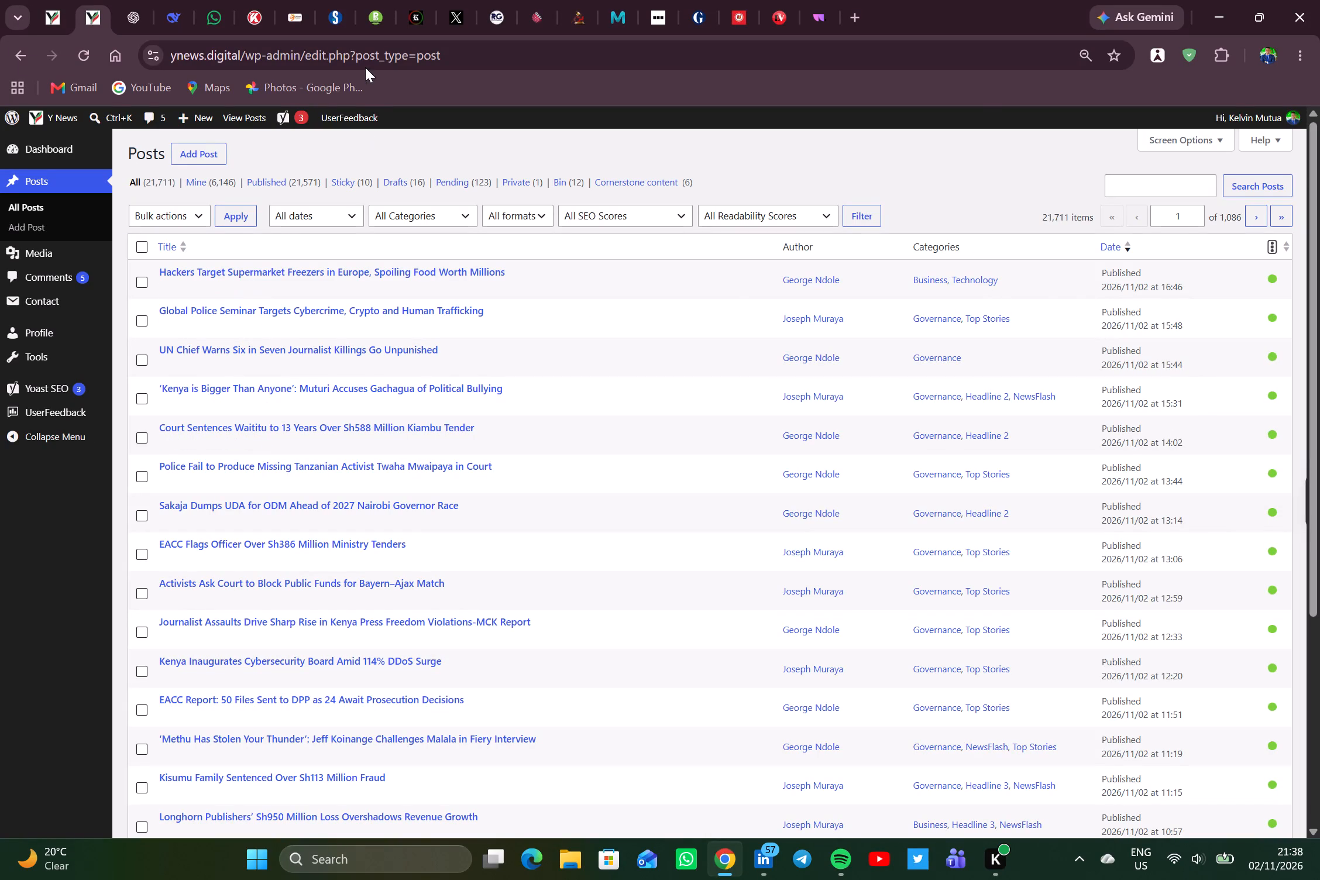
# Review the Y News posts list, examining the titles, authors, categories and publication times of the recently published stories.
pyautogui.scroll(-5, 471, 555)
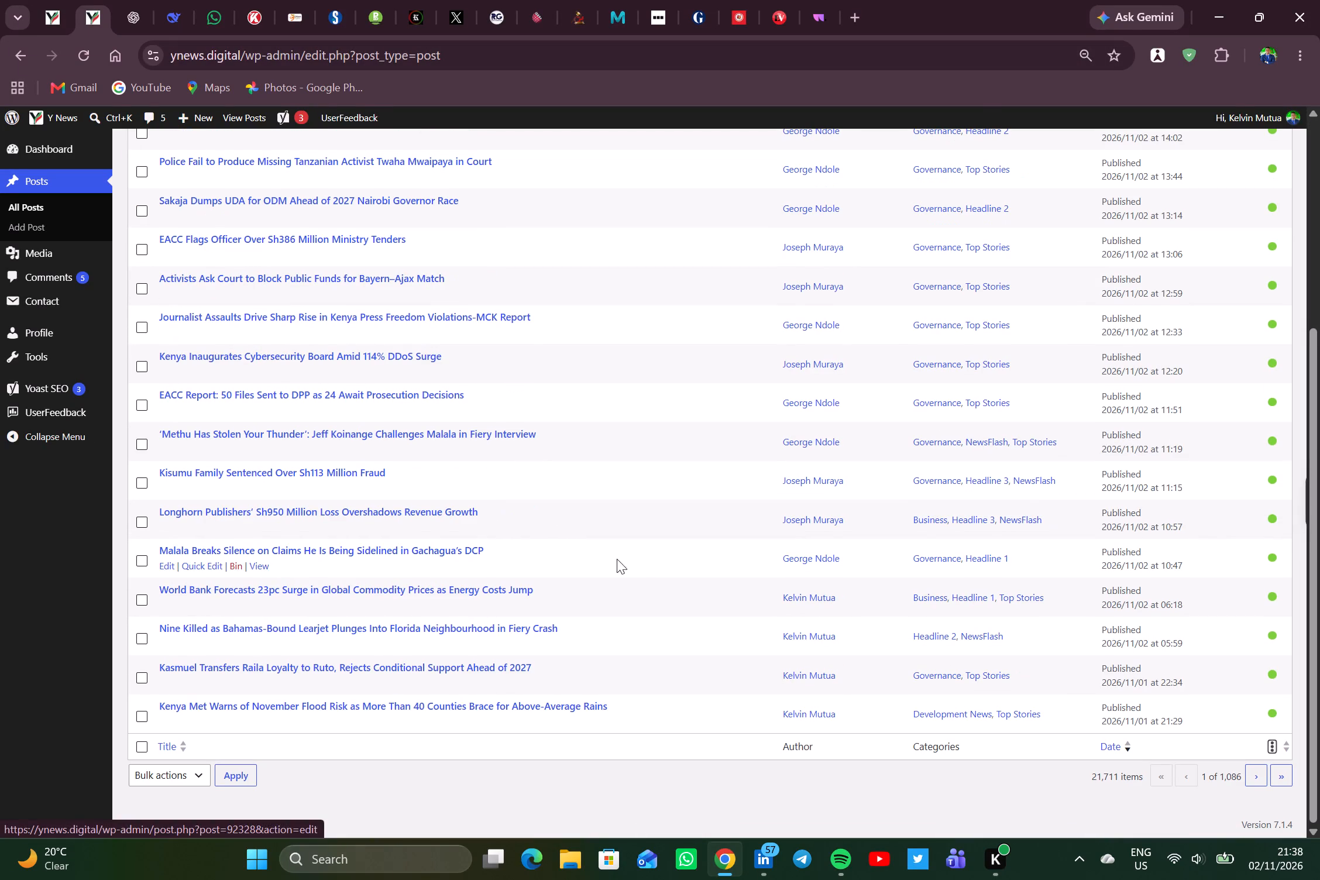
pyautogui.scroll(1, 442, 586)
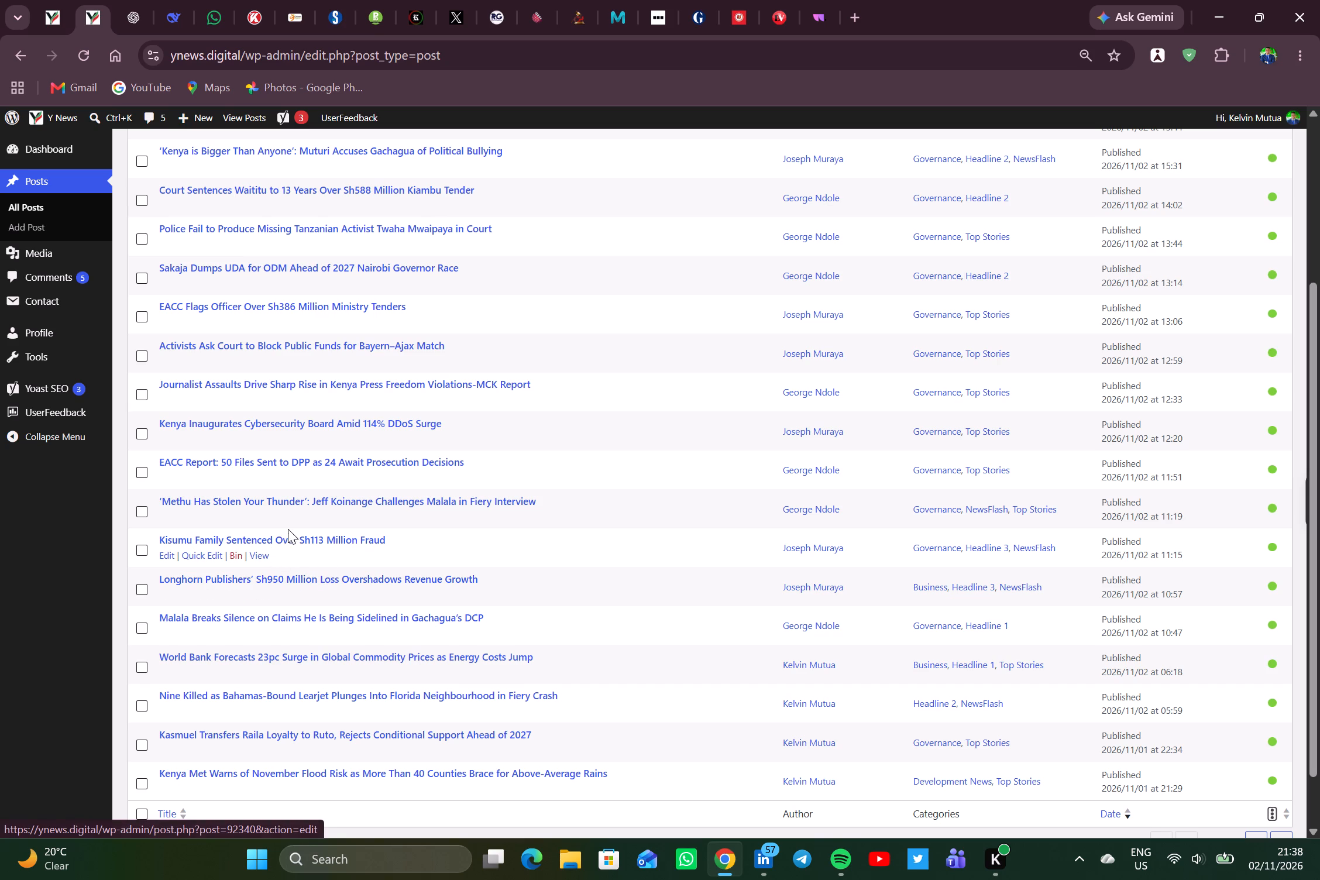
pyautogui.scroll(1, 290, 504)
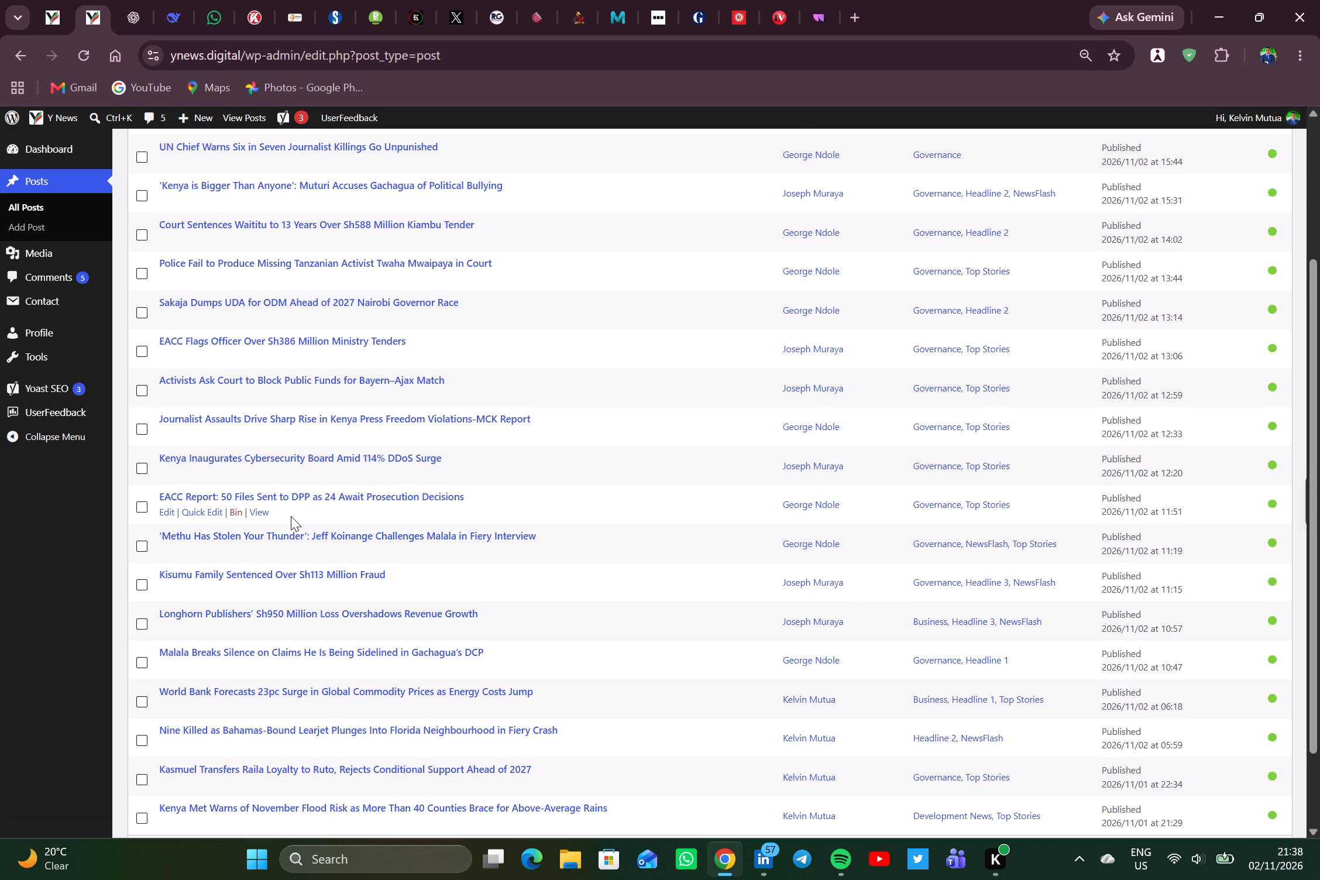
pyautogui.scroll(1, 291, 516)
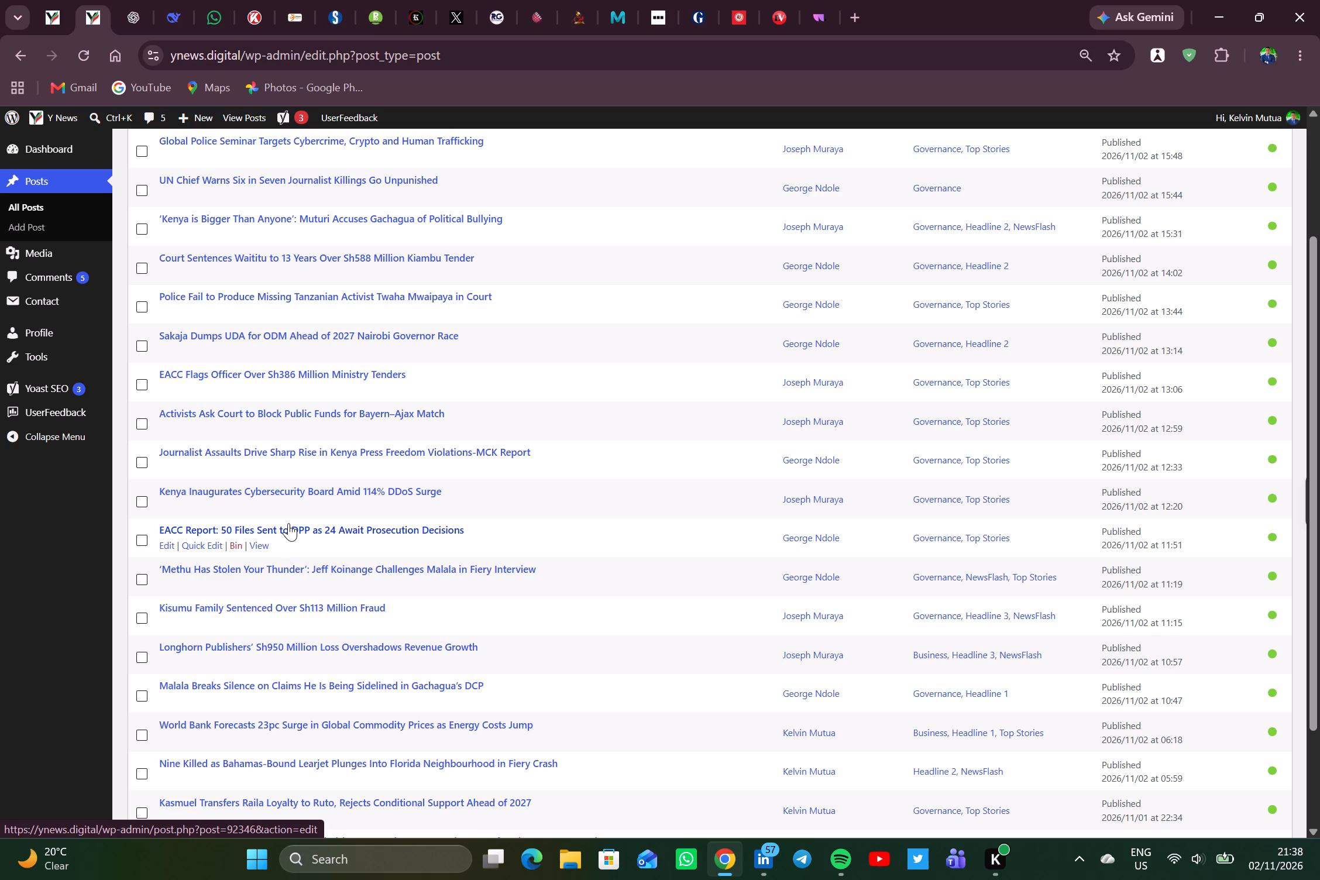
pyautogui.scroll(1, 288, 537)
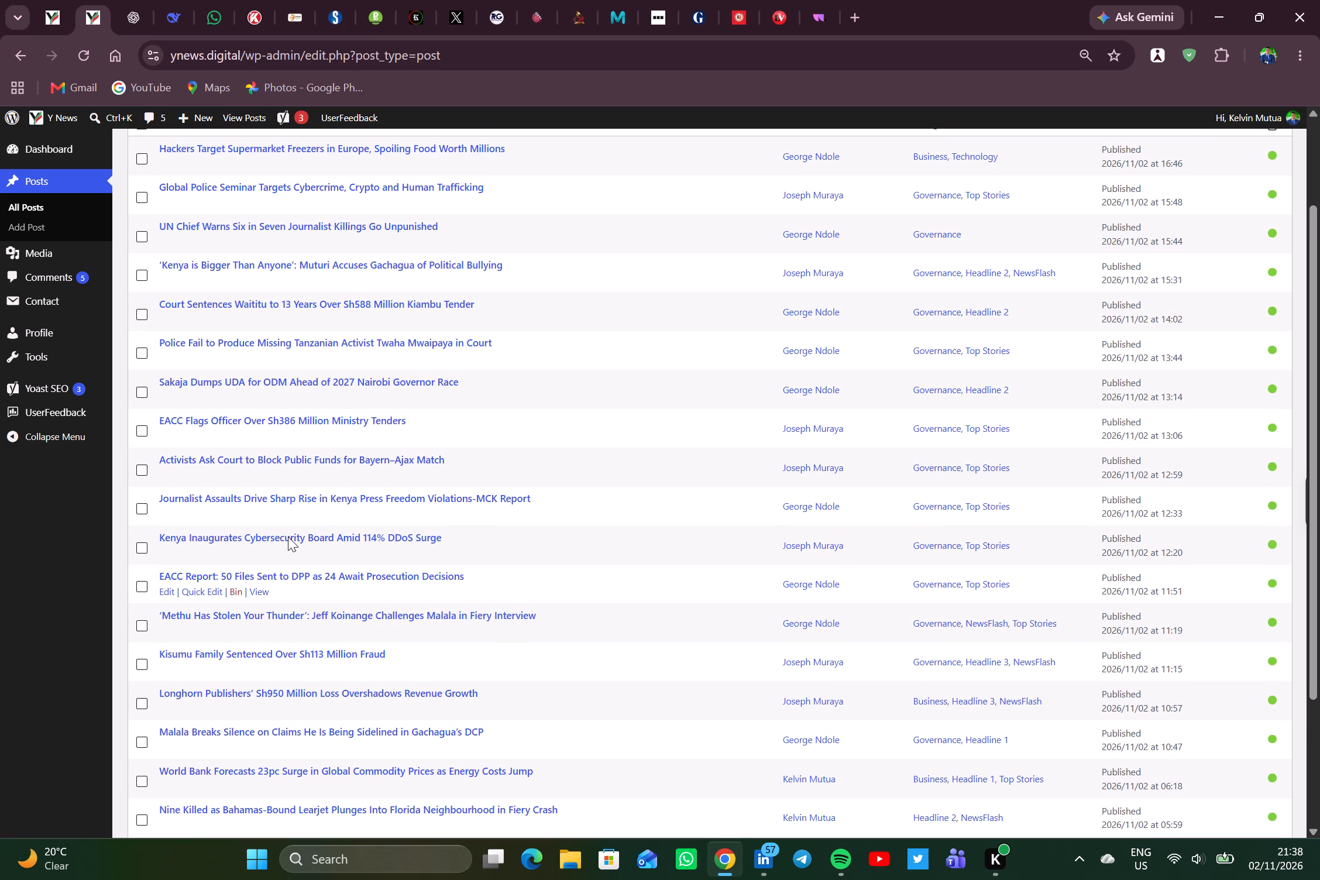
pyautogui.scroll(2, 288, 537)
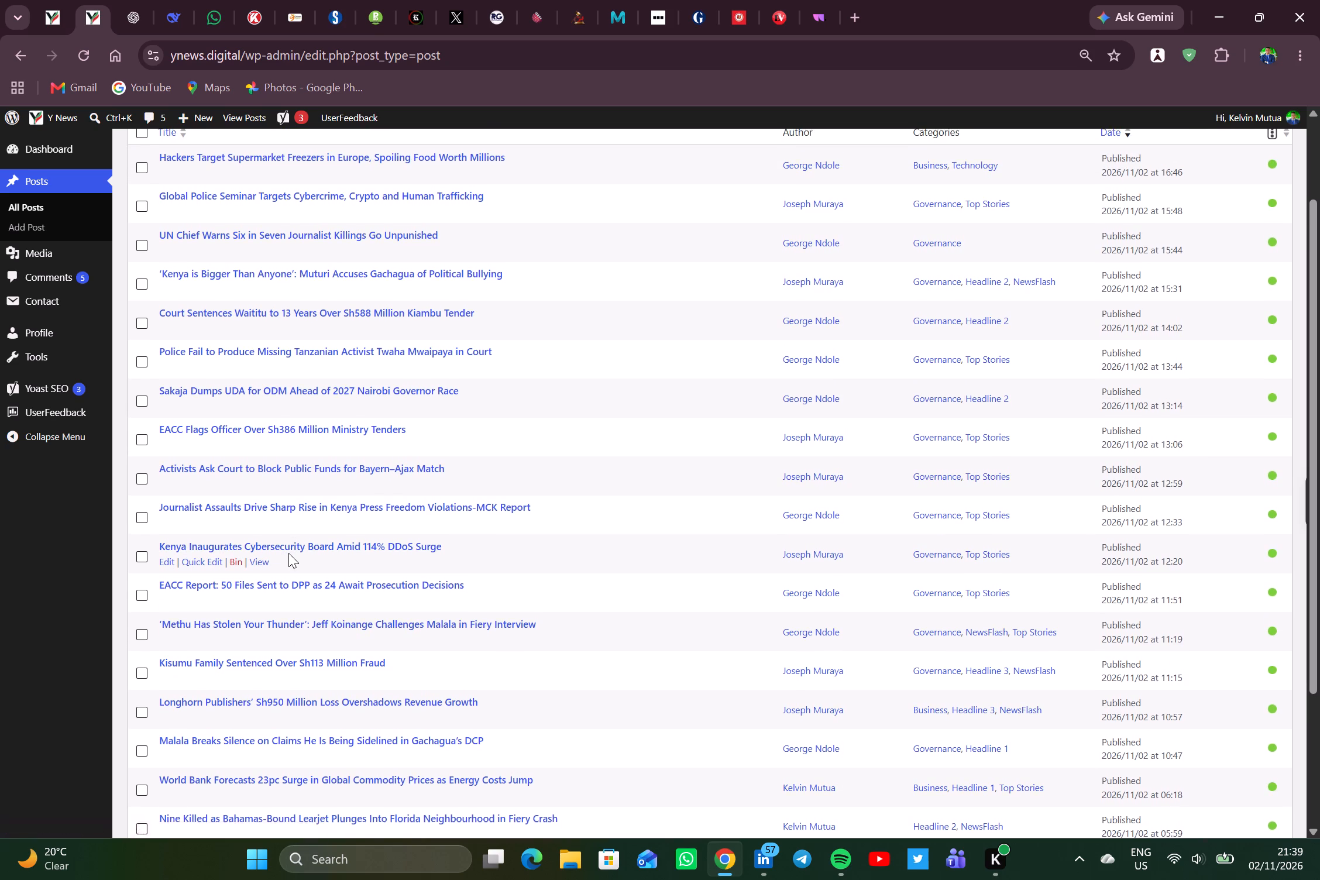
pyautogui.scroll(2, 288, 553)
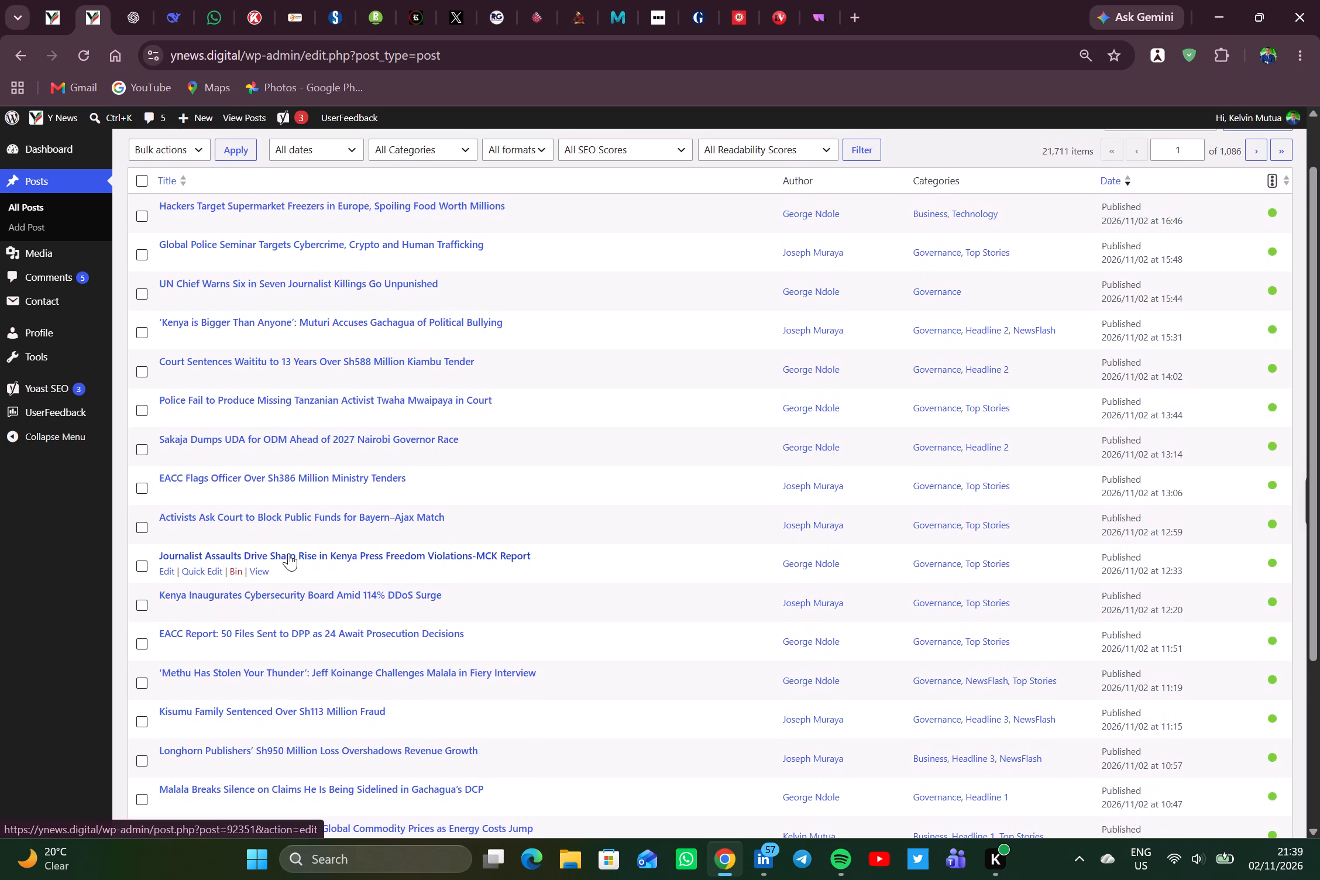
pyautogui.scroll(1, 288, 553)
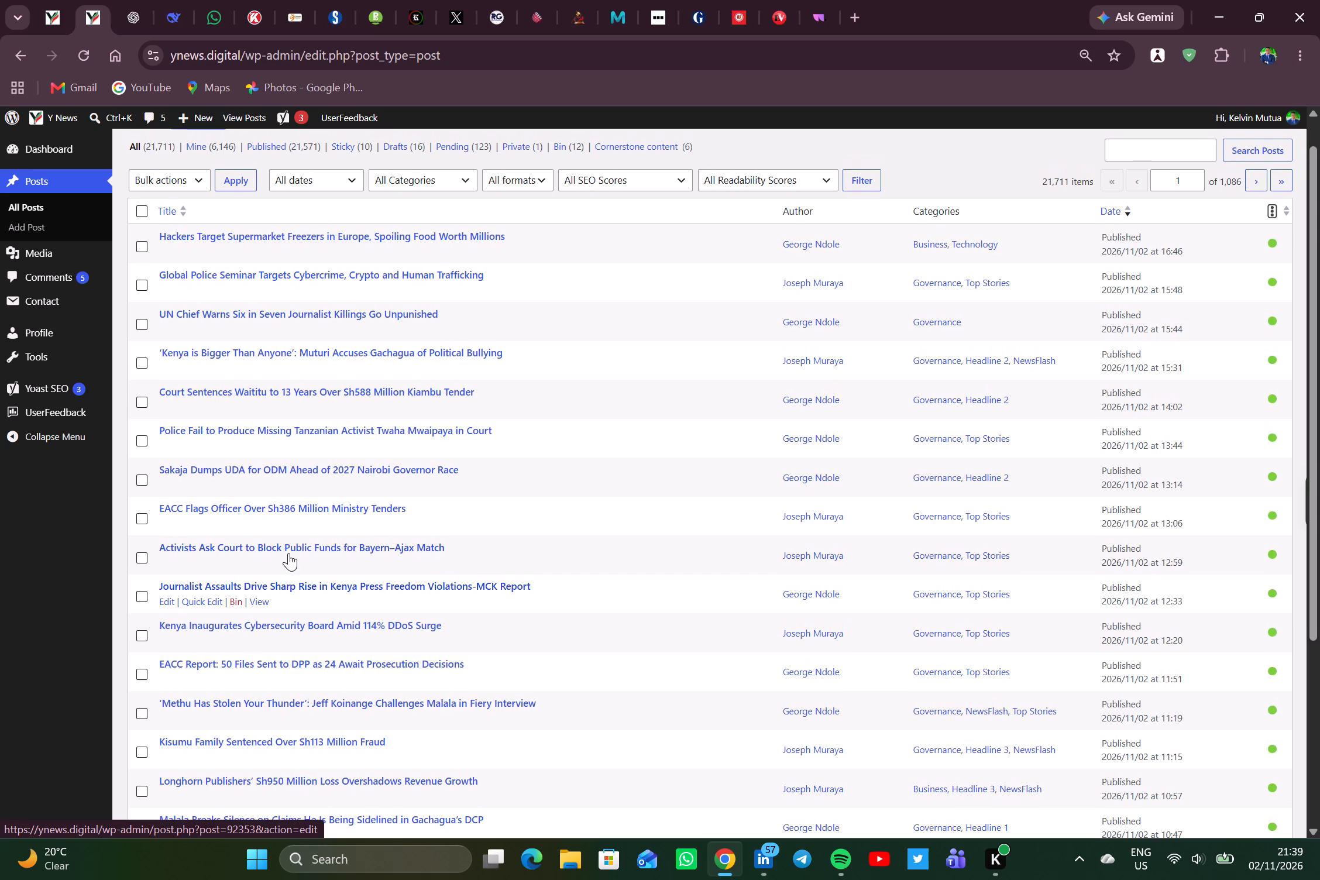
pyautogui.scroll(1, 288, 553)
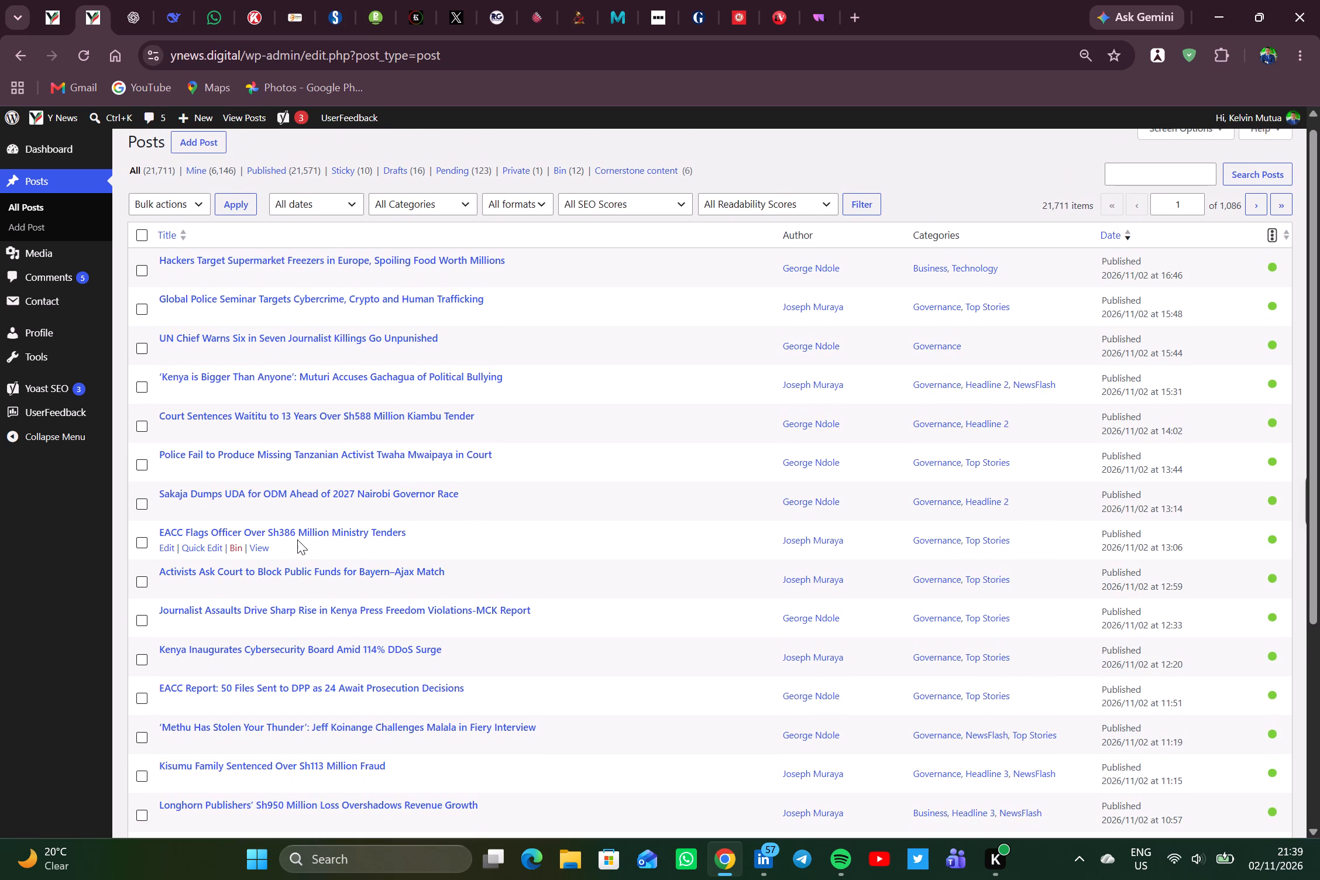
pyautogui.click(297, 539)
pyautogui.scroll(1, 297, 539)
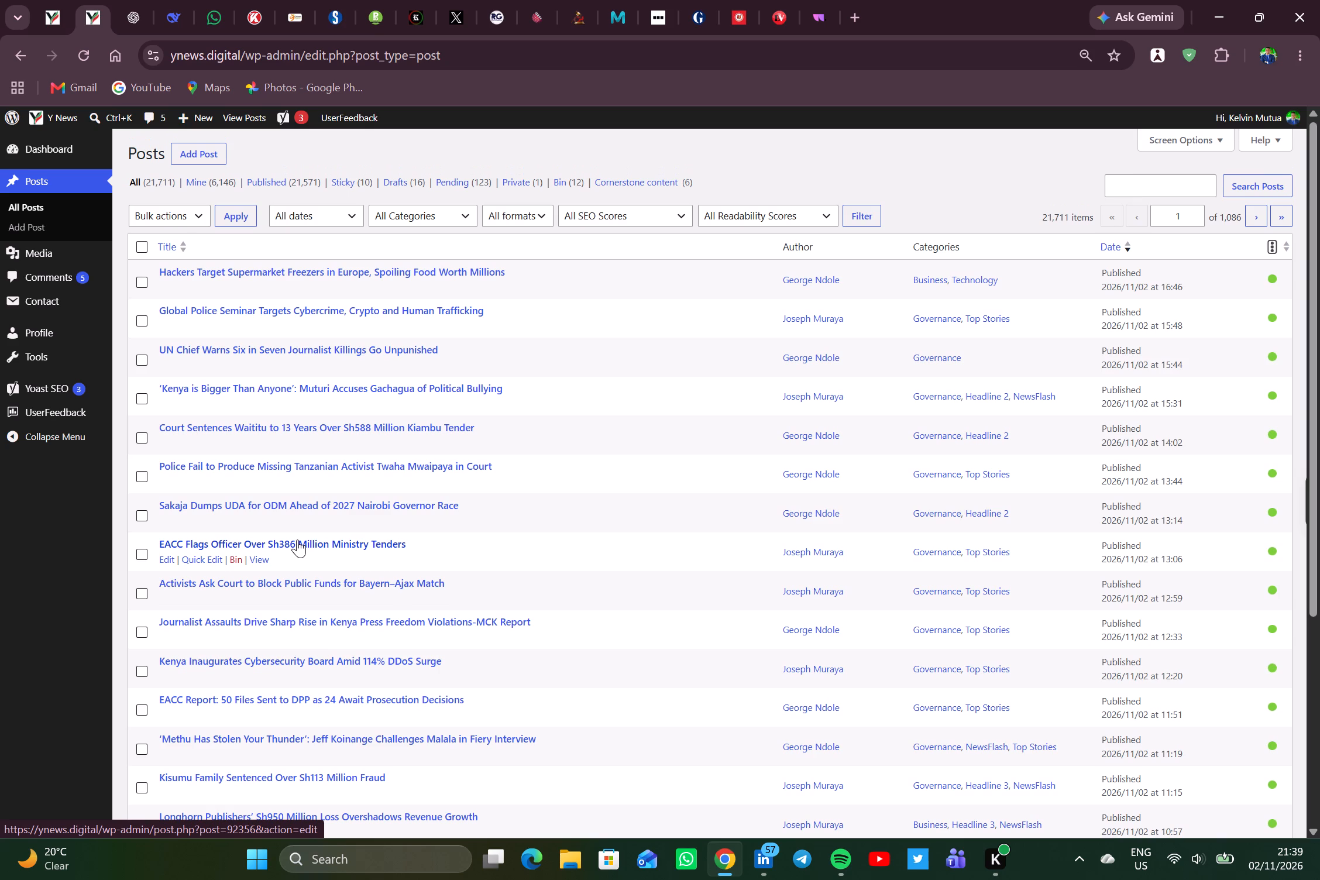
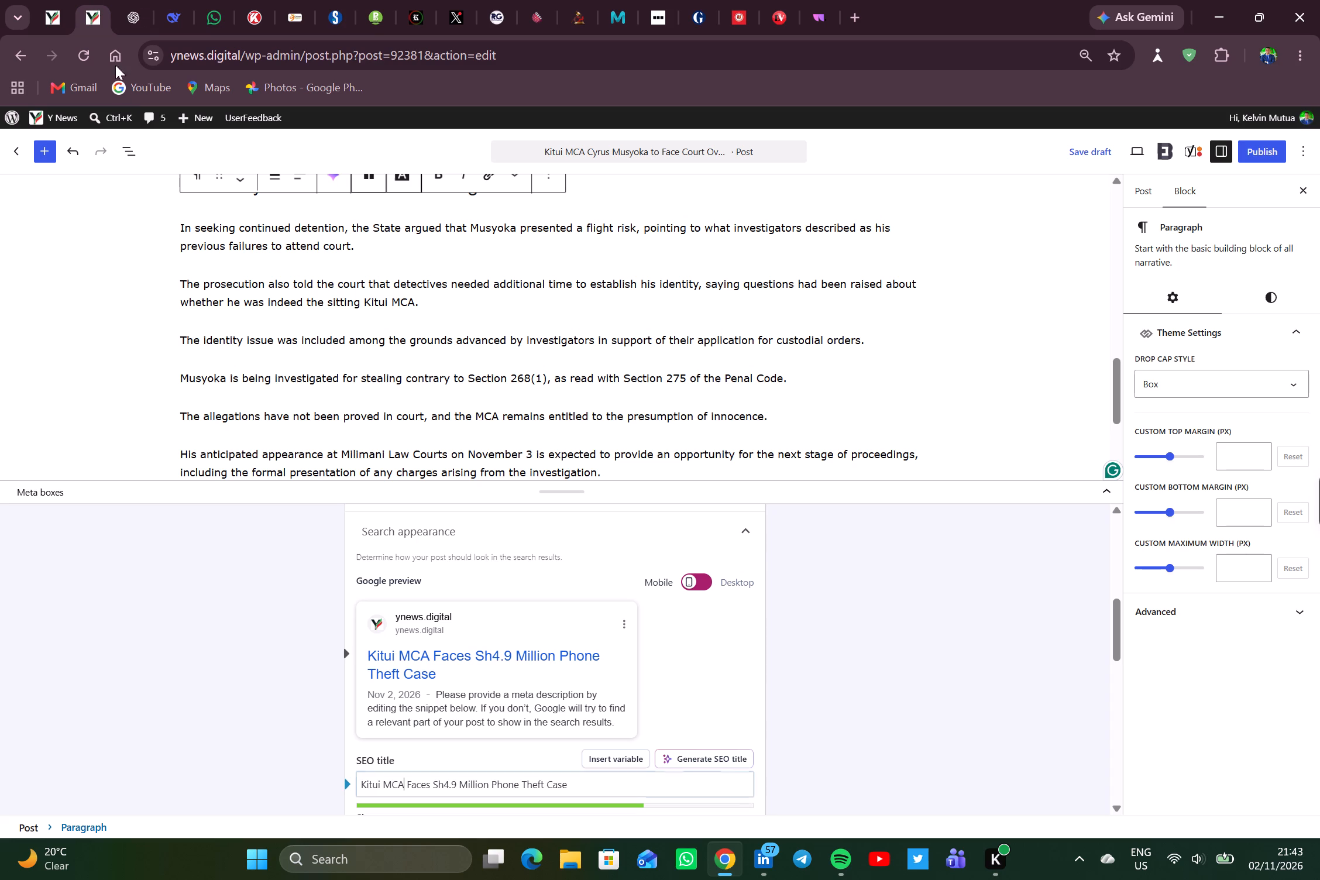
pyautogui.scroll(-2, 493, 730)
pyautogui.click(493, 651)
pyautogui.hotkey('ctrl', 'v')
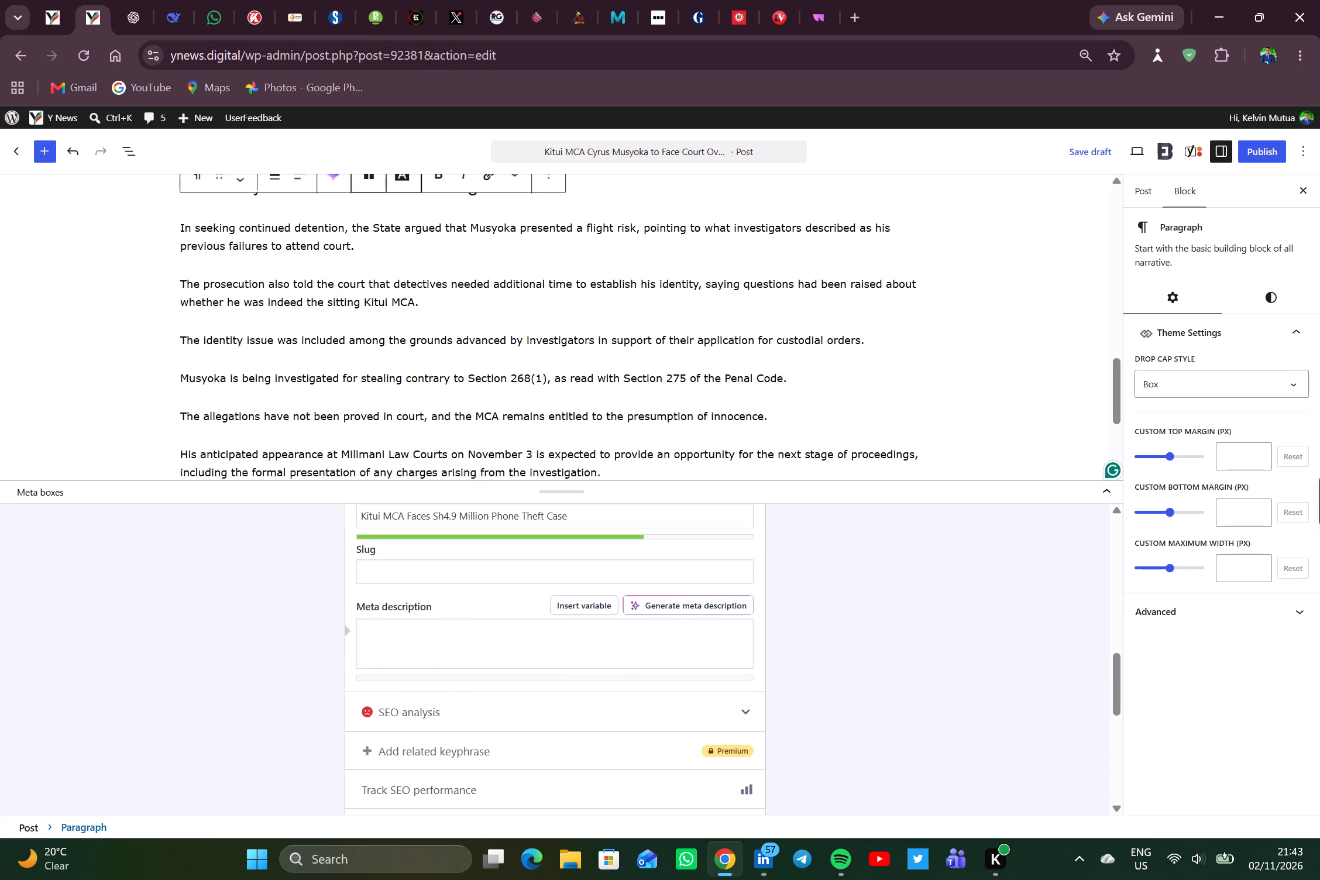
# Search Google Images for "kitui MCA" in a new browser tab.
pyautogui.click(866, 8)
pyautogui.write('kitui')
pyautogui.press('space')
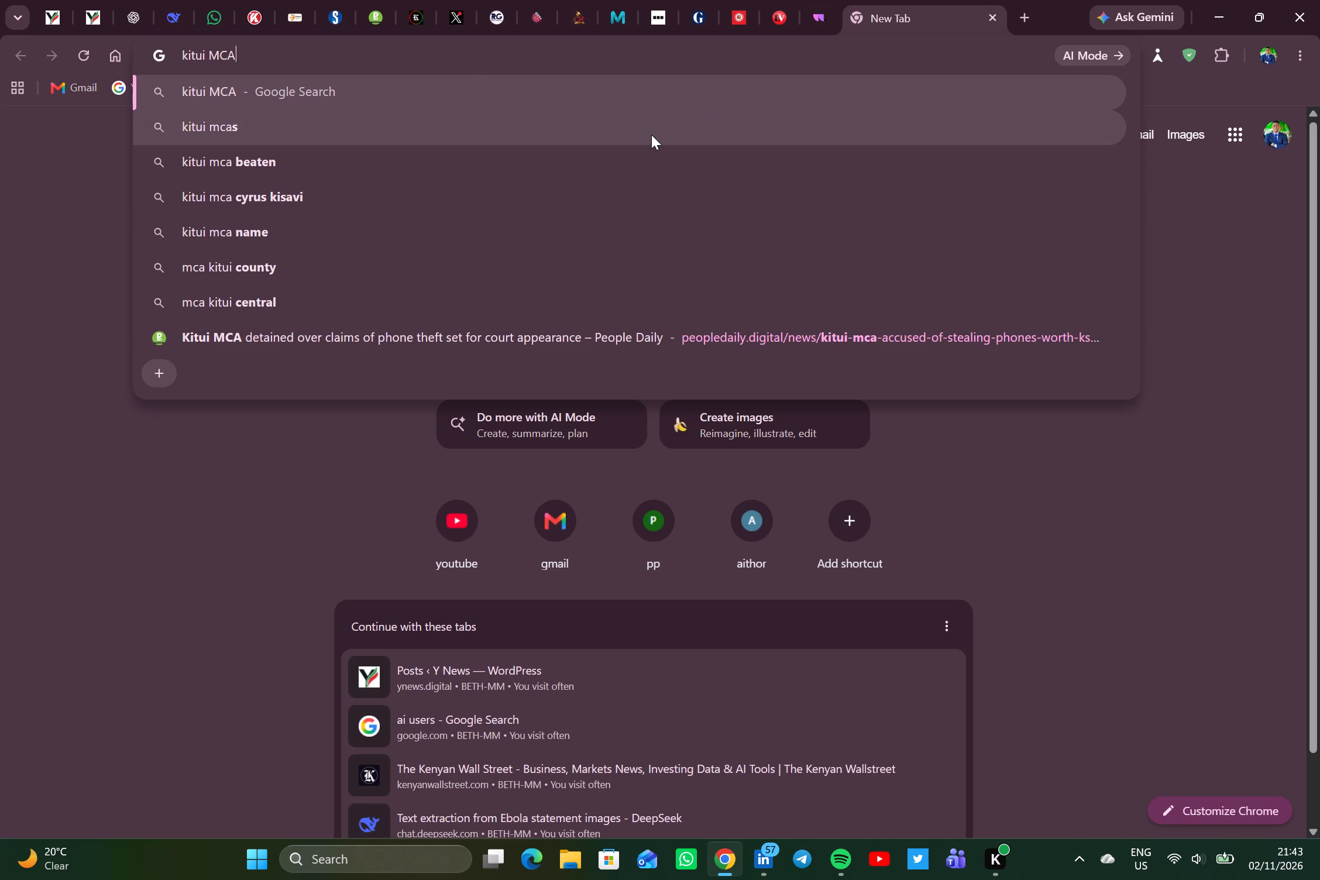
pyautogui.press('Return')
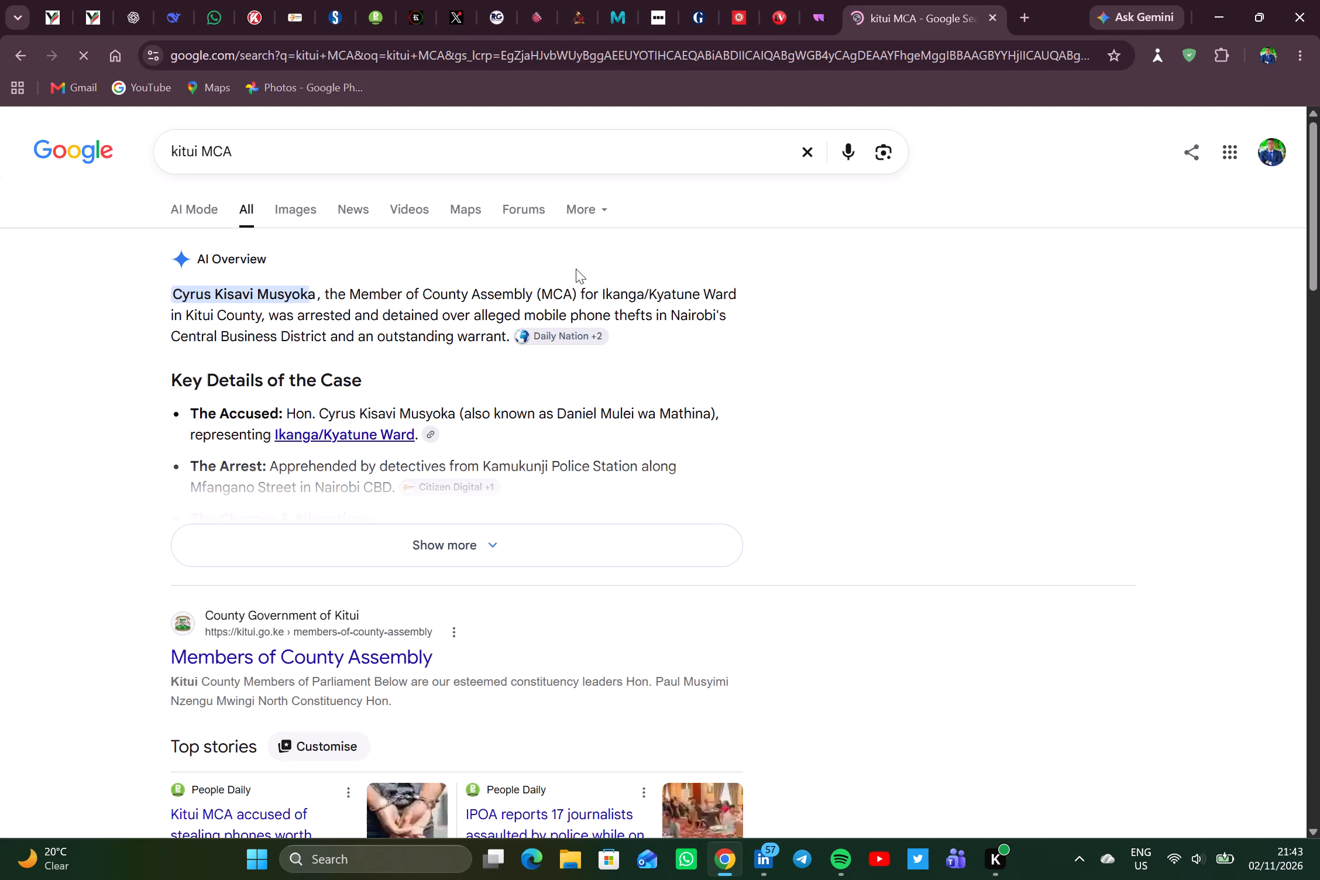
pyautogui.click(298, 201)
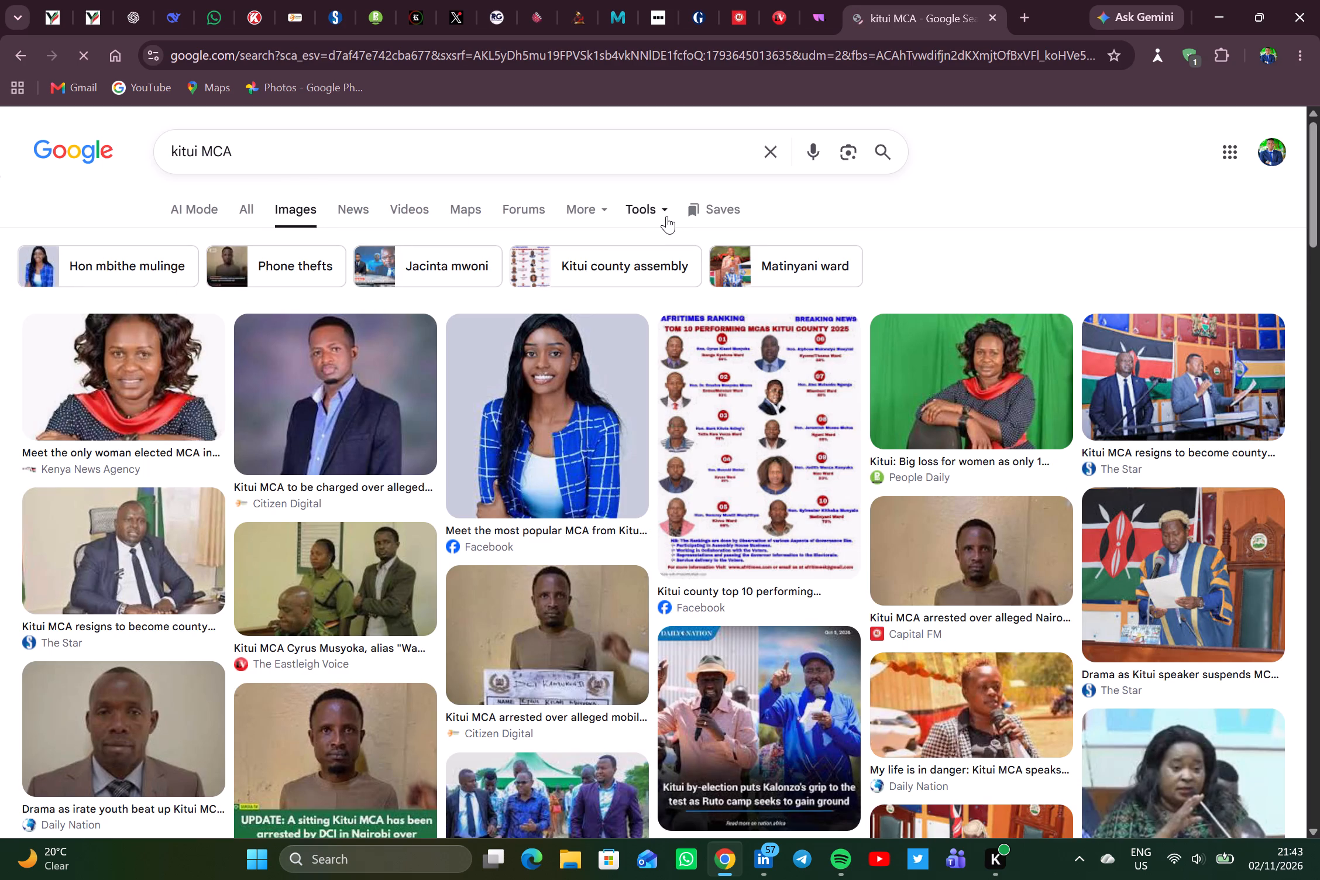
# Filter the Kitui MCA image results to the past month and look through them for a suitable photo.
pyautogui.click(666, 216)
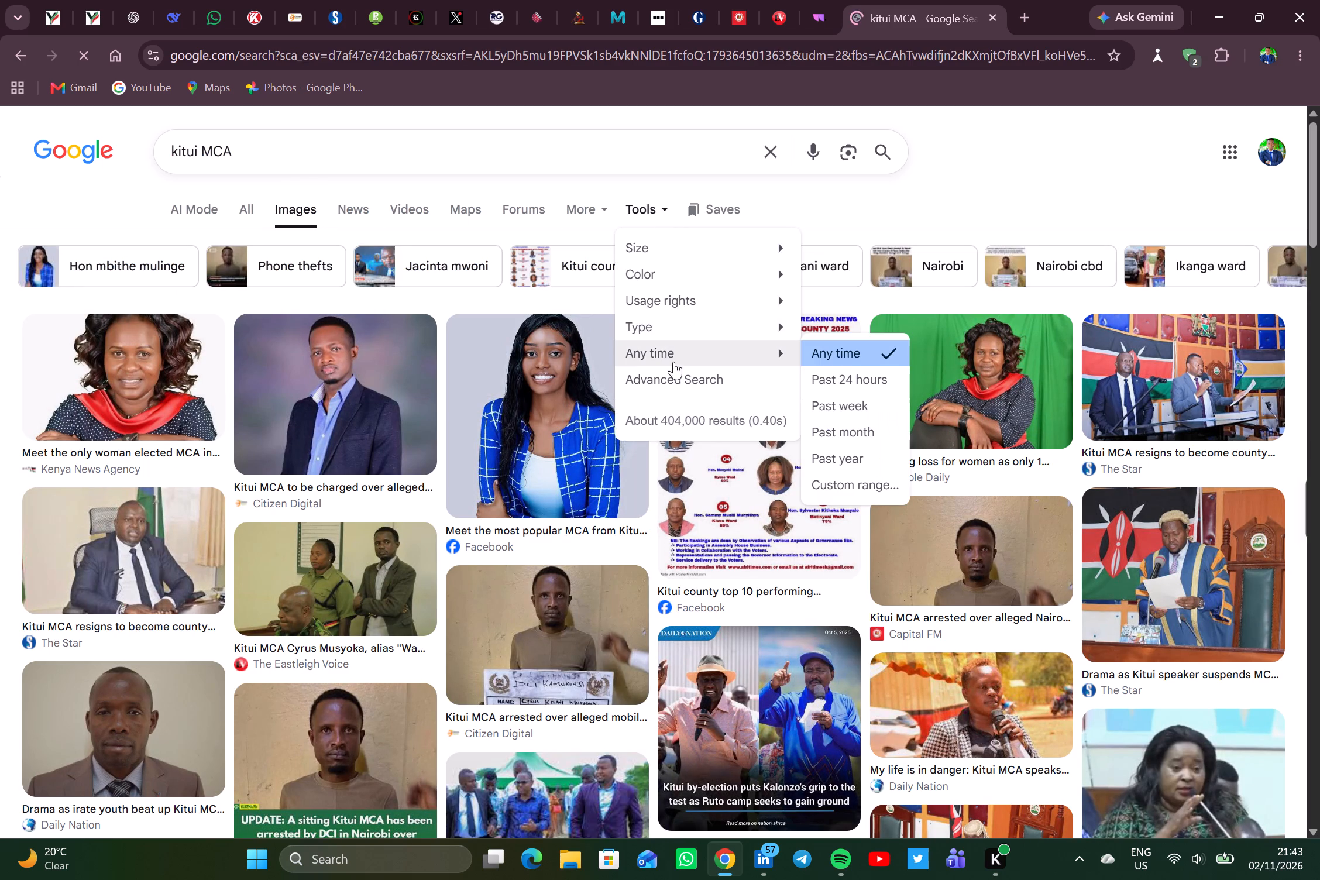
pyautogui.click(857, 419)
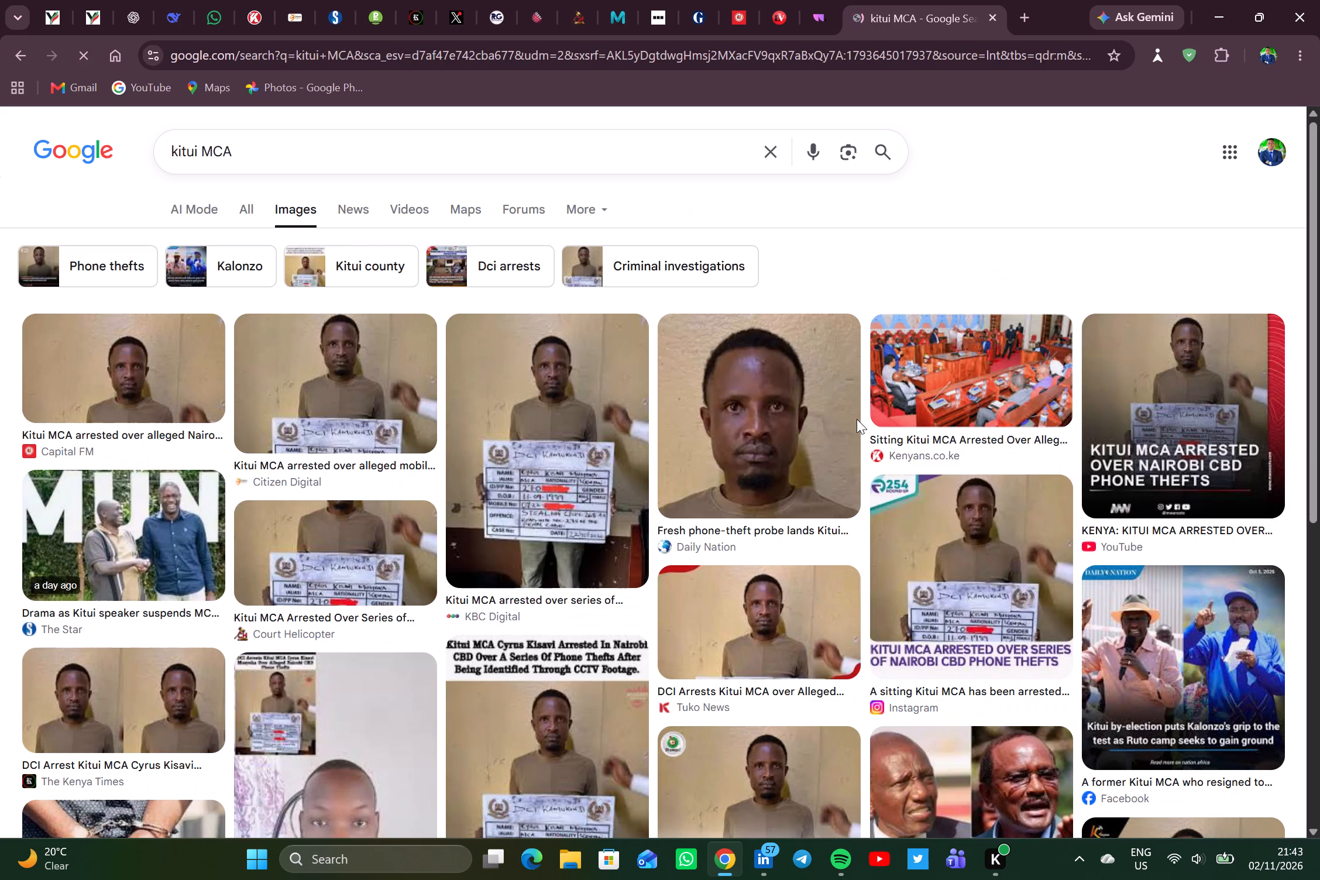
pyautogui.scroll(-1, 806, 425)
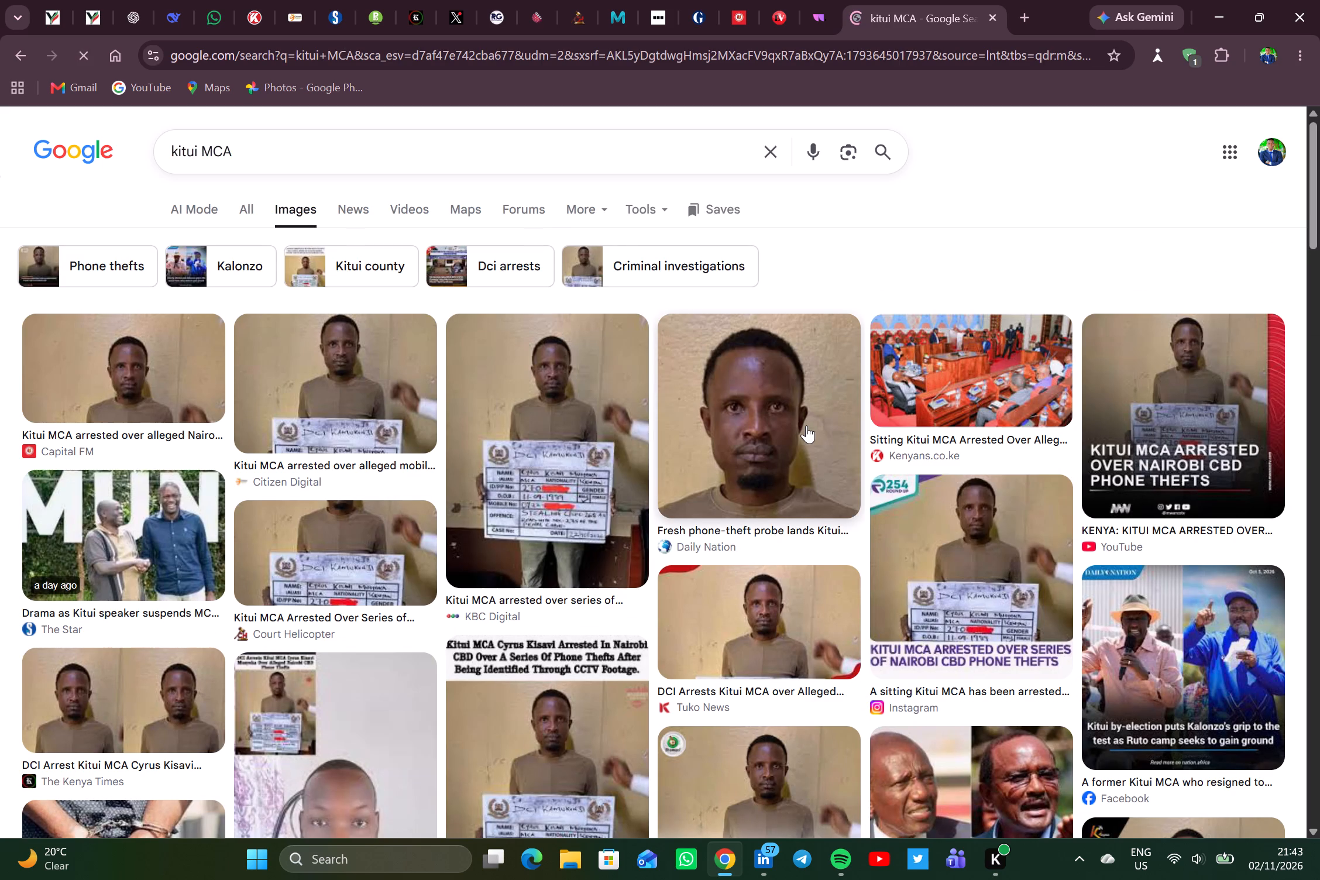
pyautogui.scroll(-1, 806, 425)
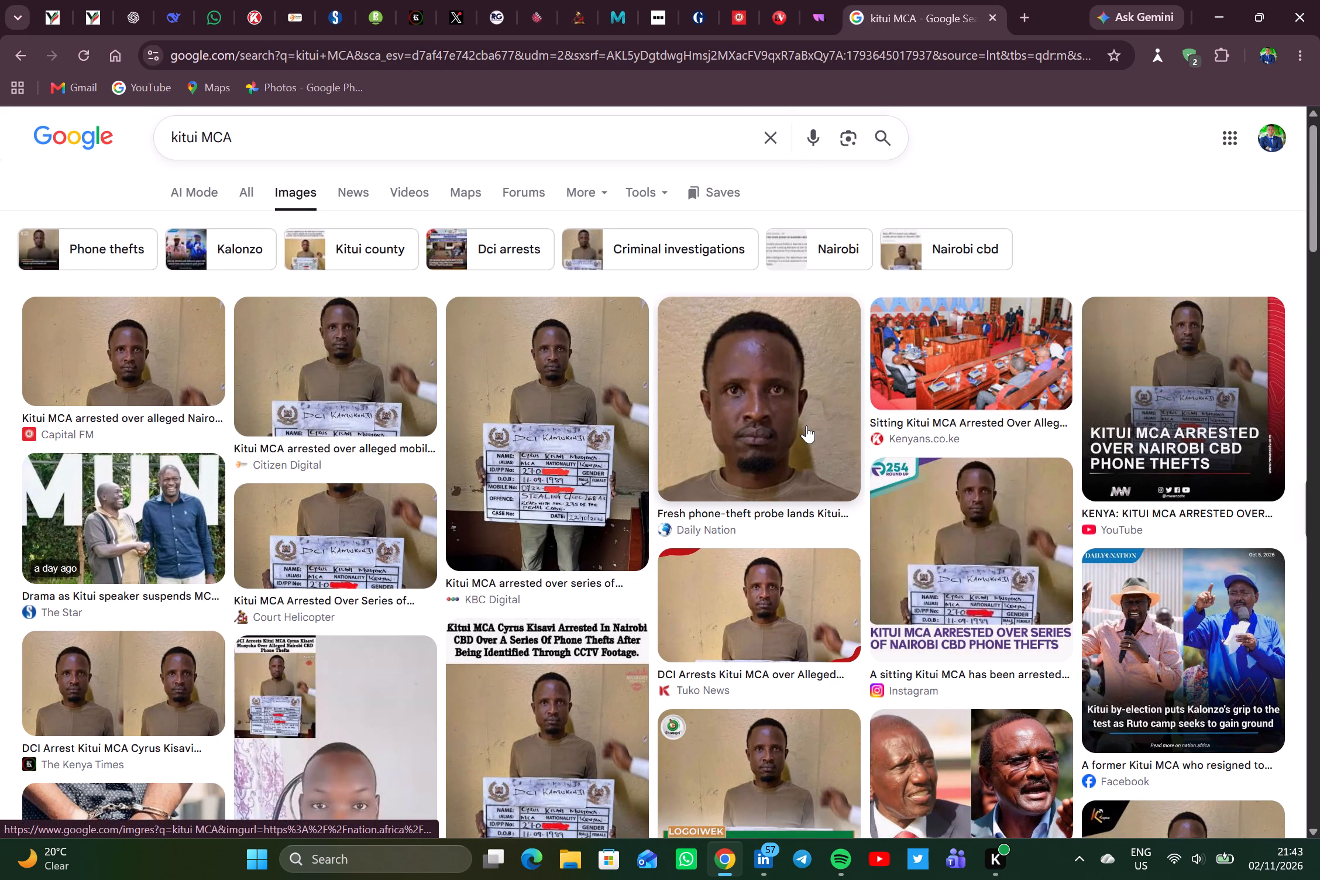
pyautogui.scroll(-4, 806, 425)
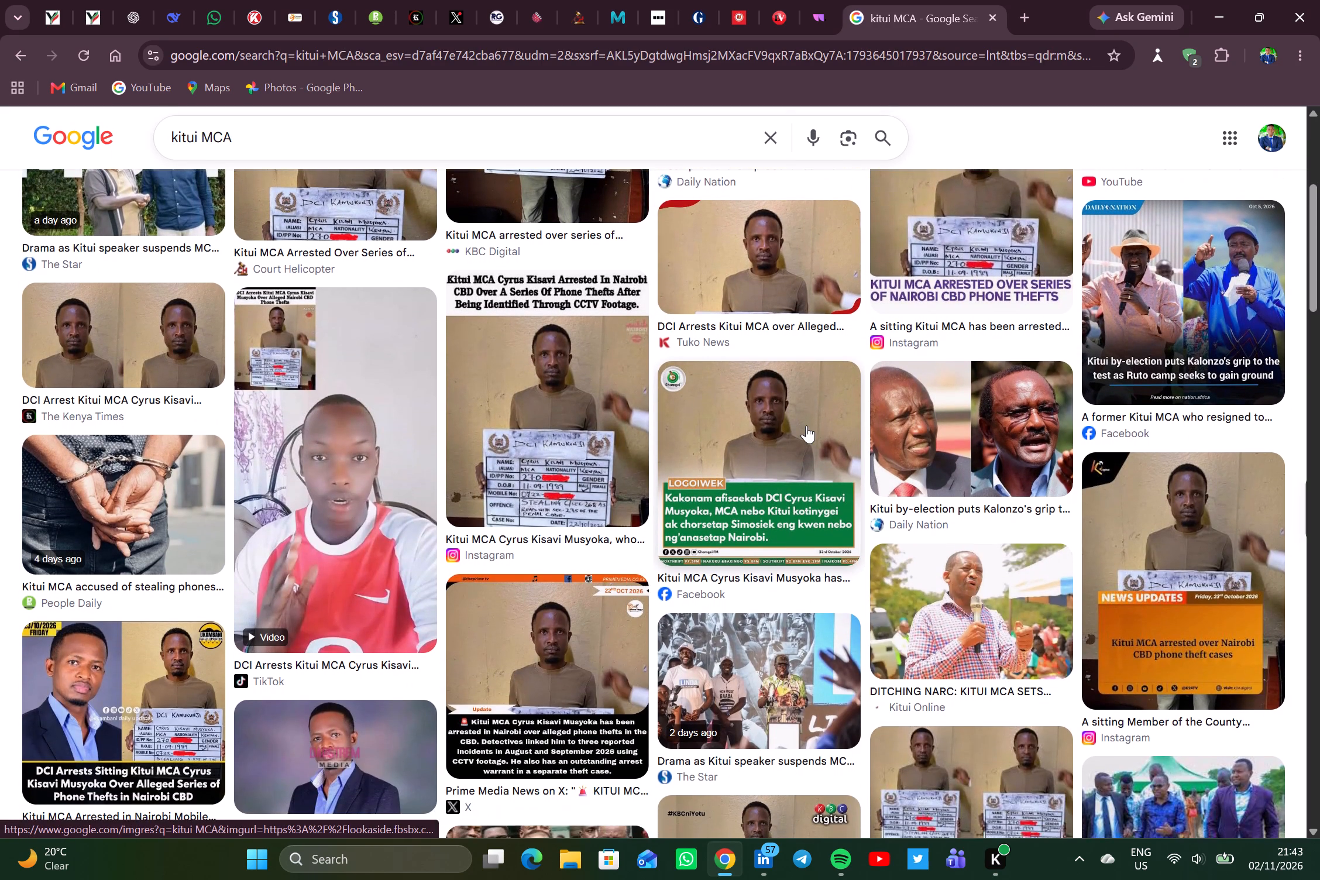
pyautogui.scroll(-2, 806, 425)
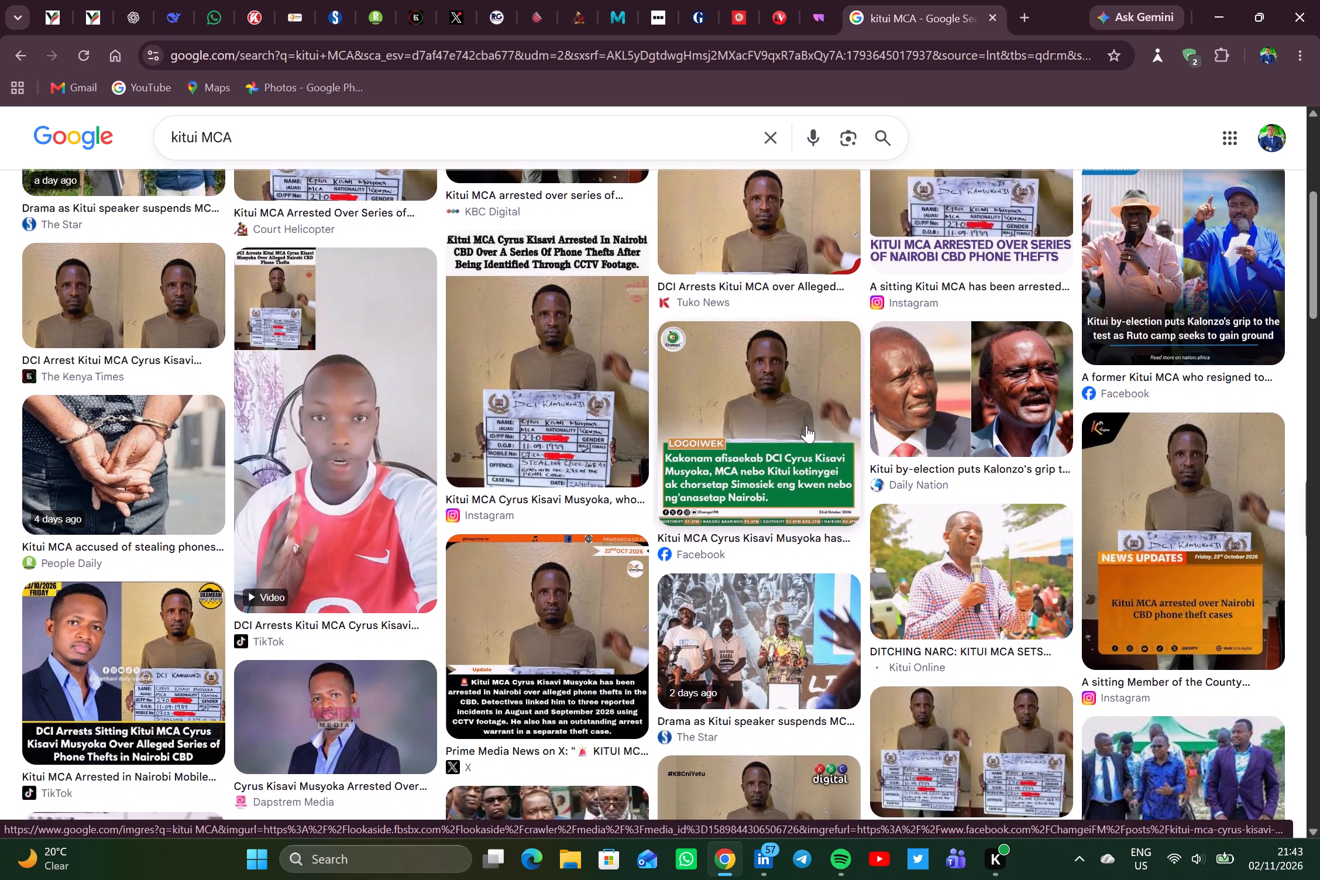
pyautogui.scroll(-2, 806, 425)
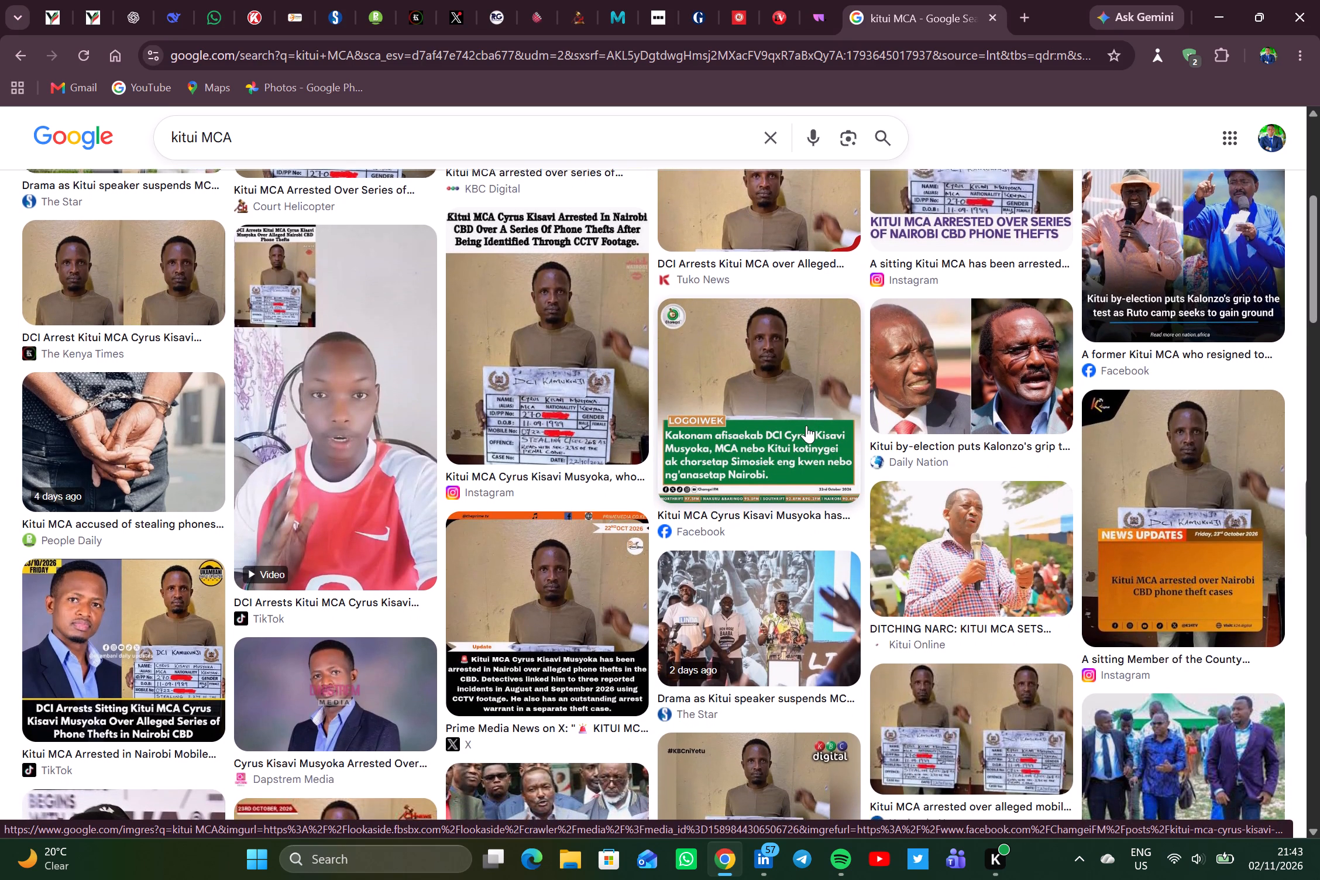
pyautogui.scroll(-3, 806, 425)
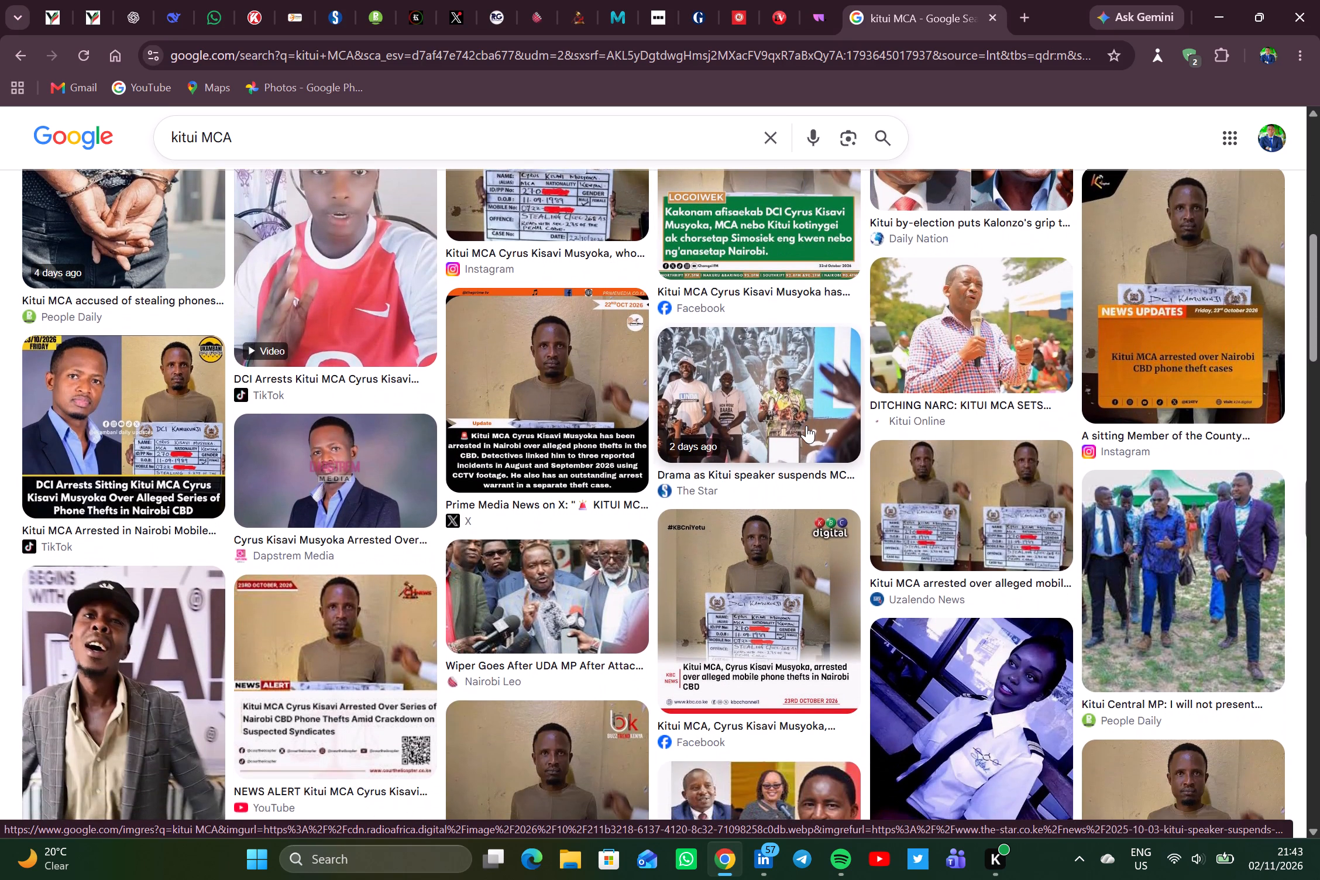
pyautogui.scroll(-2, 806, 425)
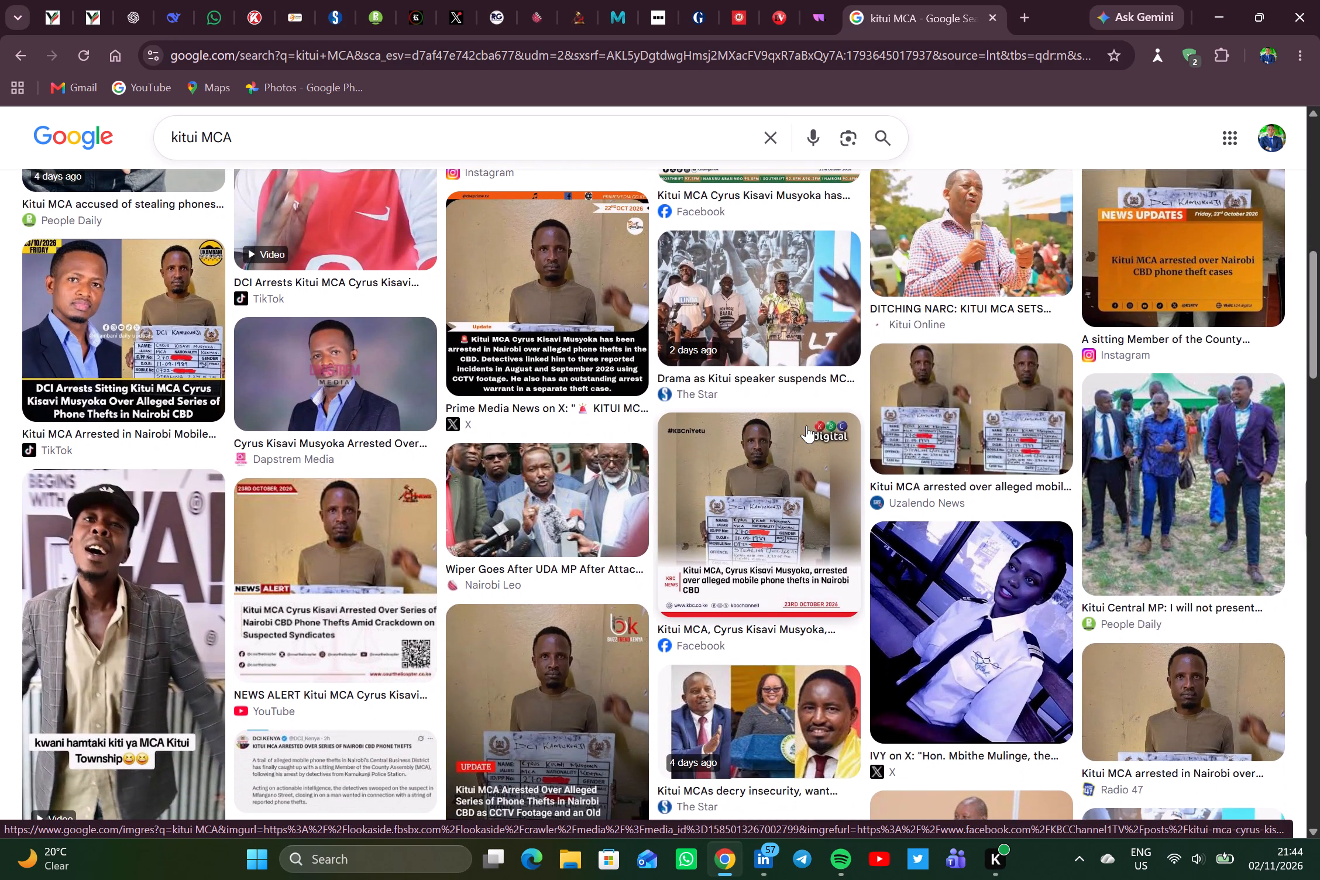
pyautogui.scroll(5, 806, 425)
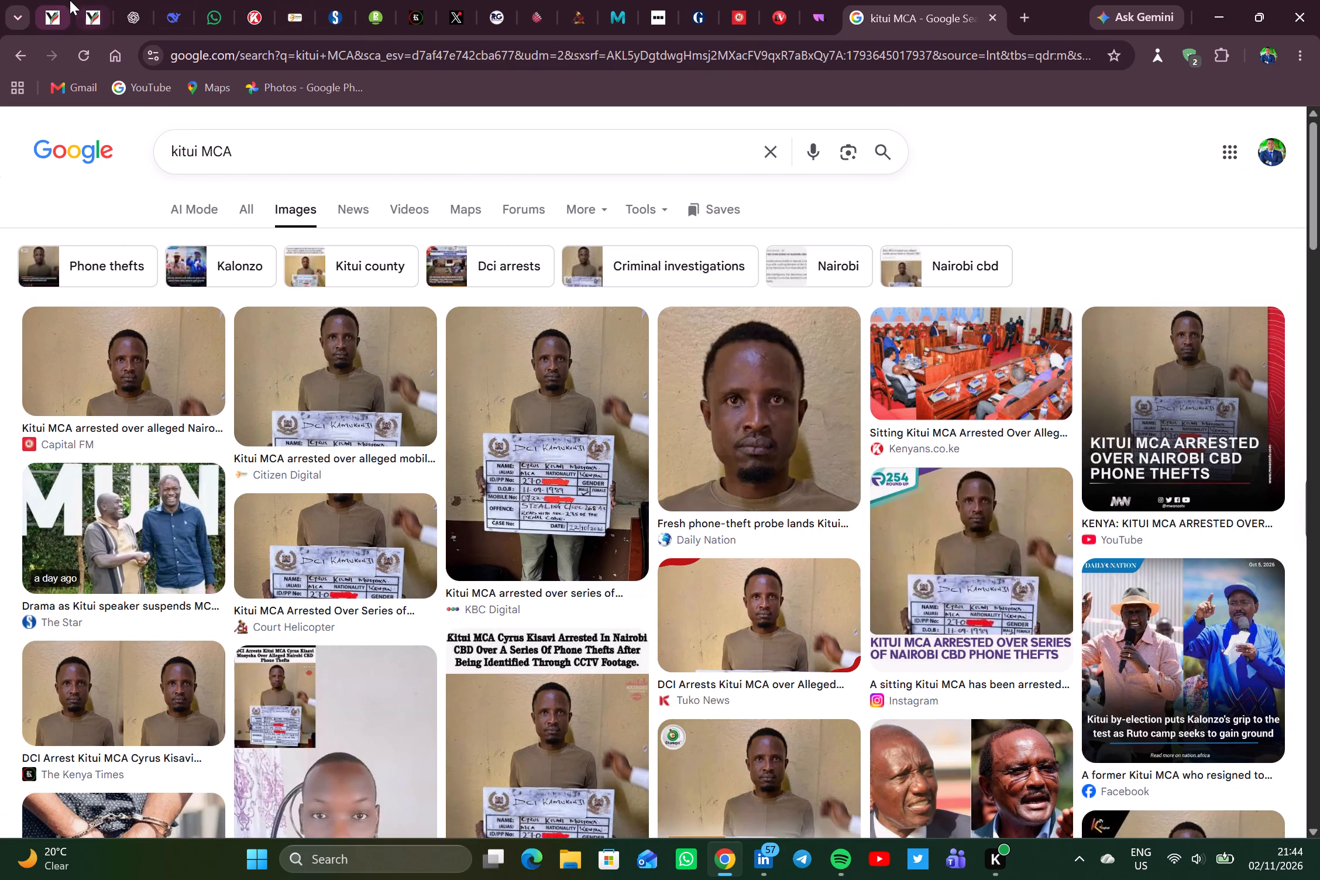
# Copy the link address of the Y News article "Kitui MCA Arrested in Nairobi Phone Theft Probe" from the site's search results.
pyautogui.click(91, 5)
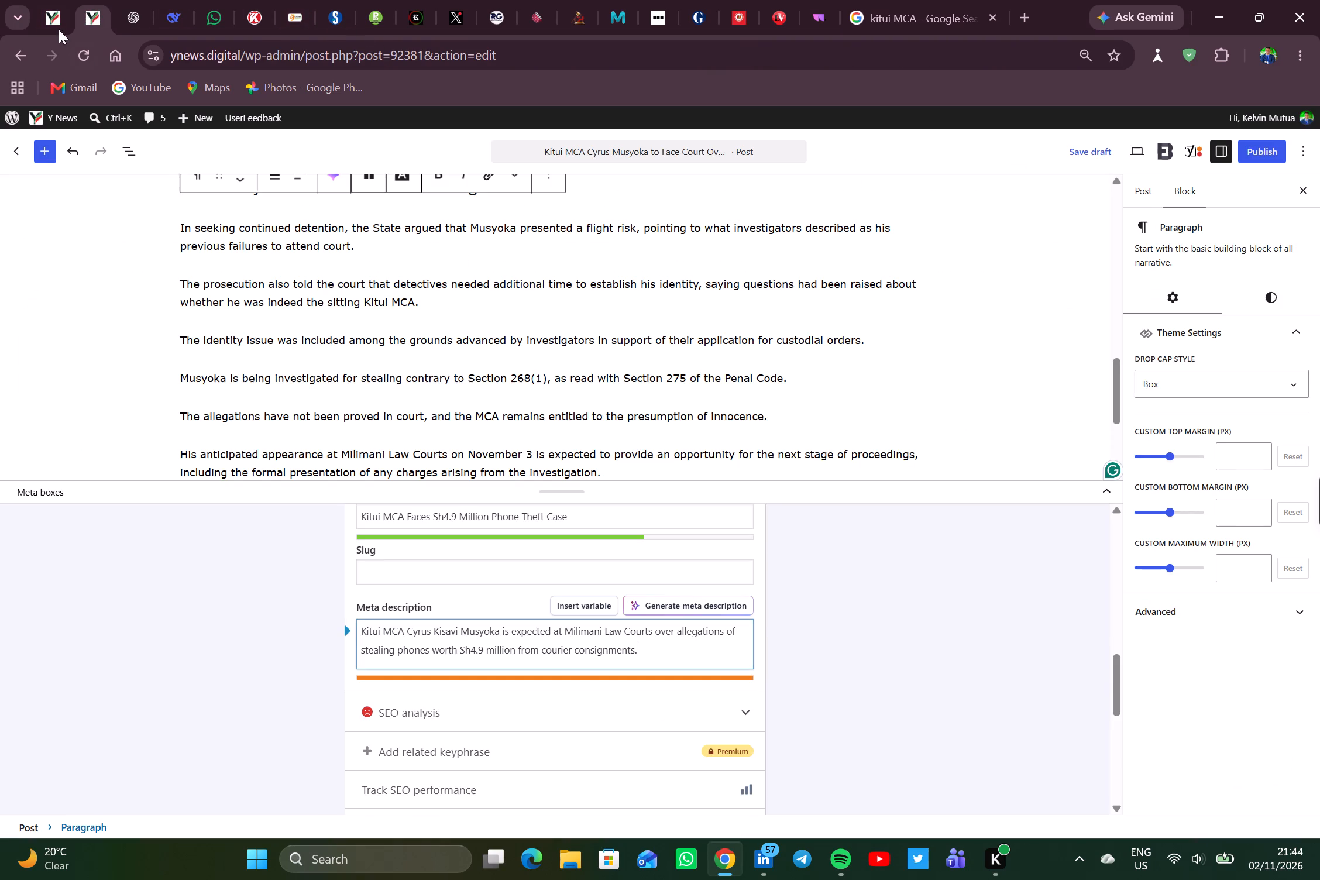
pyautogui.click(60, 20)
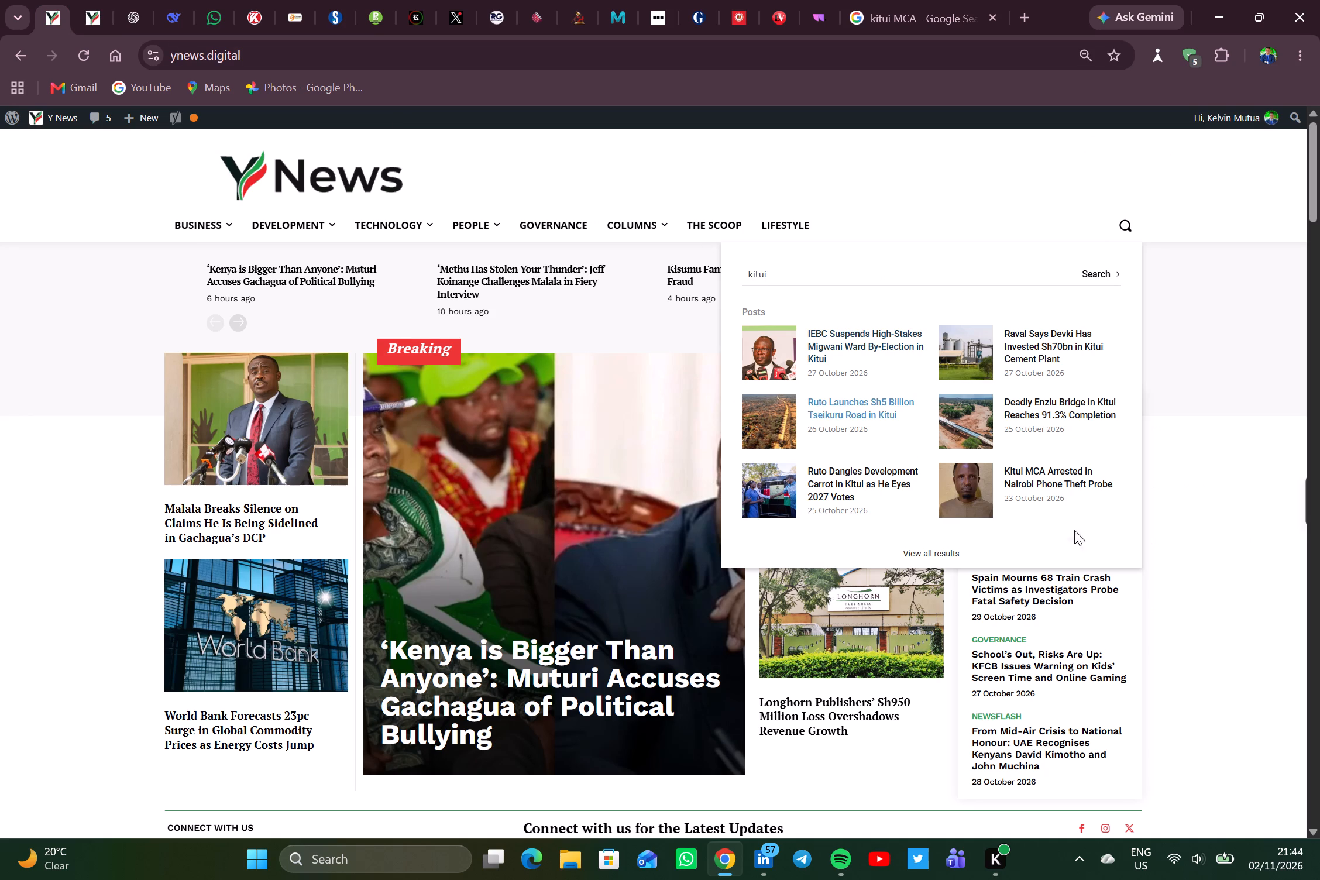
pyautogui.rightClick(1036, 475)
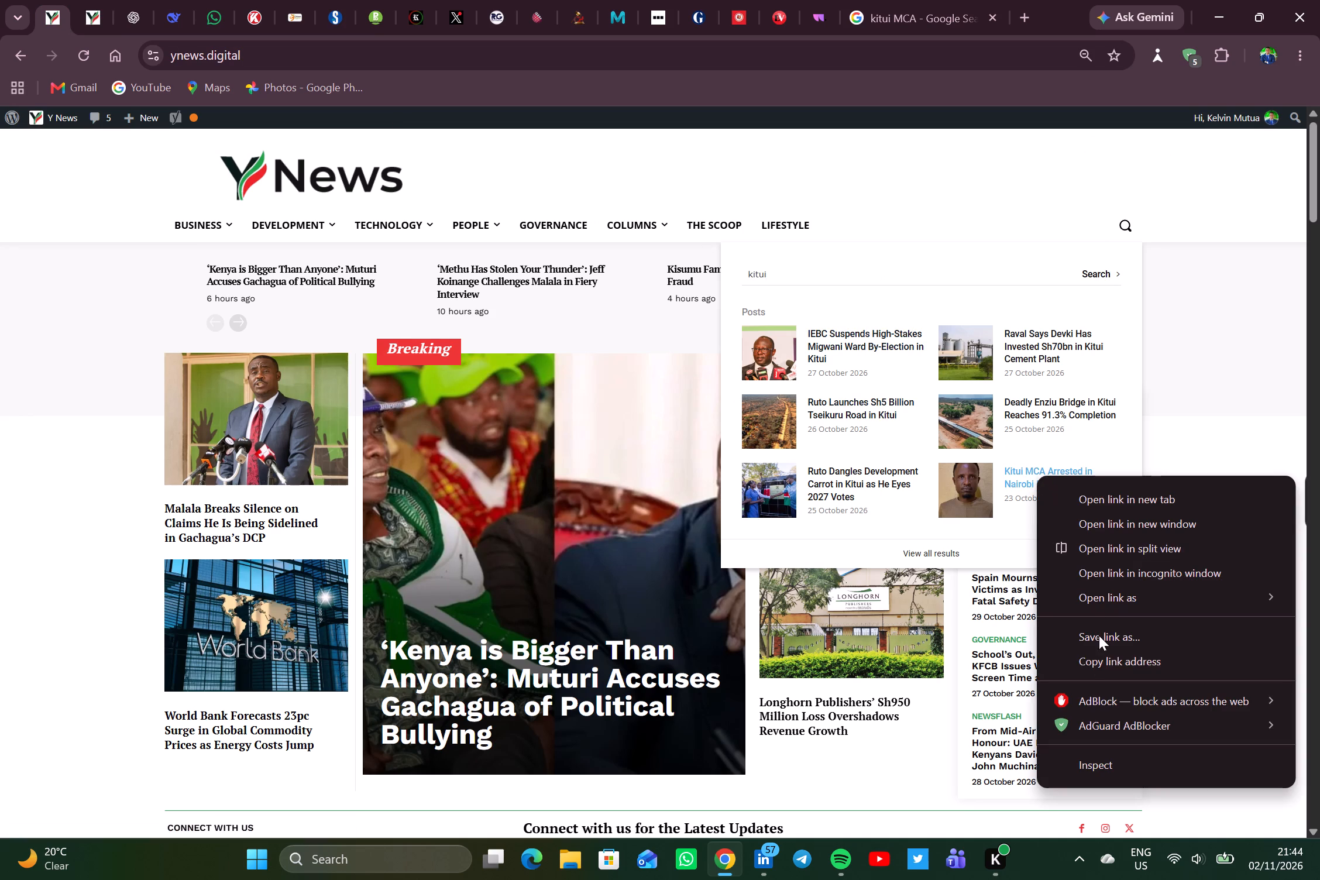
pyautogui.click(1102, 671)
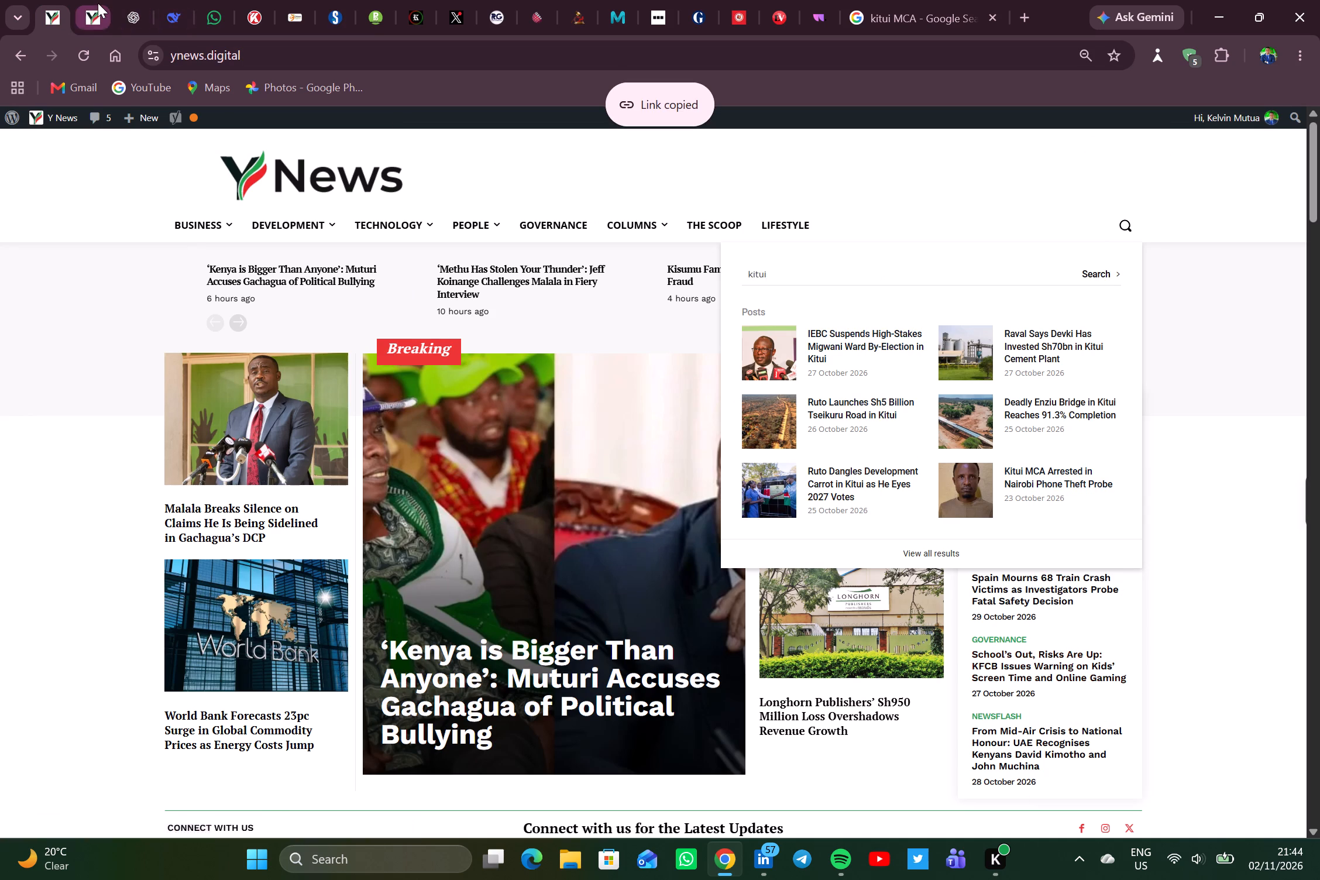
# Delete the paragraph about unproved allegations and the presumption of innocence near the end of the Kitui MCA post.
pyautogui.click(98, 3)
pyautogui.scroll(-1, 512, 391)
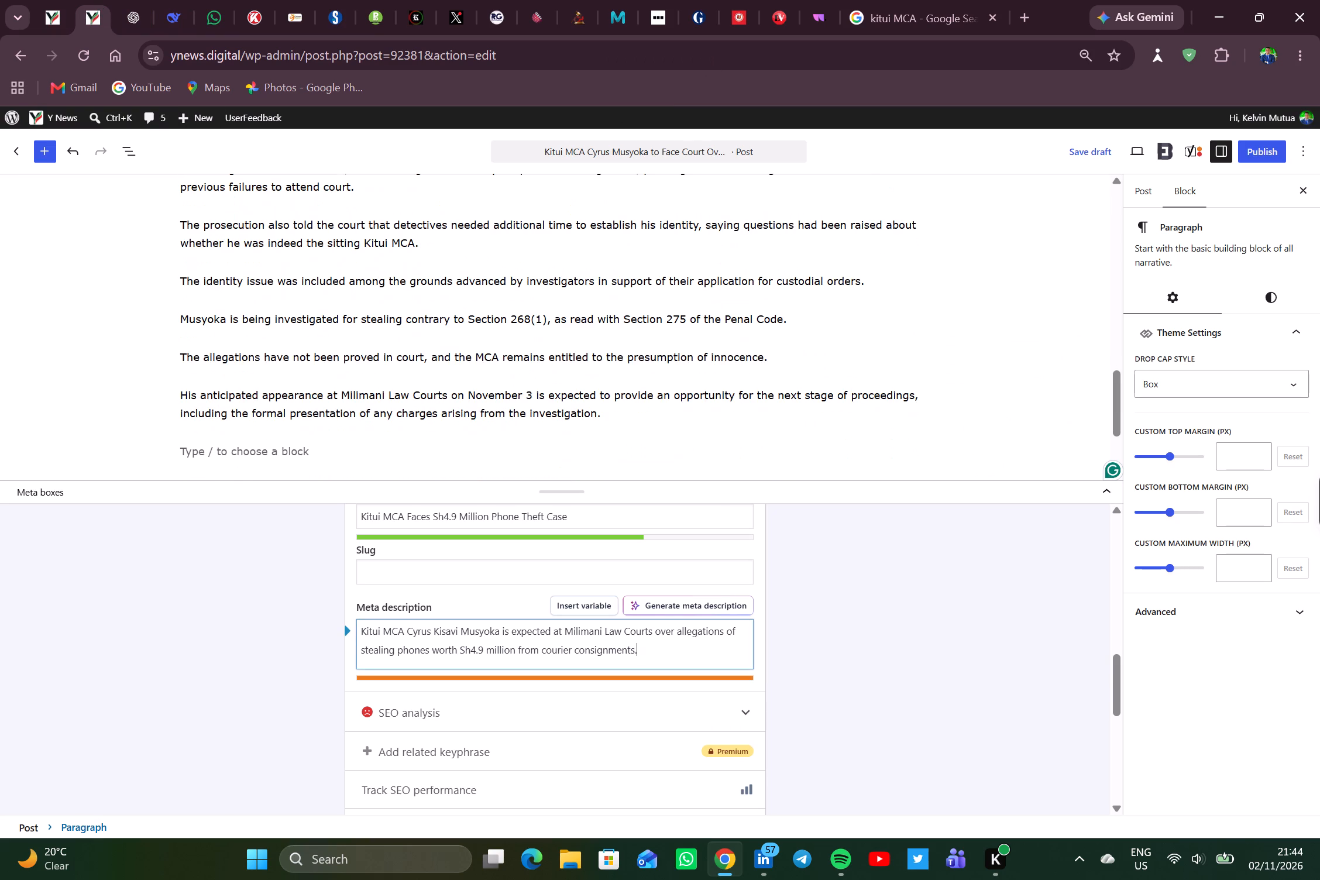
pyautogui.scroll(-1, 512, 391)
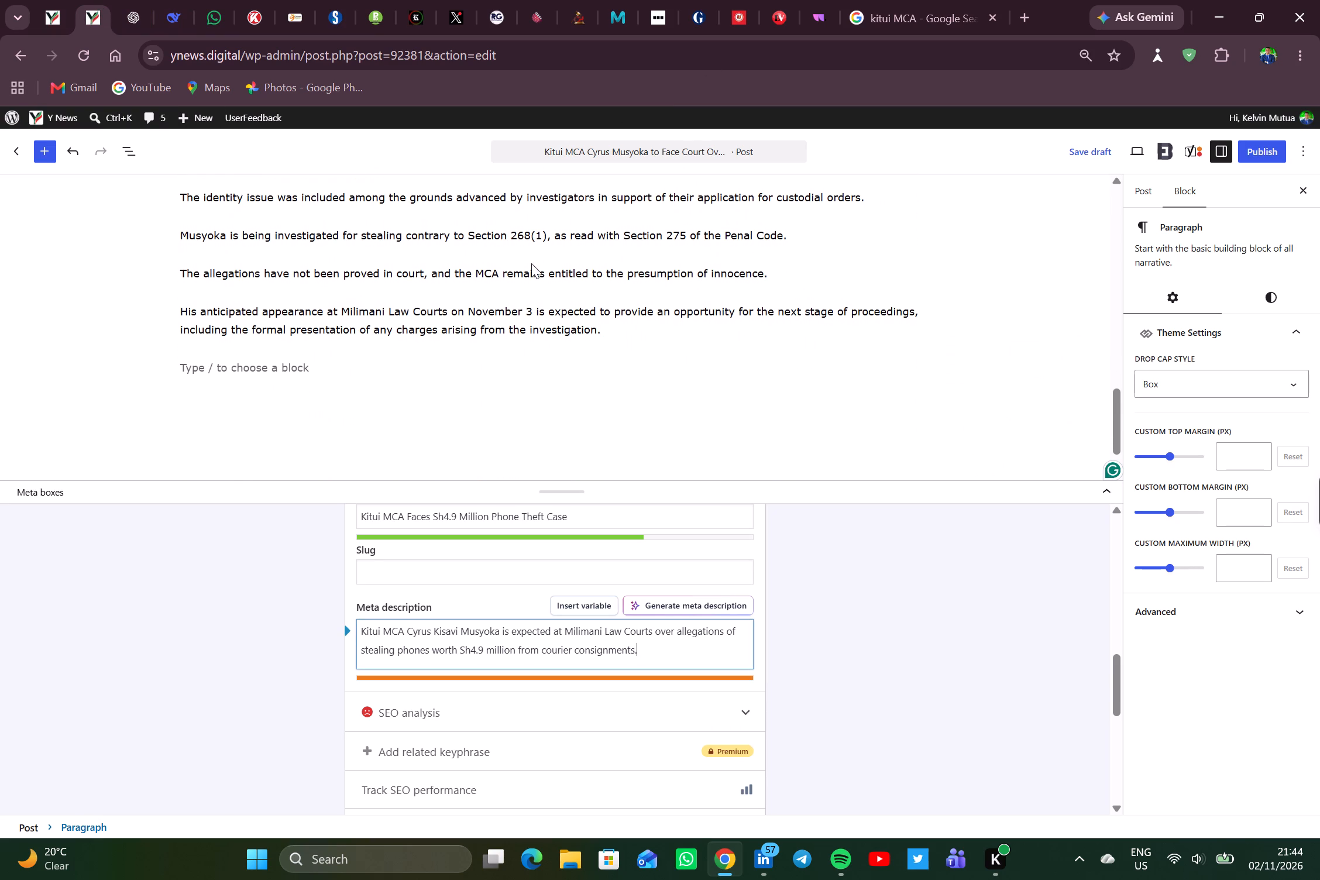
pyautogui.tripleClick(530, 268)
pyautogui.click(530, 268)
pyautogui.press('BackSpace')
pyautogui.press('BackSpace')
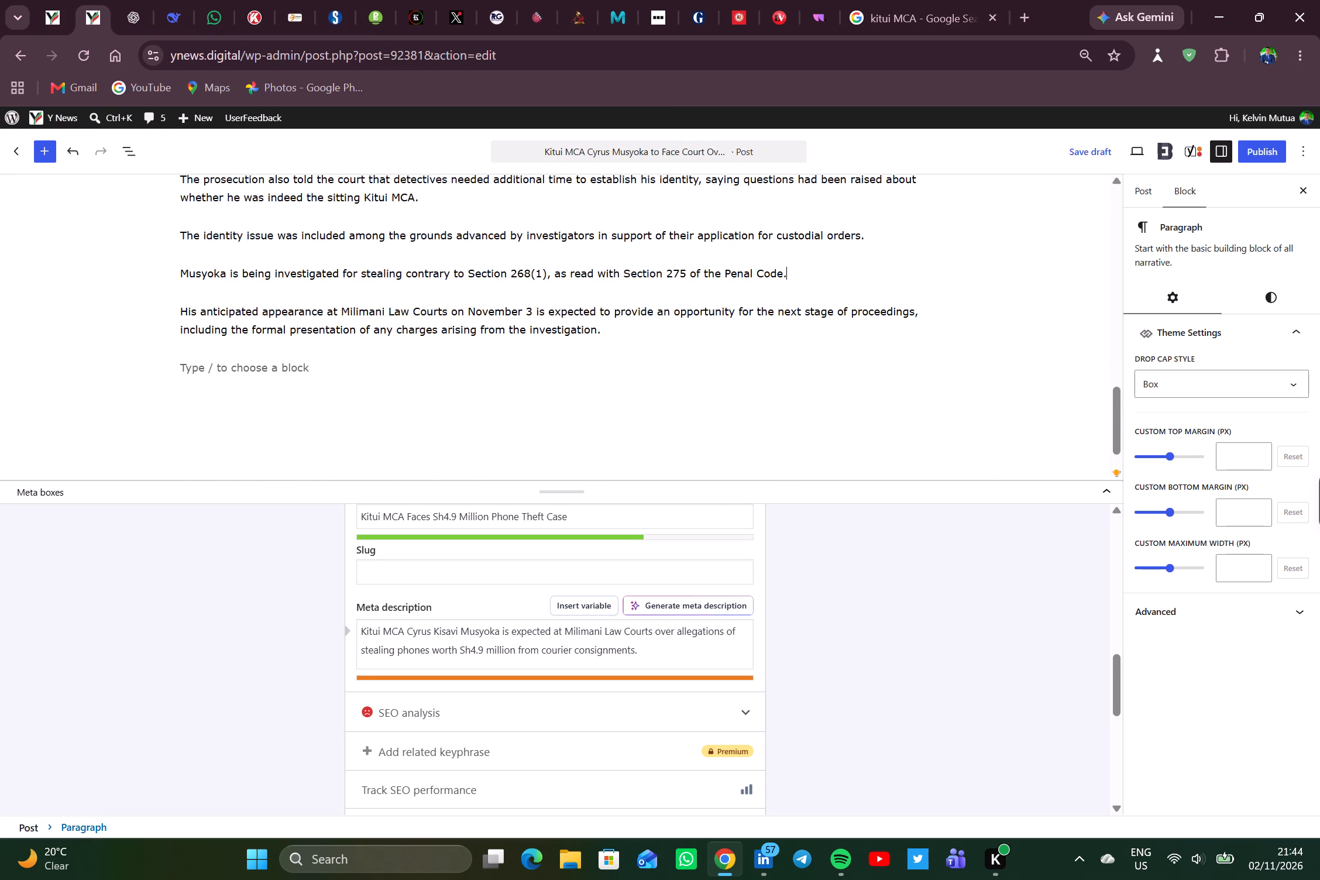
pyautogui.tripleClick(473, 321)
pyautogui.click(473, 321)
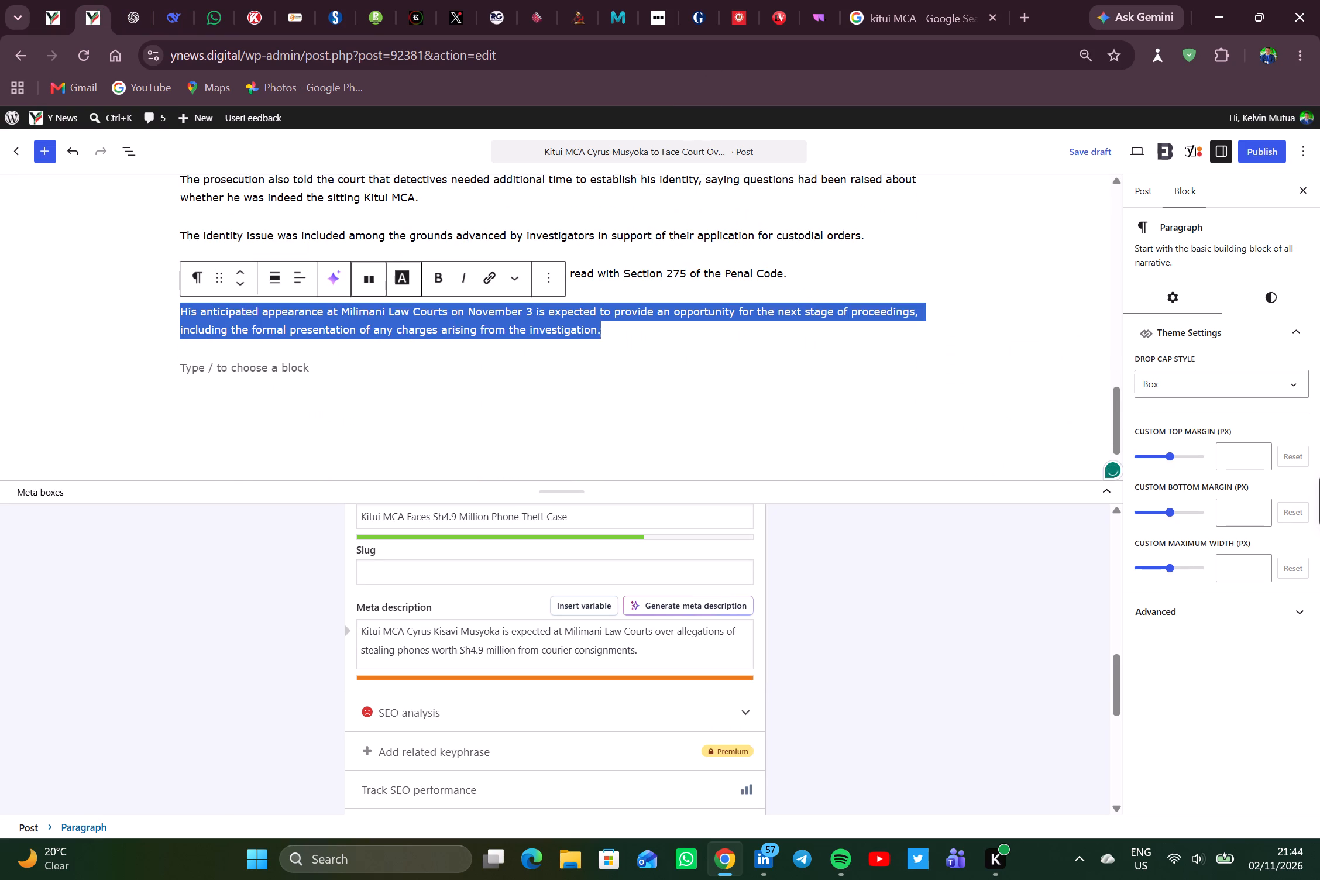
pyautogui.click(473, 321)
pyautogui.scroll(1, 473, 321)
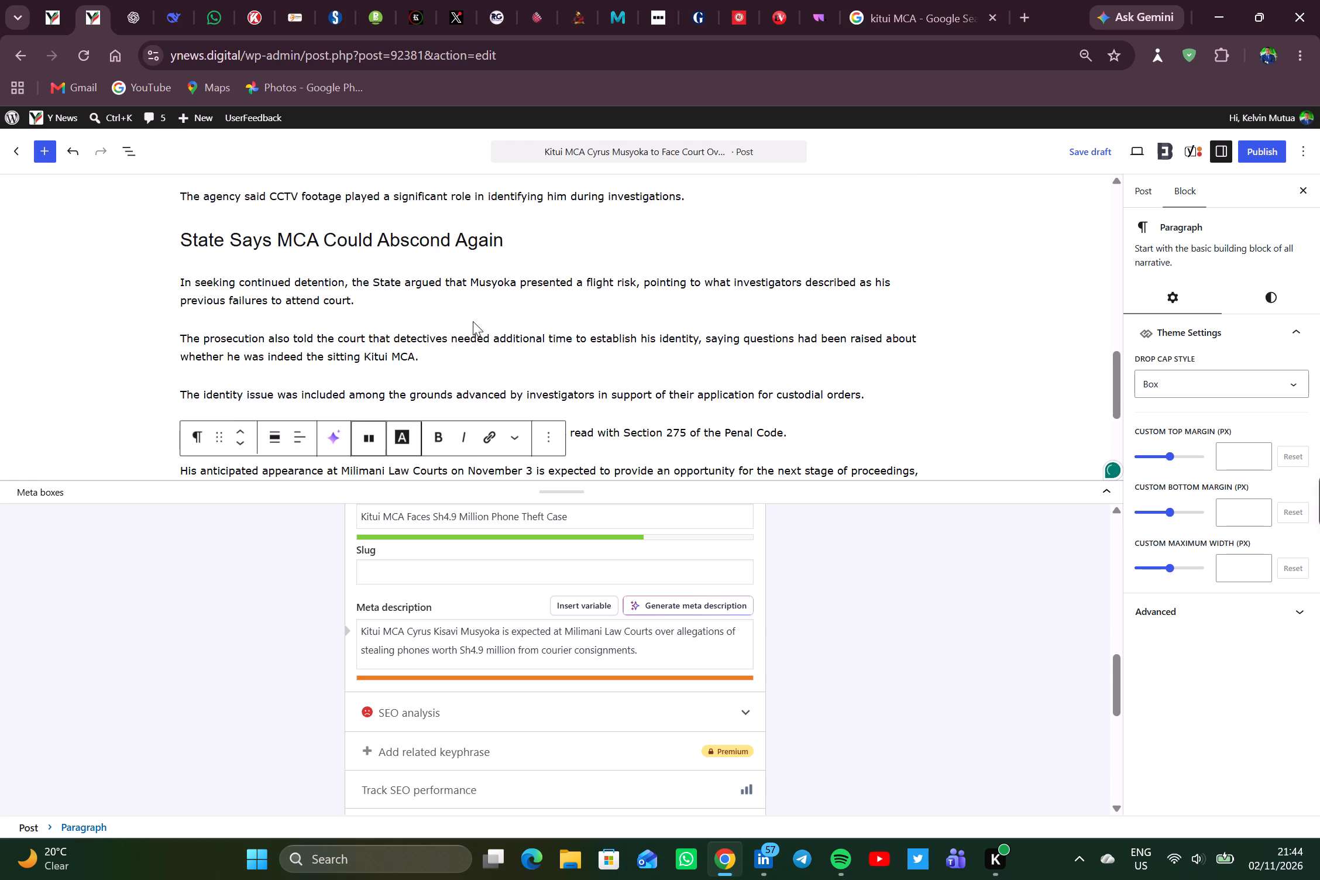
pyautogui.scroll(4, 473, 321)
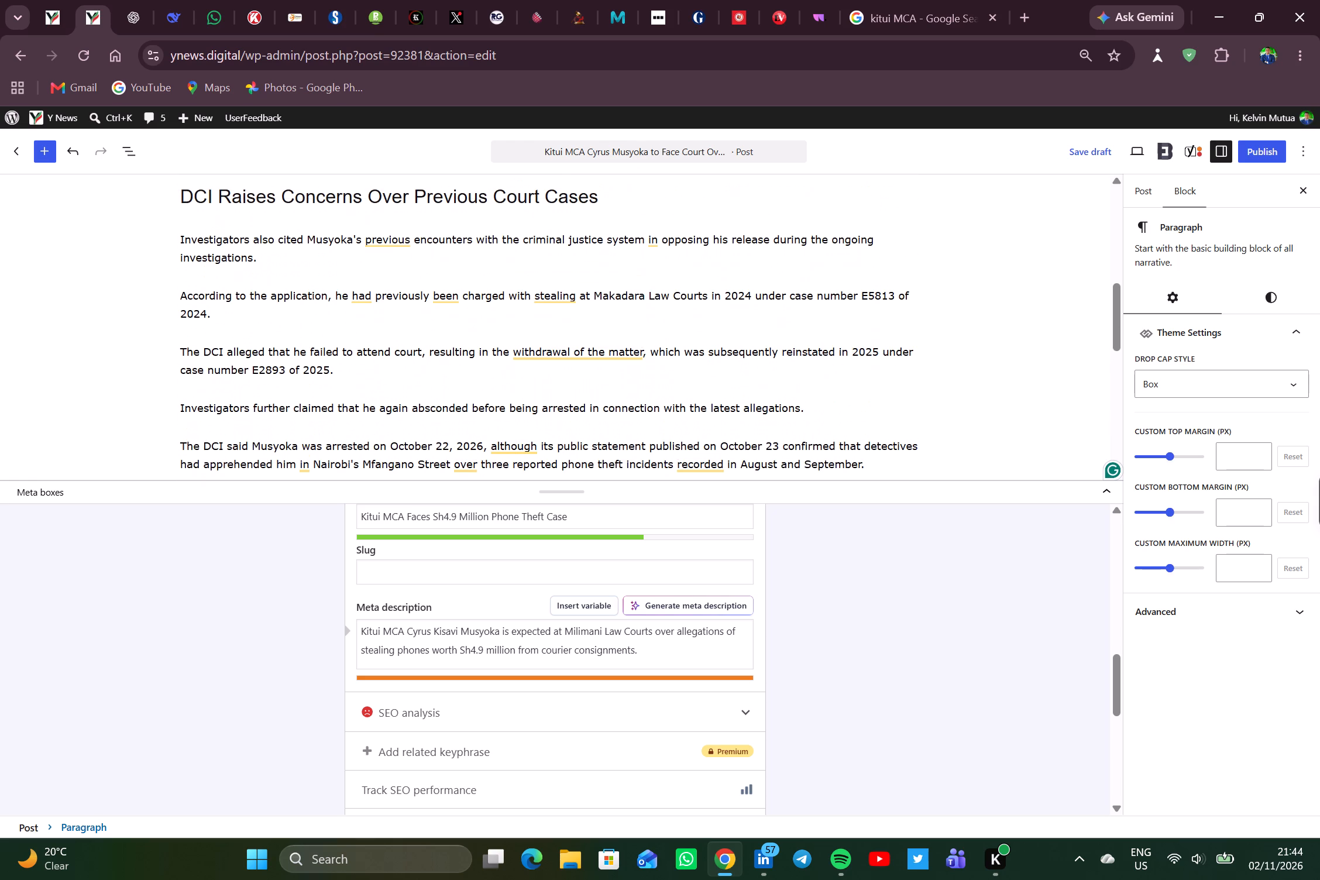
pyautogui.scroll(5, 565, 296)
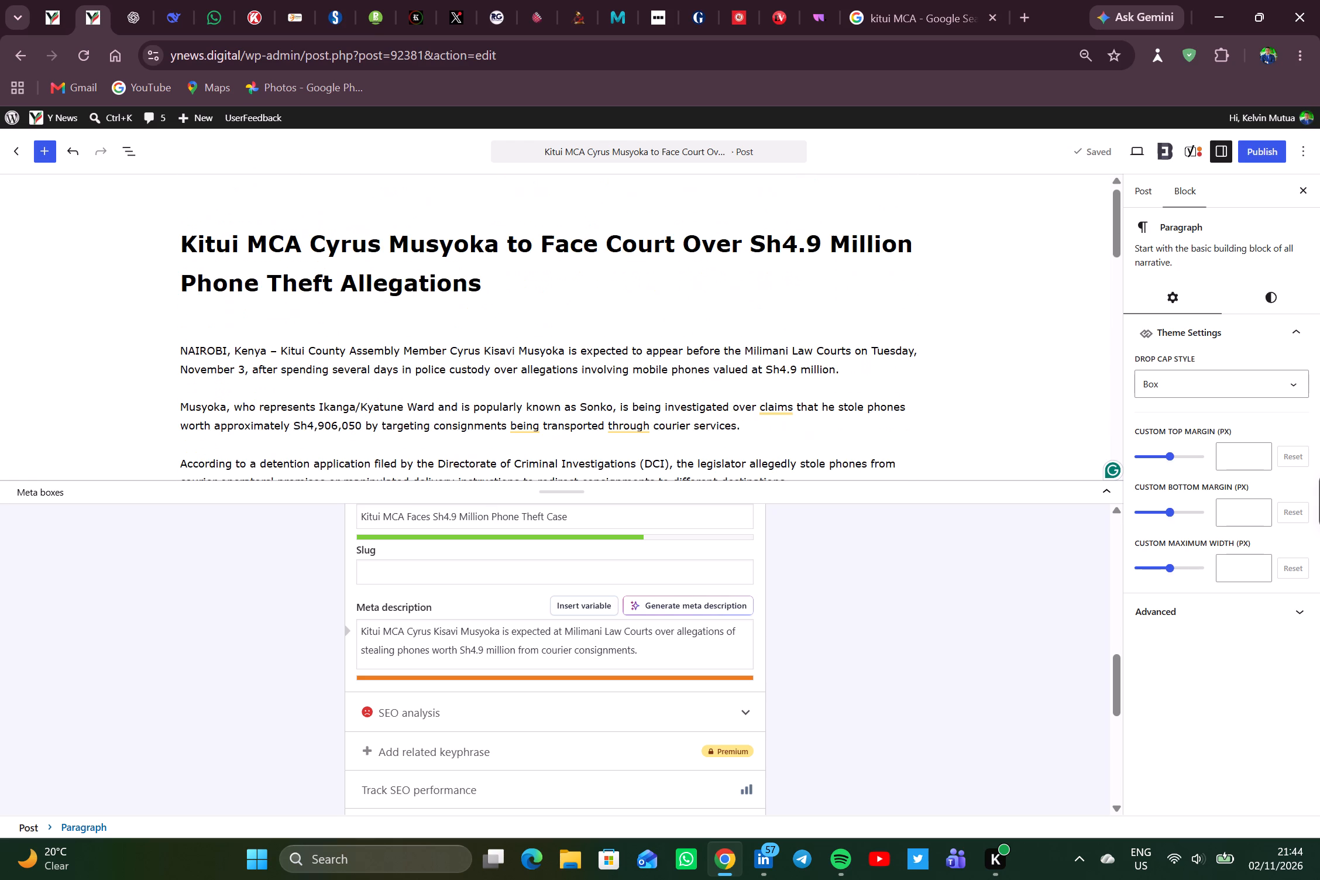
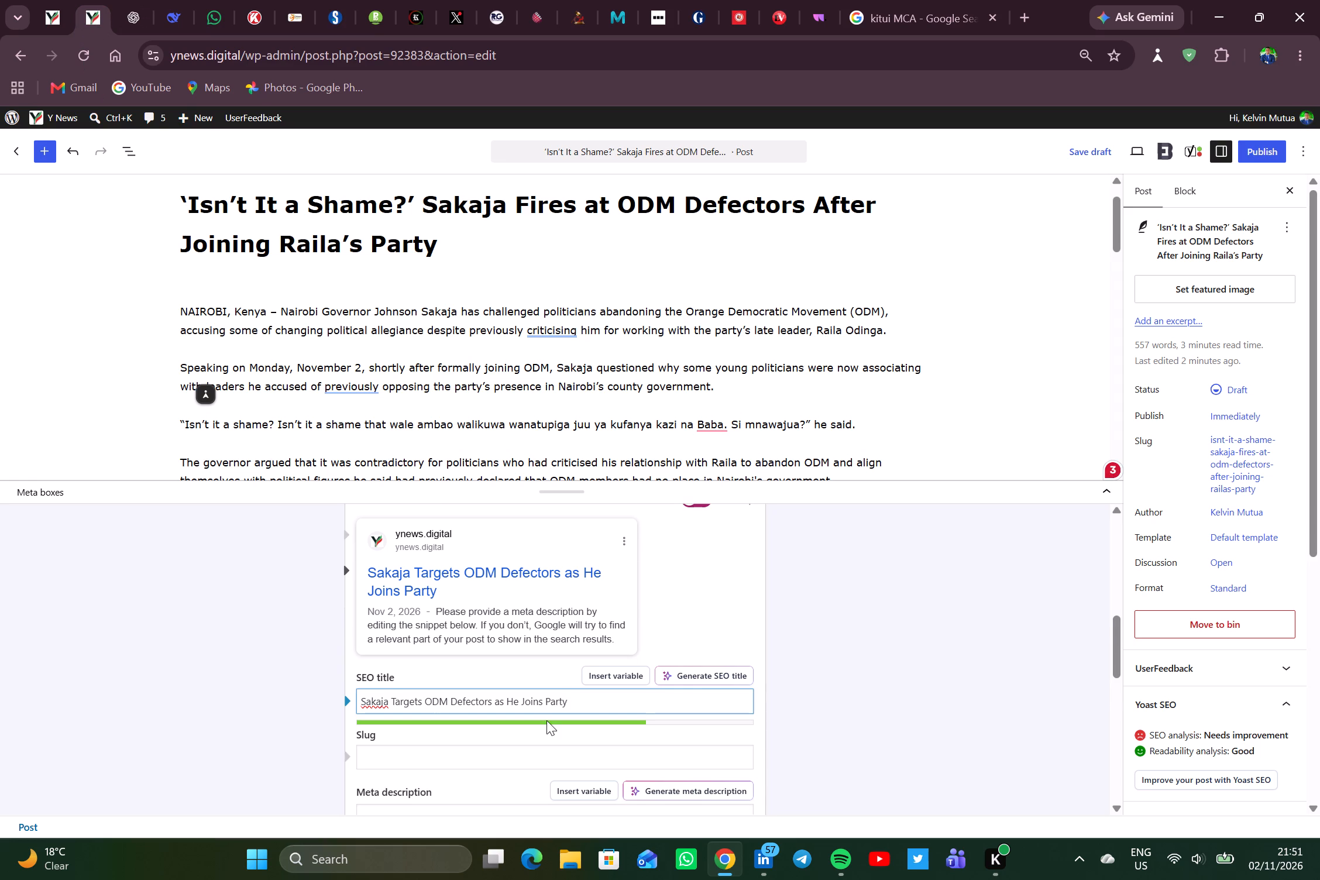
pyautogui.scroll(-1, 546, 720)
pyautogui.click(522, 693)
pyautogui.hotkey('ctrl', 'v')
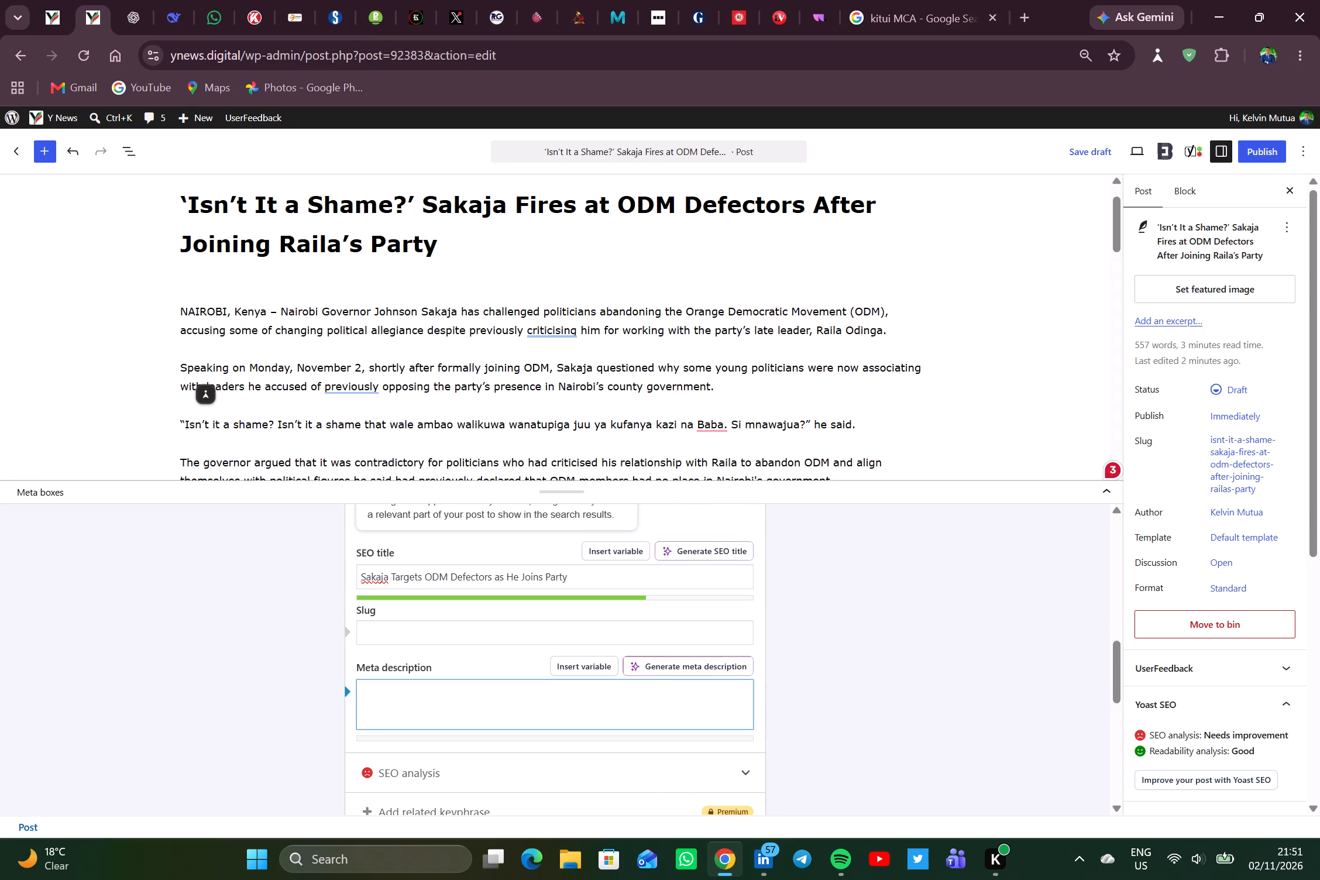
# Search Google Images for "sakaja" in place of the Kitui MCA search.
pyautogui.click(919, 5)
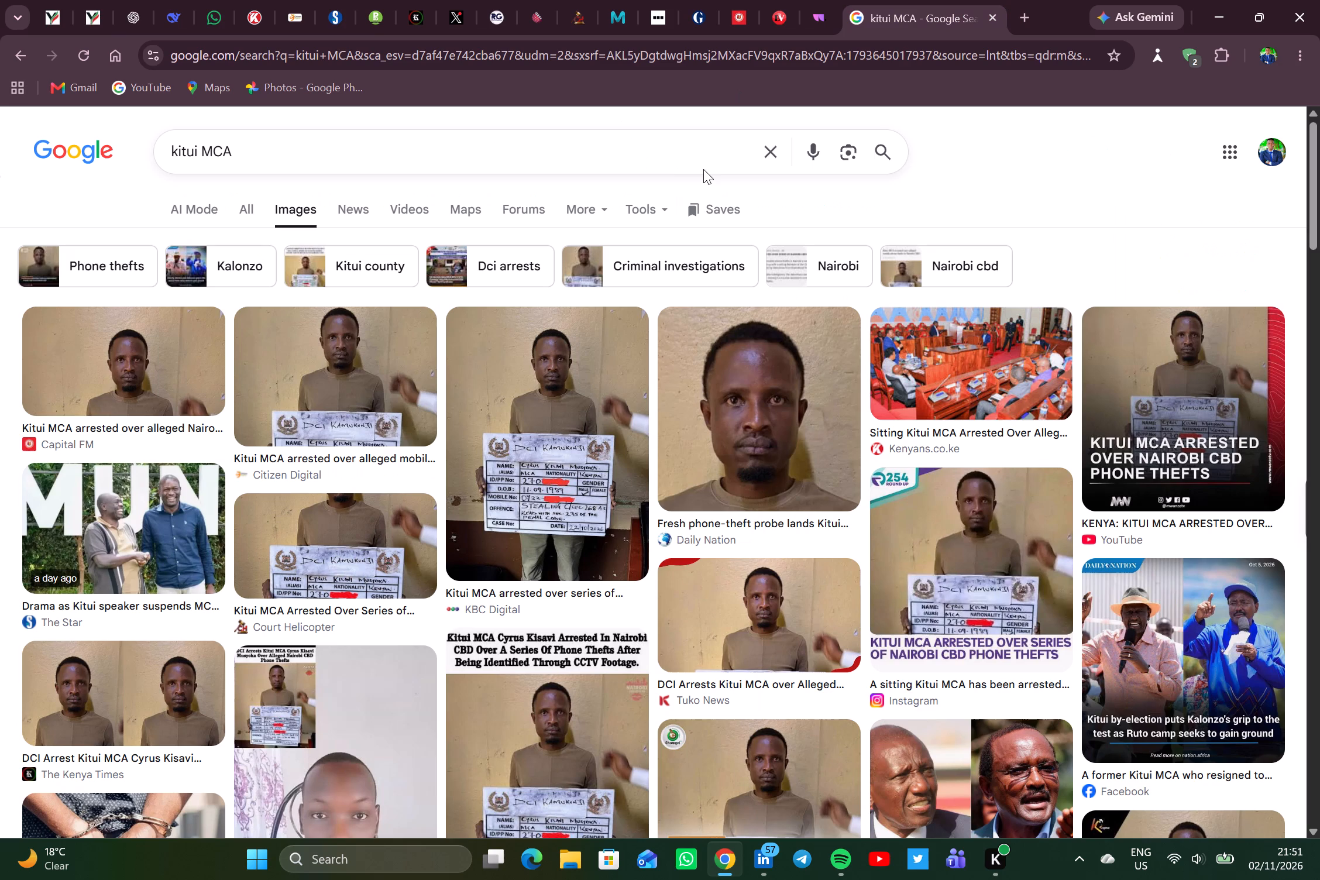
pyautogui.click(774, 150)
pyautogui.write('sakaja')
pyautogui.press('Return')
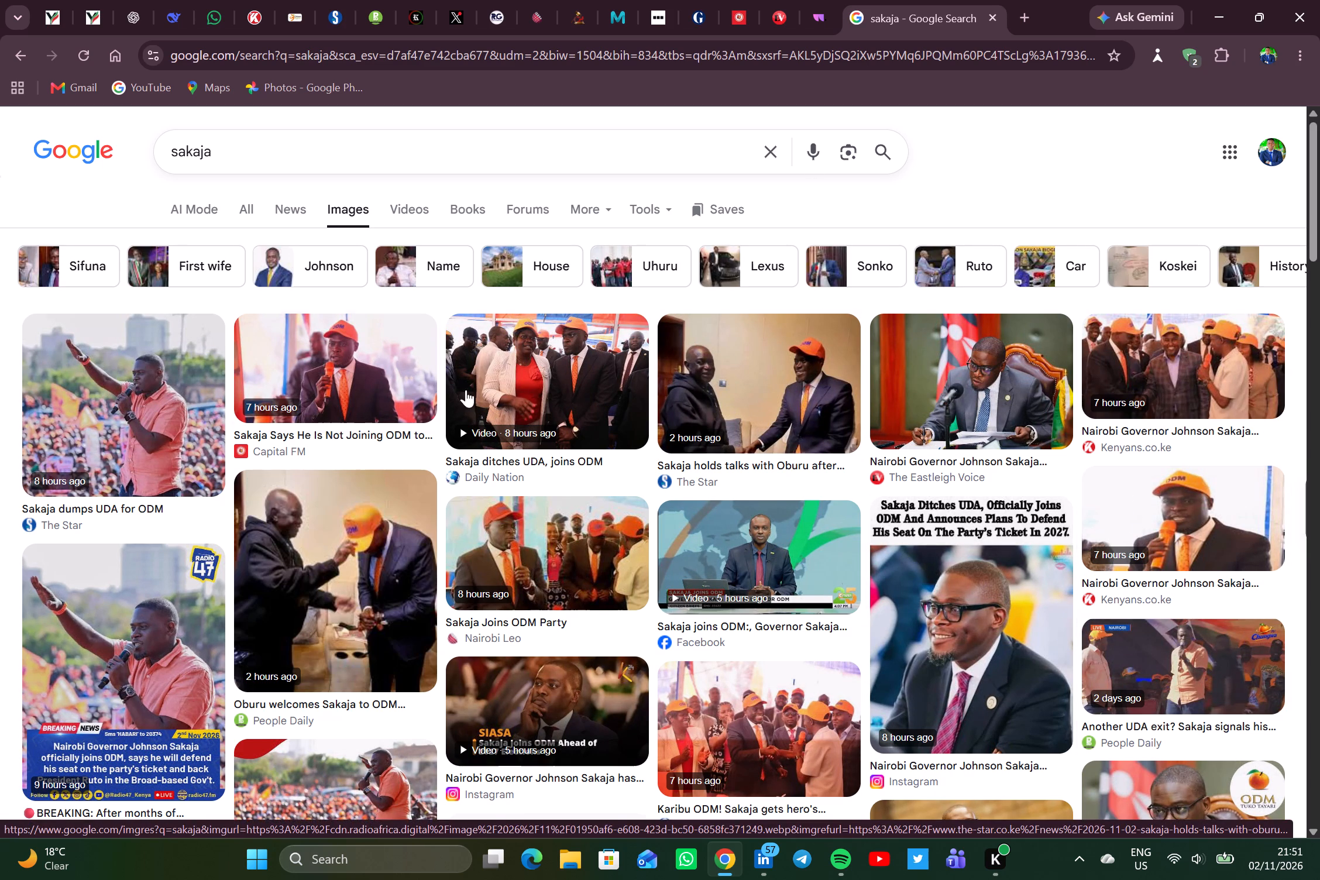
# Pick Nairobi Leo's "Sakaja Joins ODM Party" photo from the image results and save it to Downloads as sakaja-ODM-y-news.
pyautogui.click(391, 384)
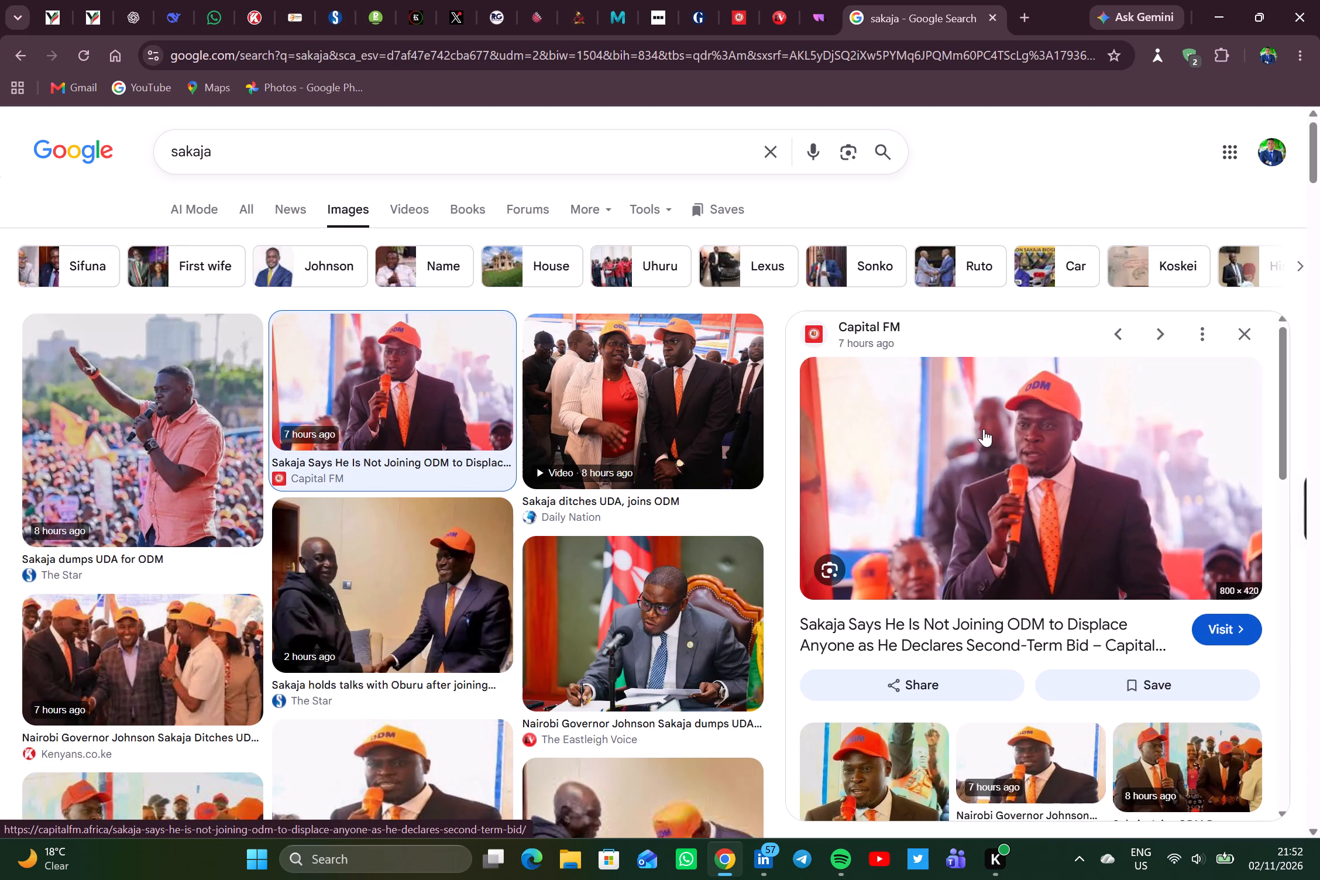
pyautogui.scroll(-1, 1055, 549)
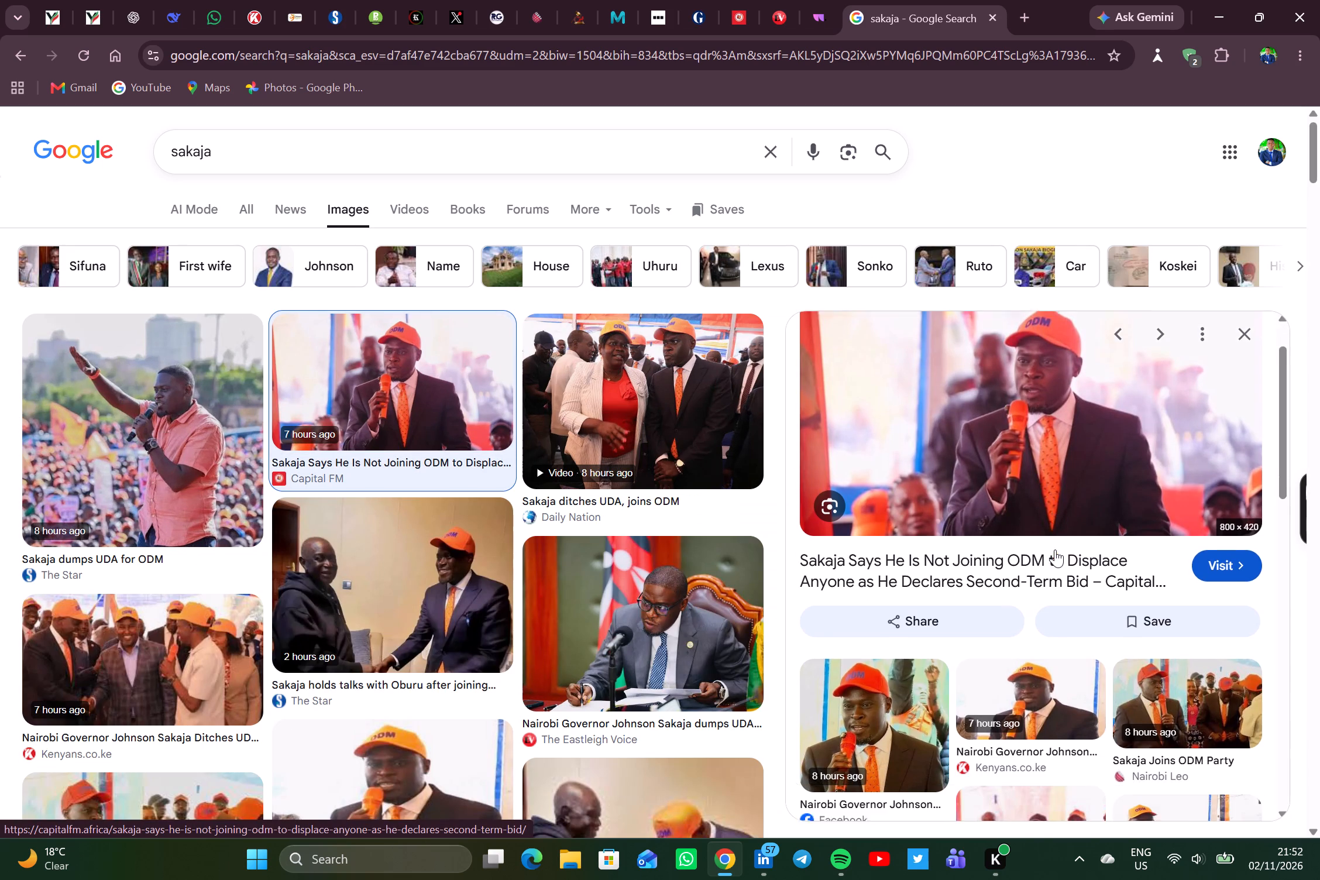
pyautogui.scroll(-1, 1055, 549)
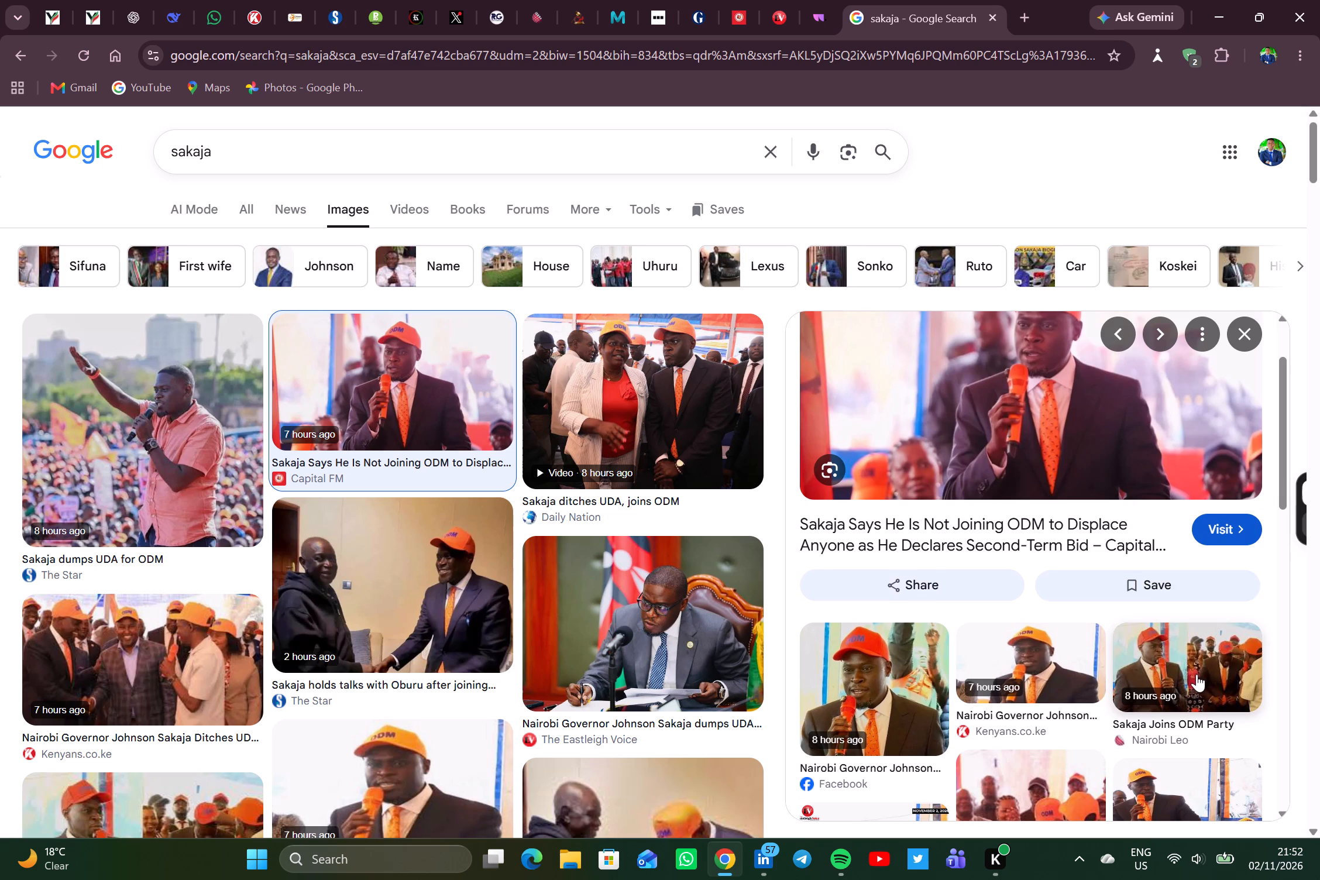
pyautogui.click(1197, 673)
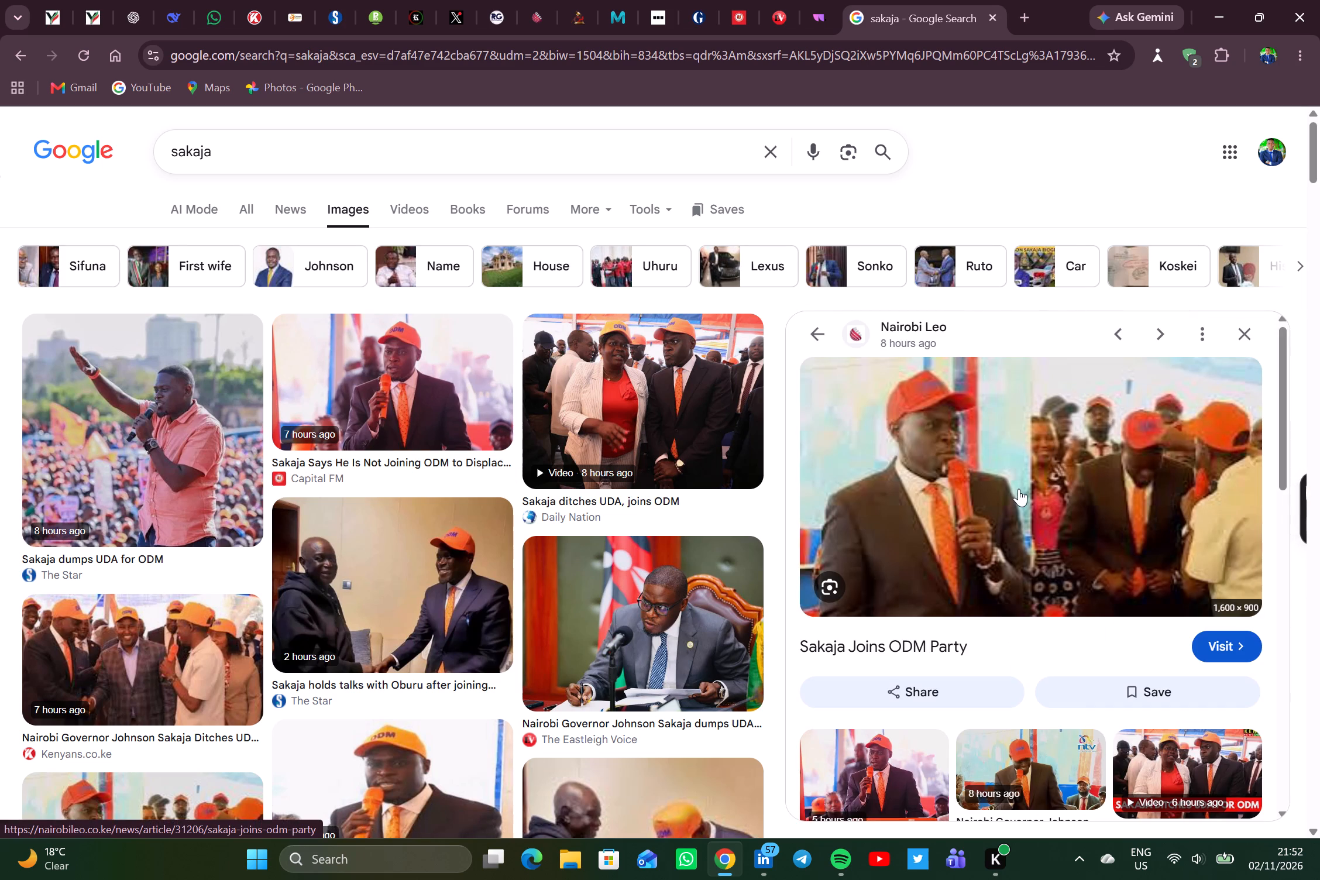
pyautogui.scroll(-1, 1036, 476)
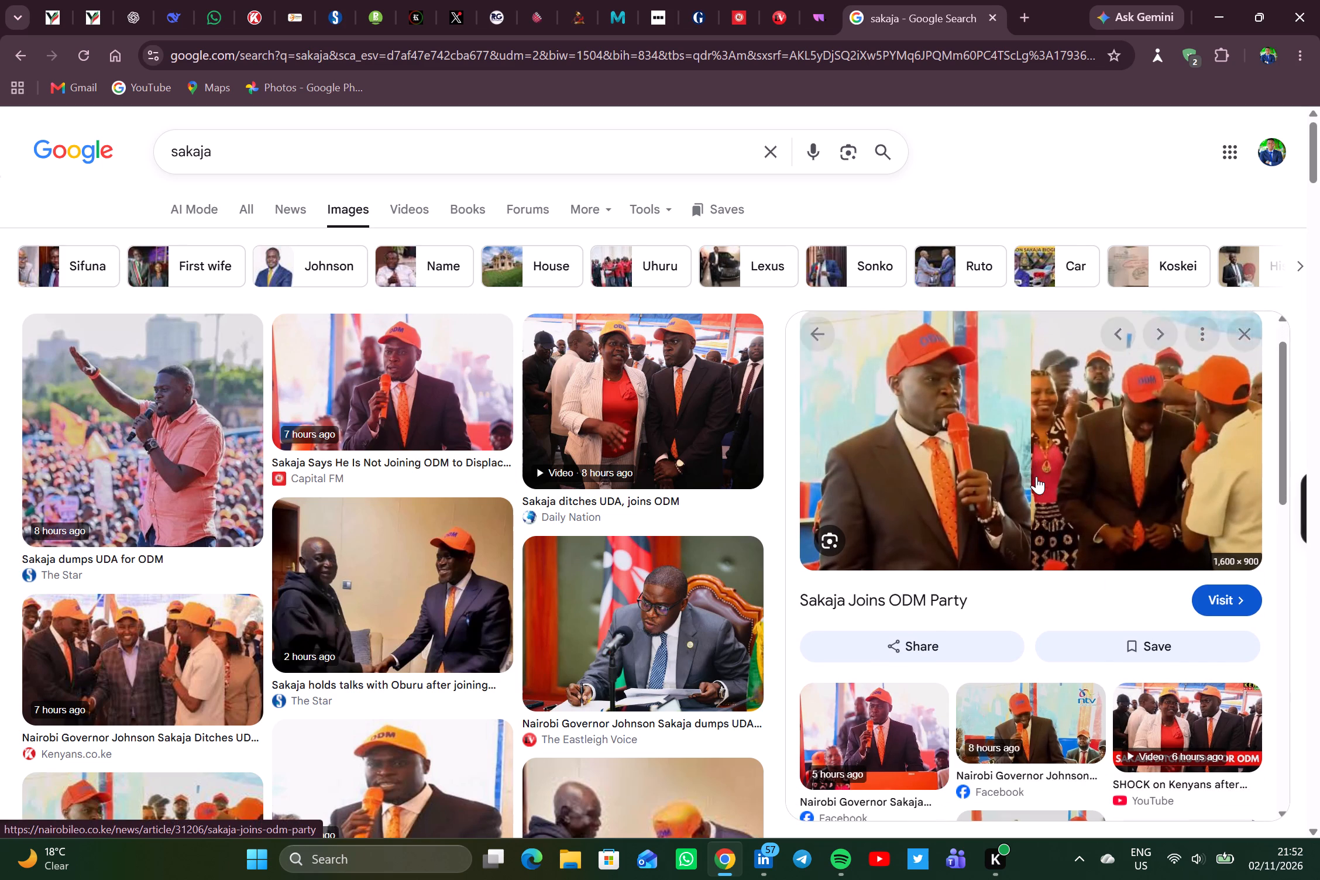
pyautogui.scroll(-1, 1036, 476)
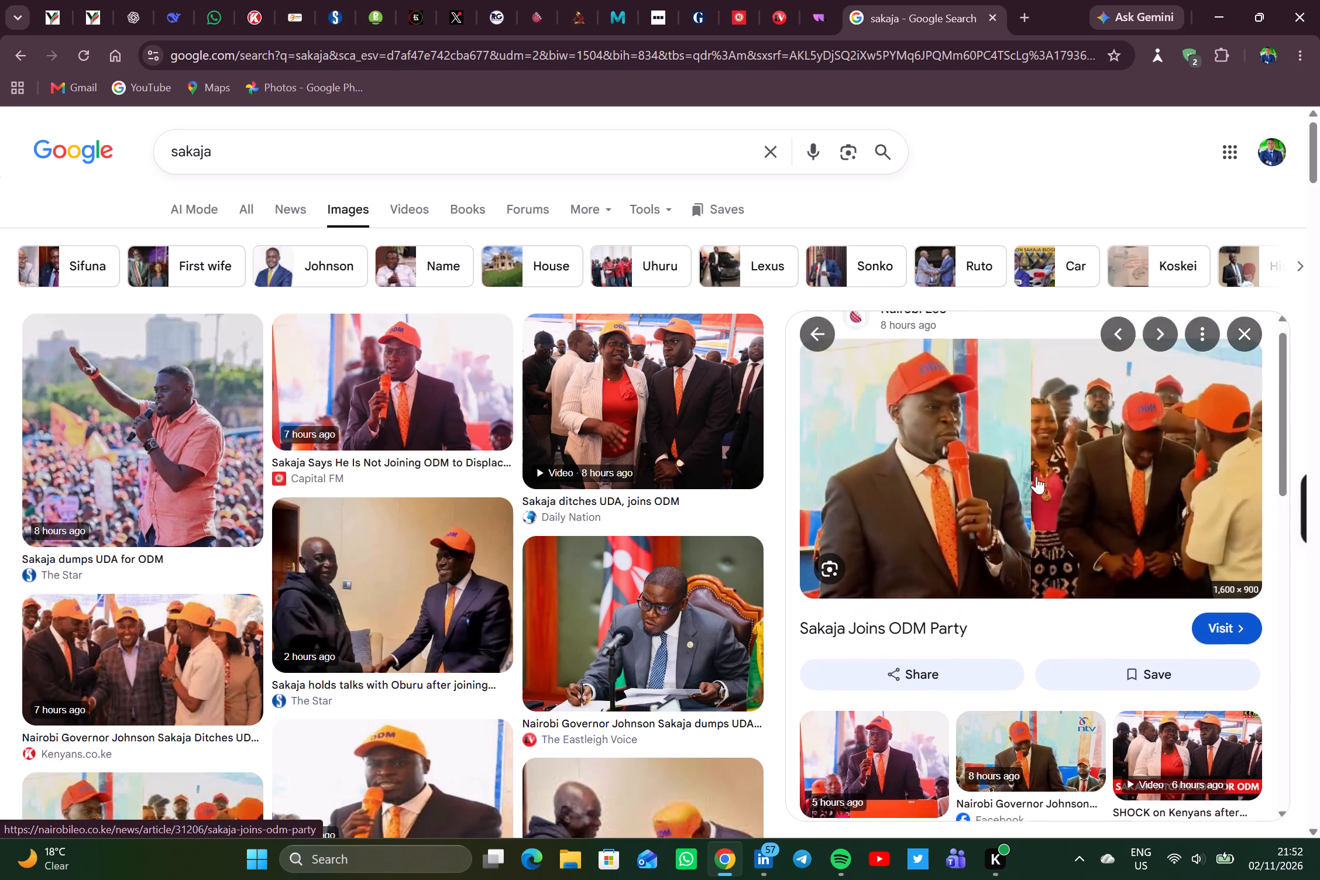
pyautogui.scroll(2, 1036, 476)
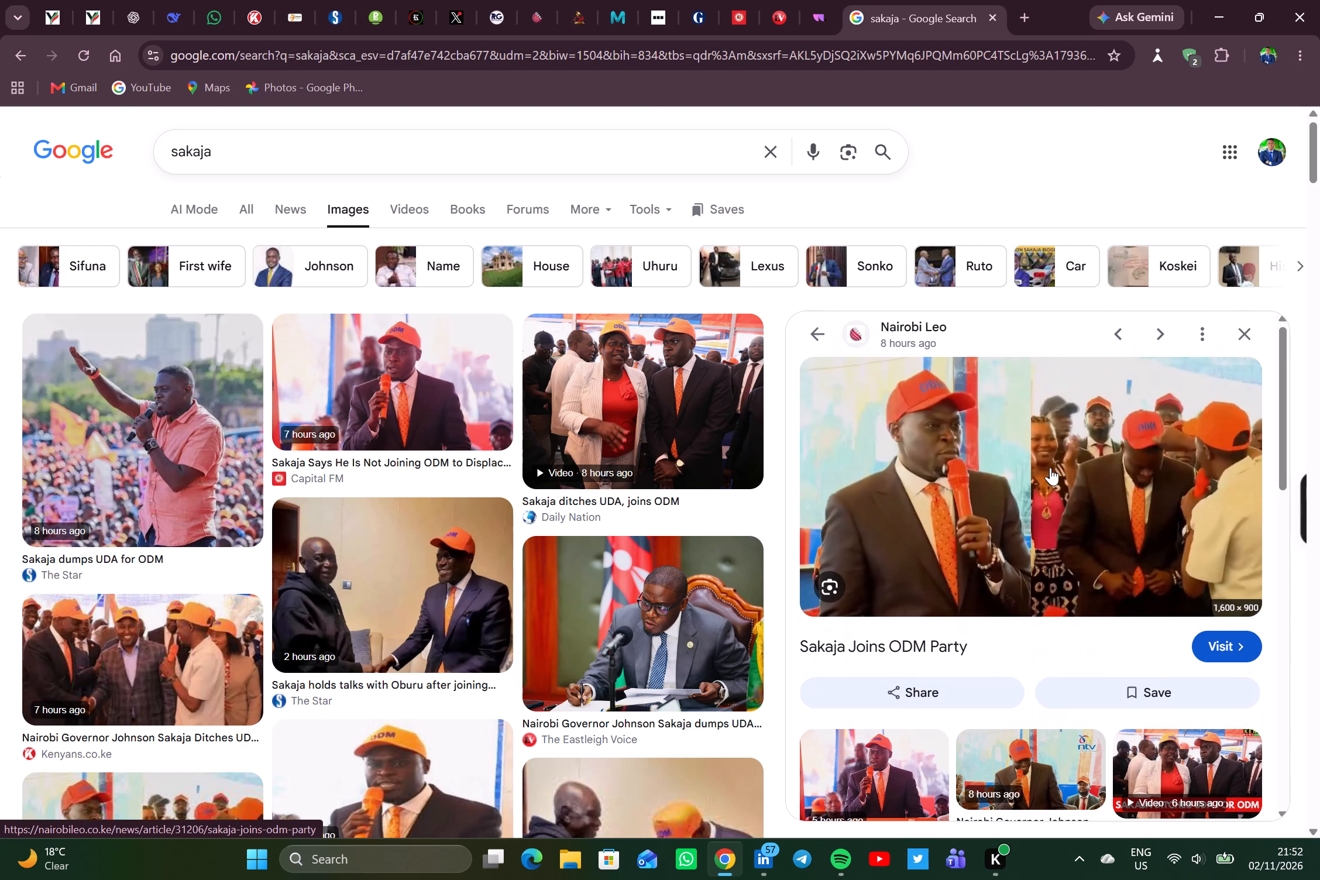
pyautogui.rightClick(1063, 459)
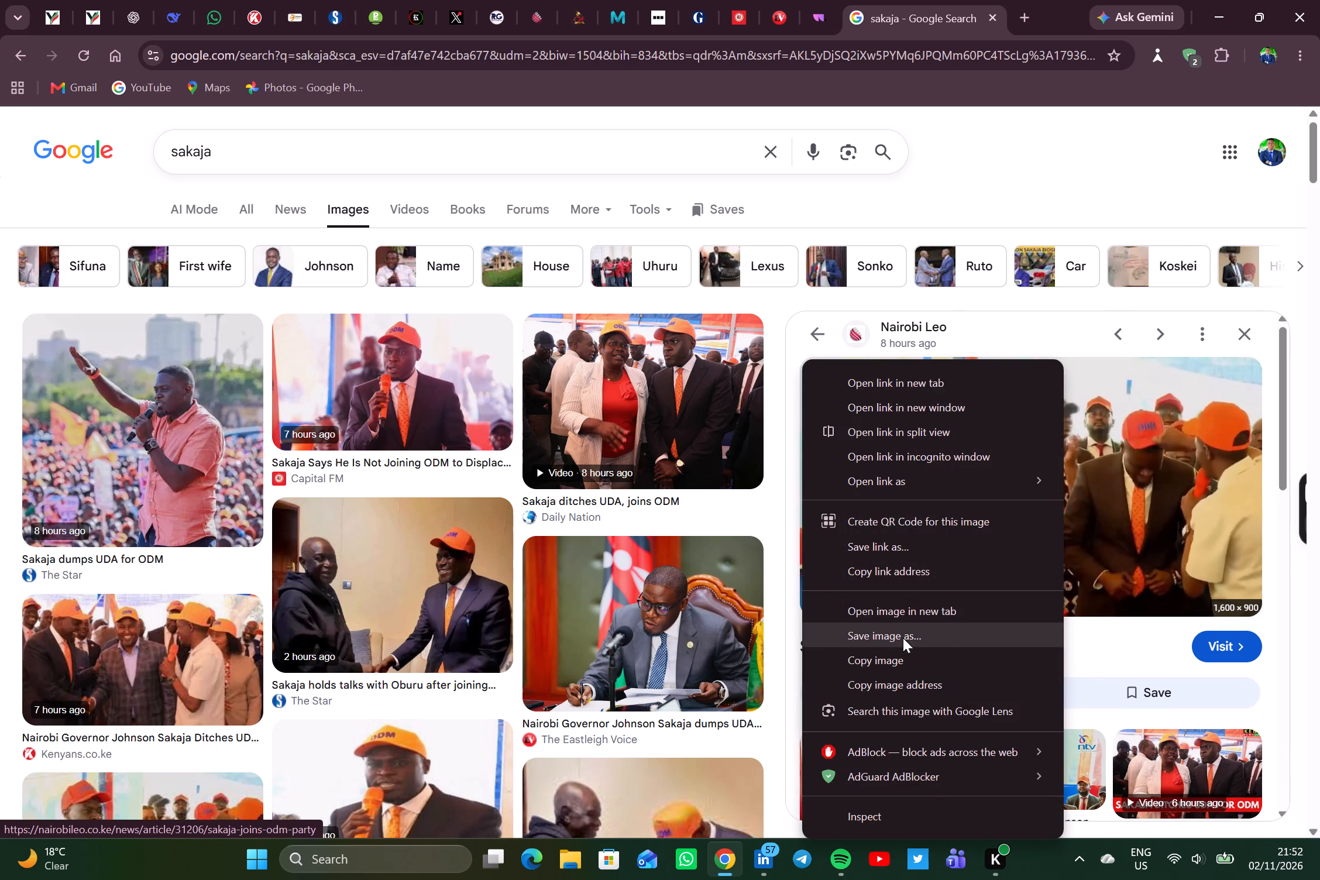
pyautogui.click(903, 633)
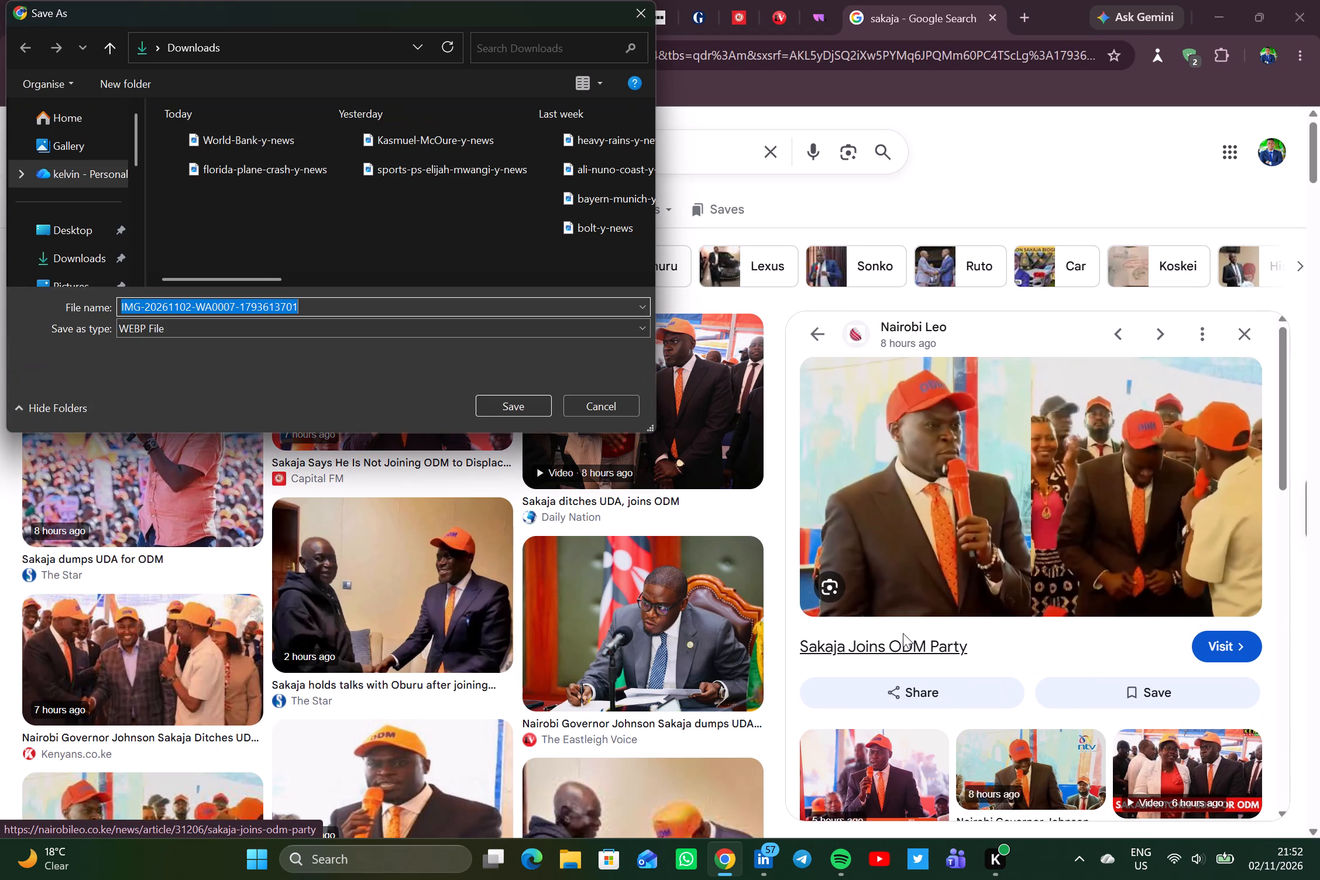
pyautogui.write('sakaja')
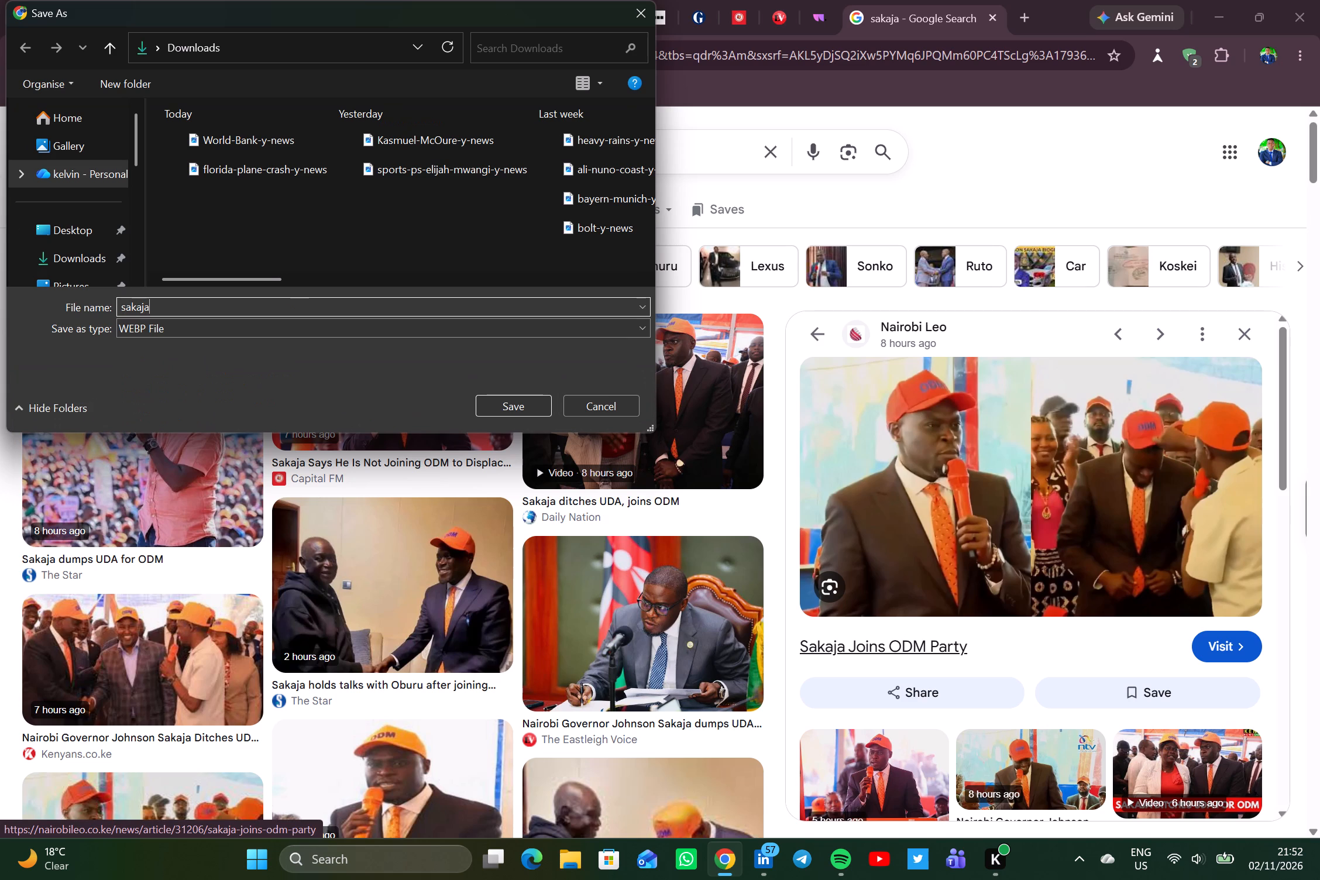
pyautogui.press('-')
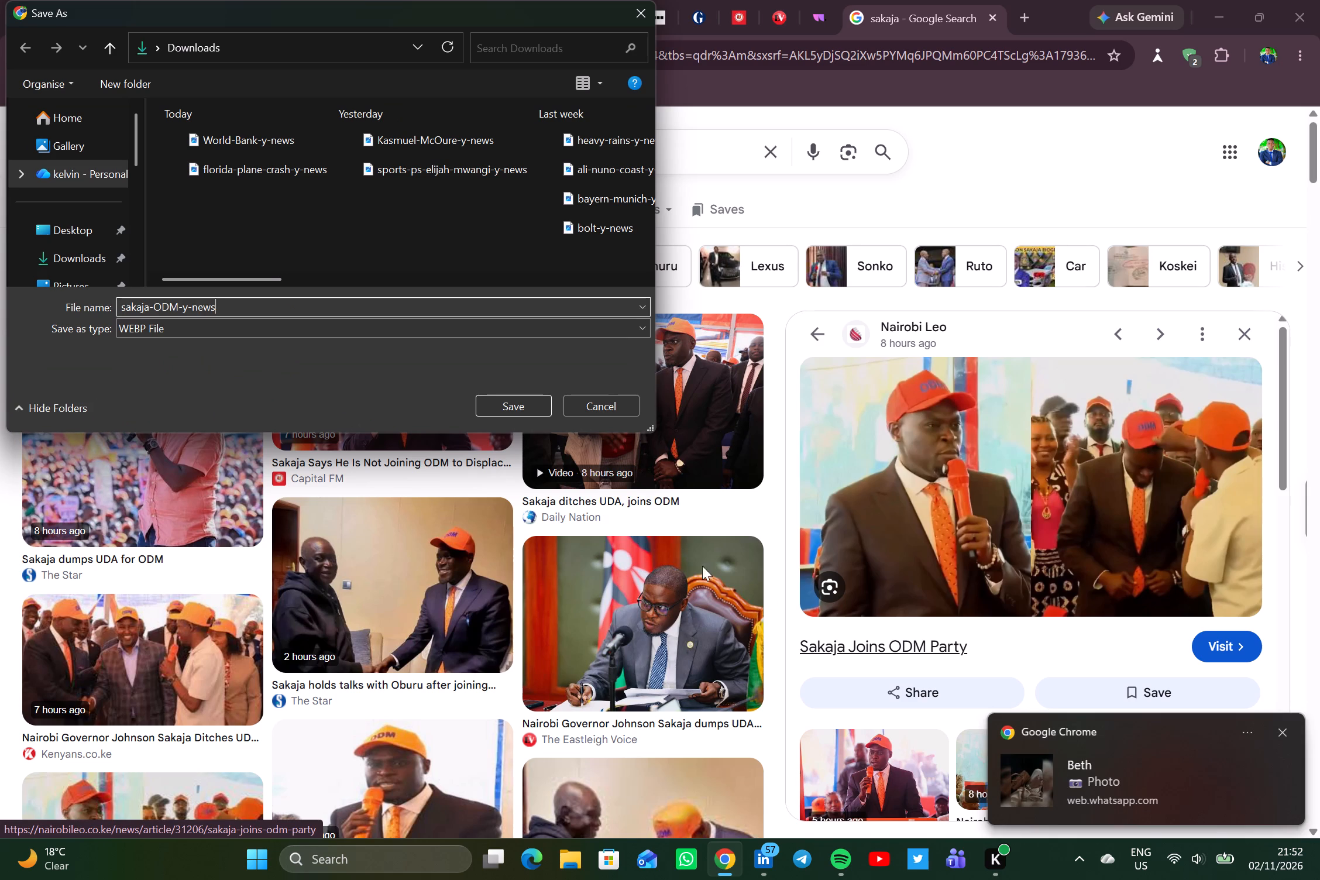
pyautogui.click(511, 403)
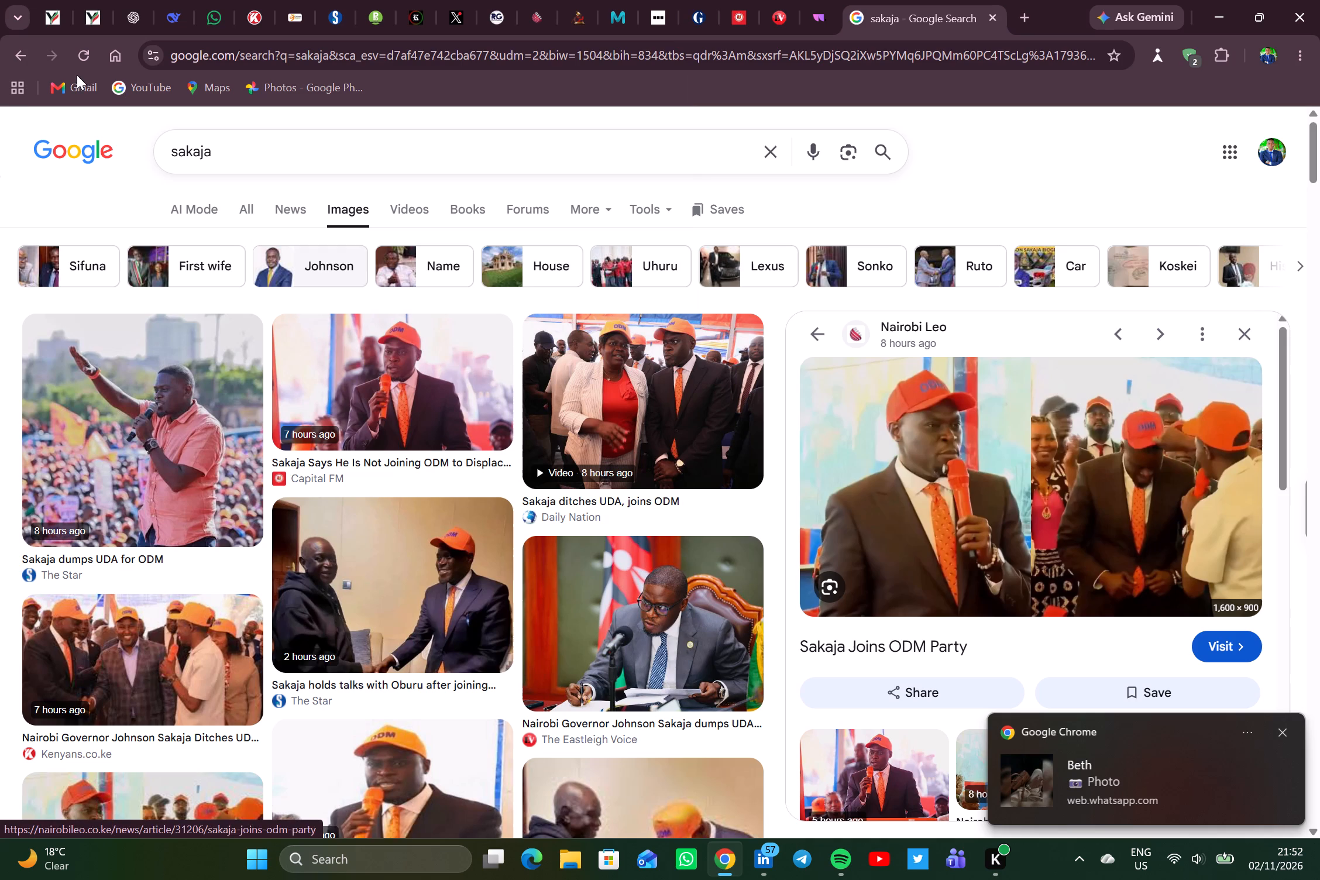
# Back in the Sakaja post on Y News, upload sakaja-ODM-y-news from Downloads through the featured image chooser.
pyautogui.click(109, 14)
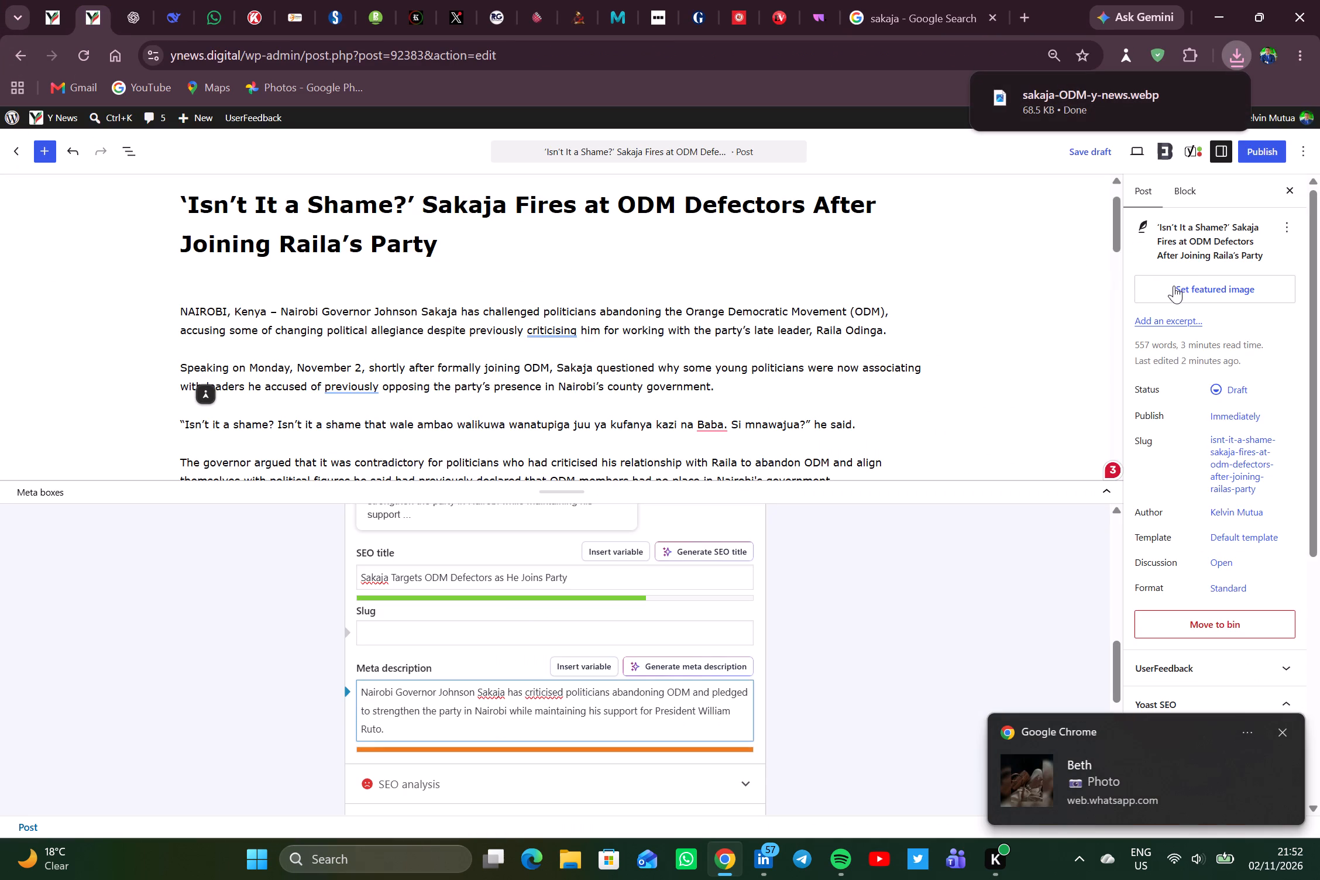
pyautogui.click(1174, 288)
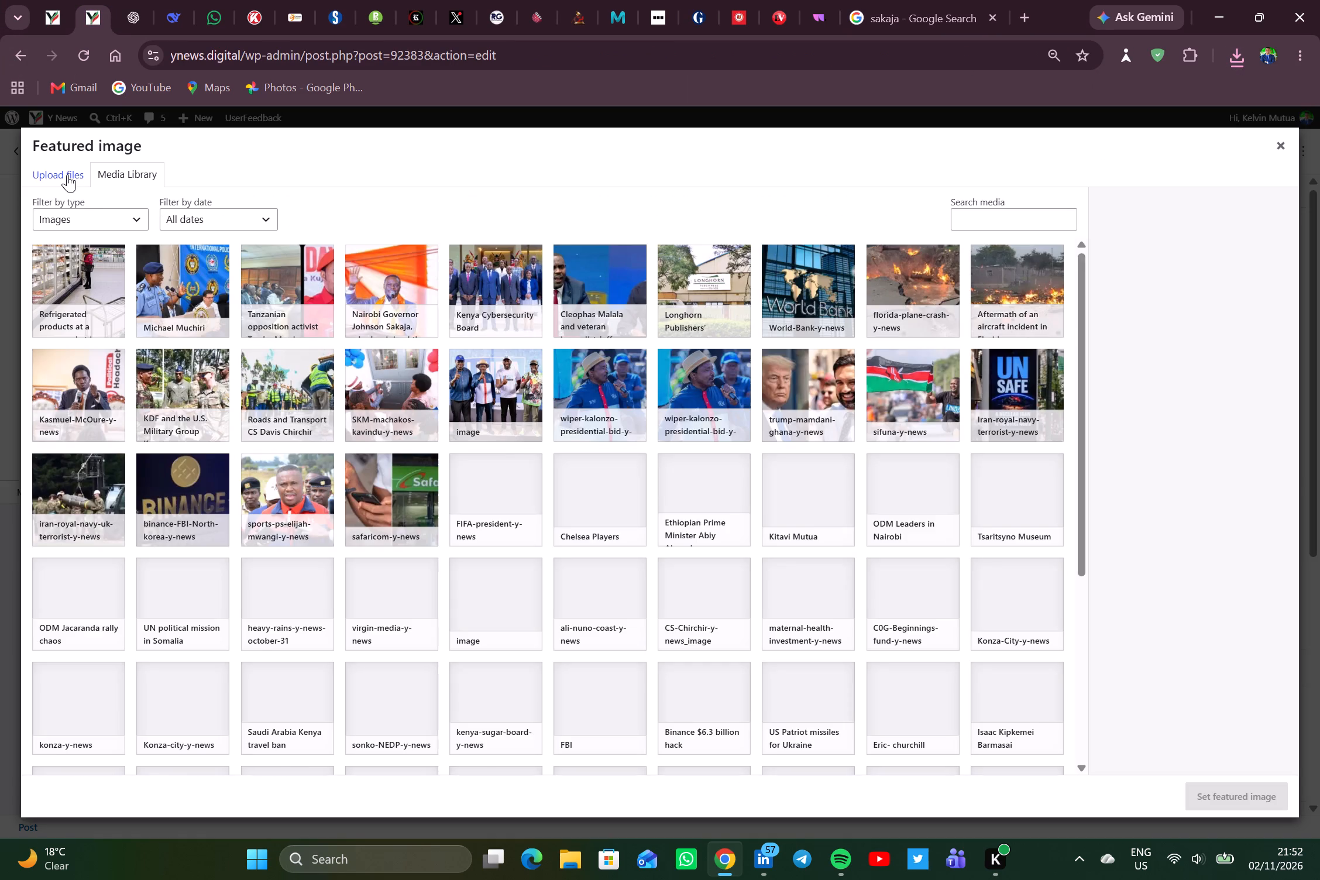
pyautogui.click(67, 174)
pyautogui.click(679, 425)
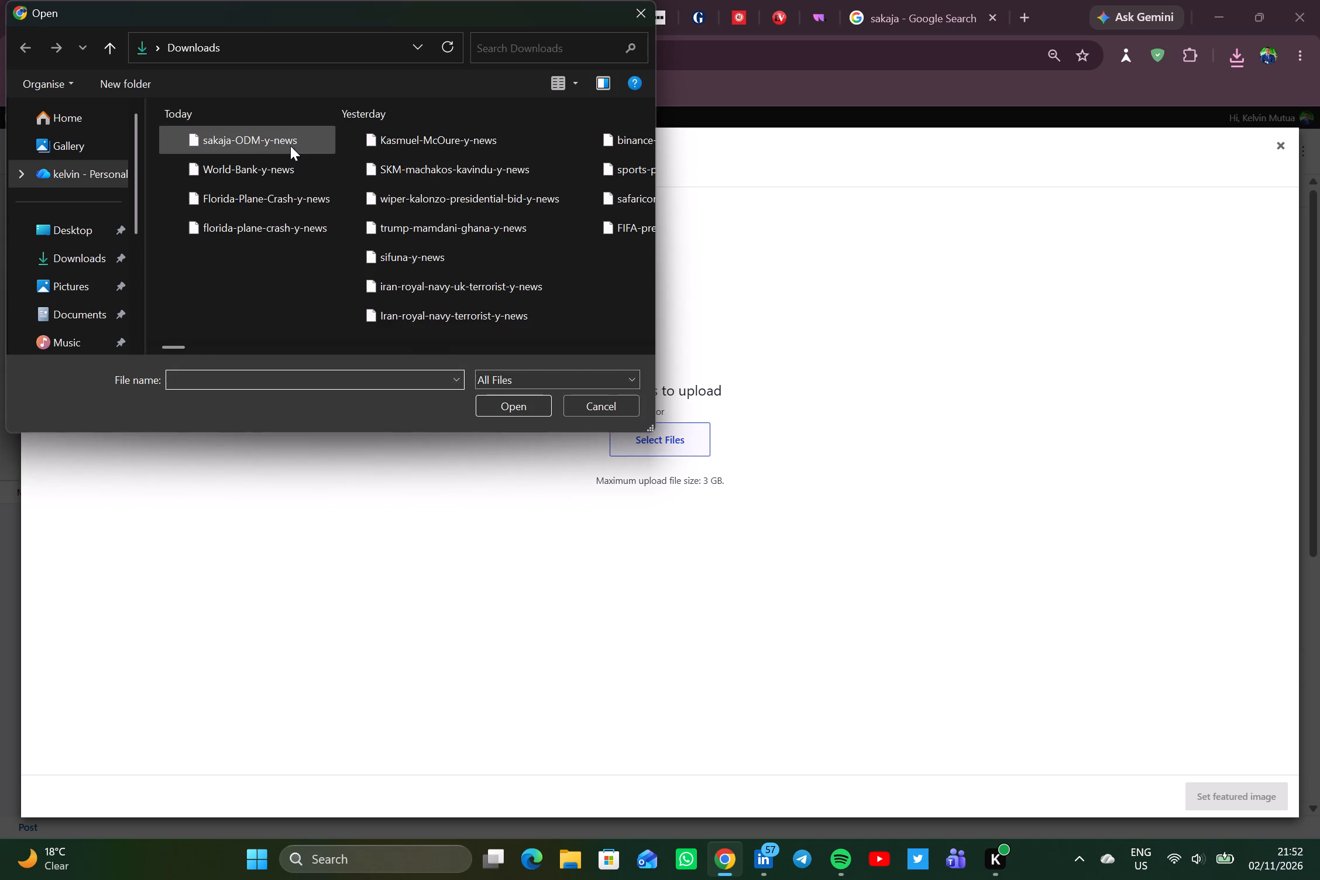
pyautogui.doubleClick(274, 142)
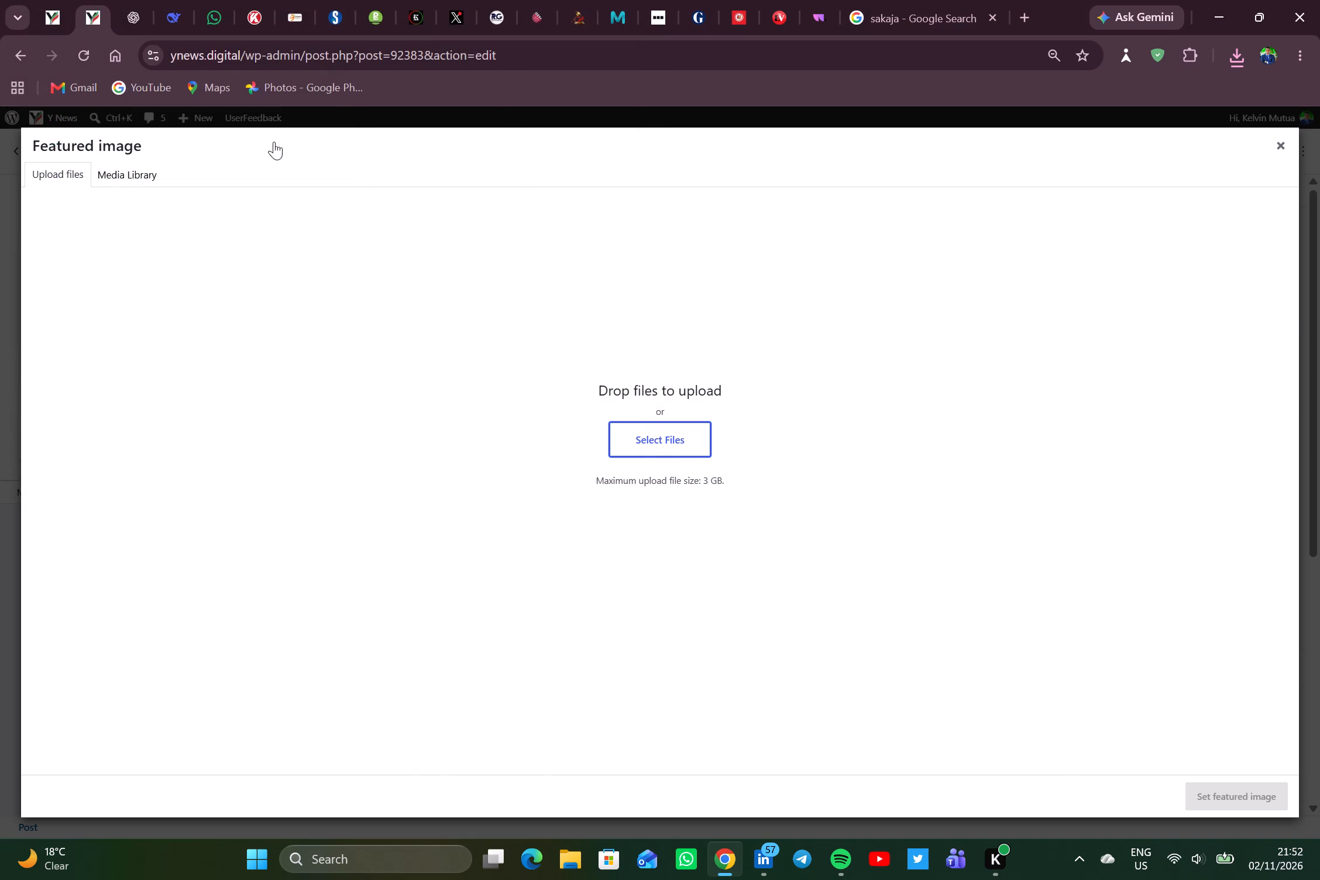
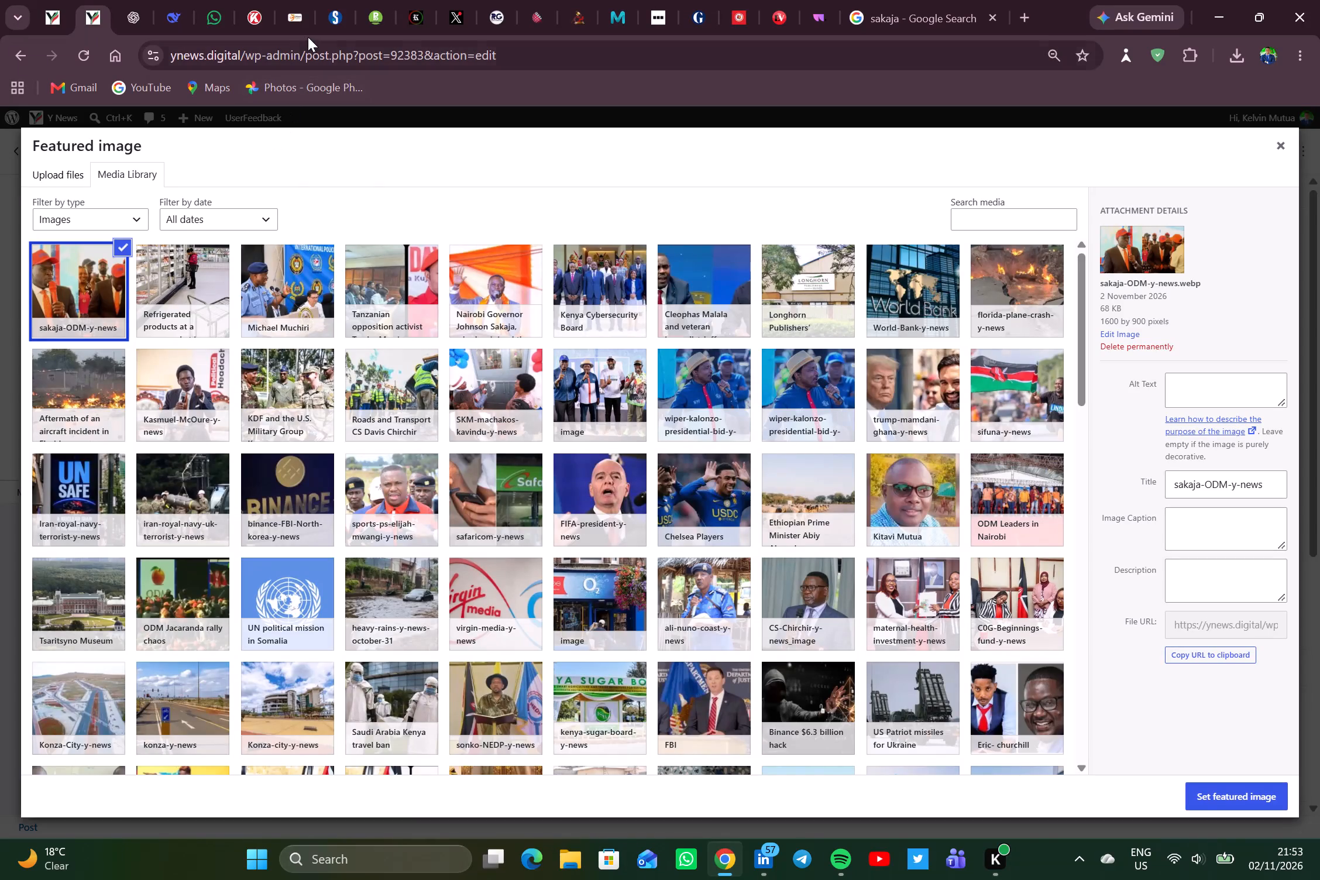
# Fill the Sakaja image's alt text, caption and description with the meta description, ending the caption with "Image/Courtesy", and set it as featured image.
pyautogui.click(1259, 398)
pyautogui.hotkey('ctrl', 'v')
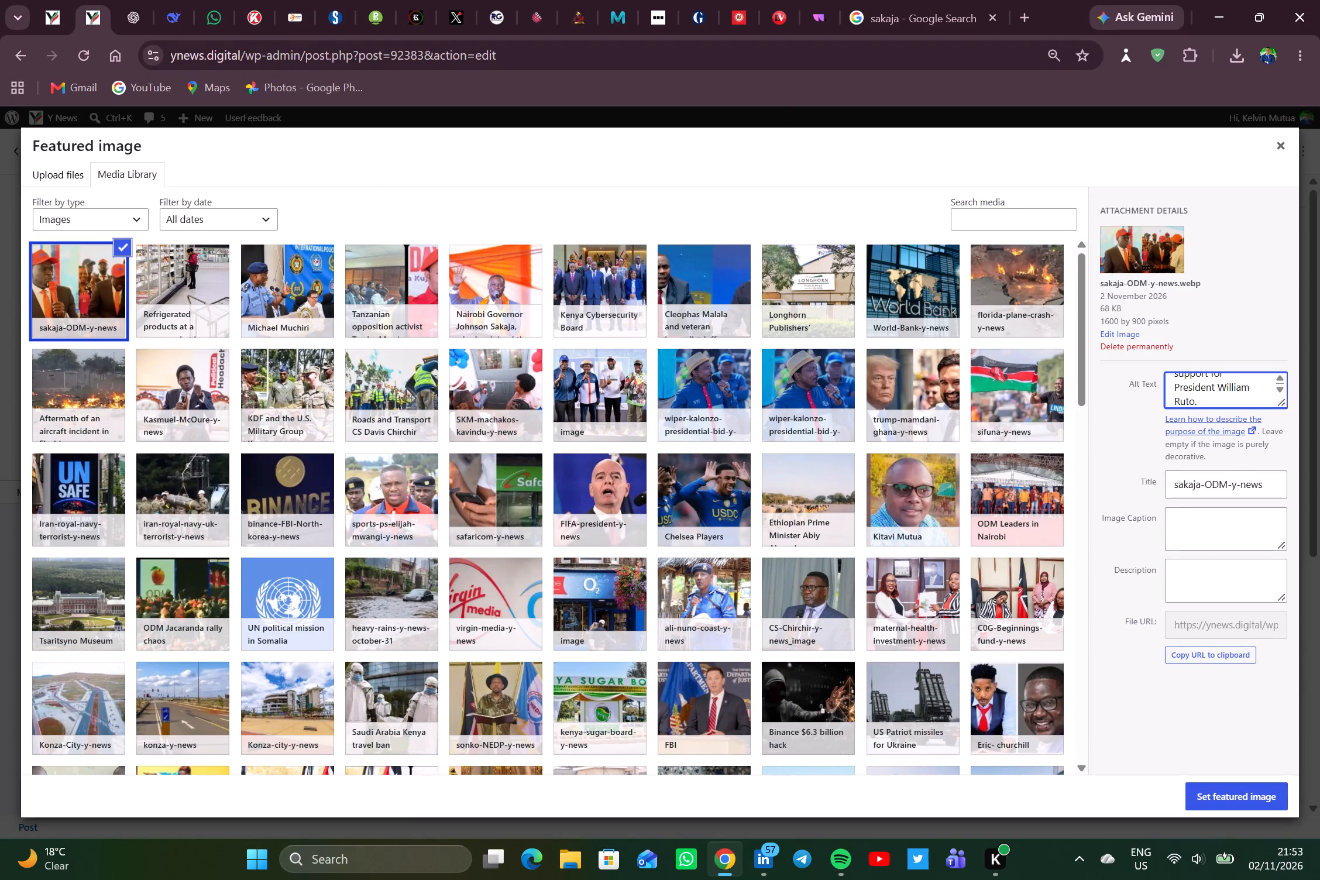
pyautogui.click(1196, 528)
pyautogui.hotkey('ctrl', 'v')
pyautogui.scroll(4, 1196, 528)
pyautogui.scroll(-3, 1196, 528)
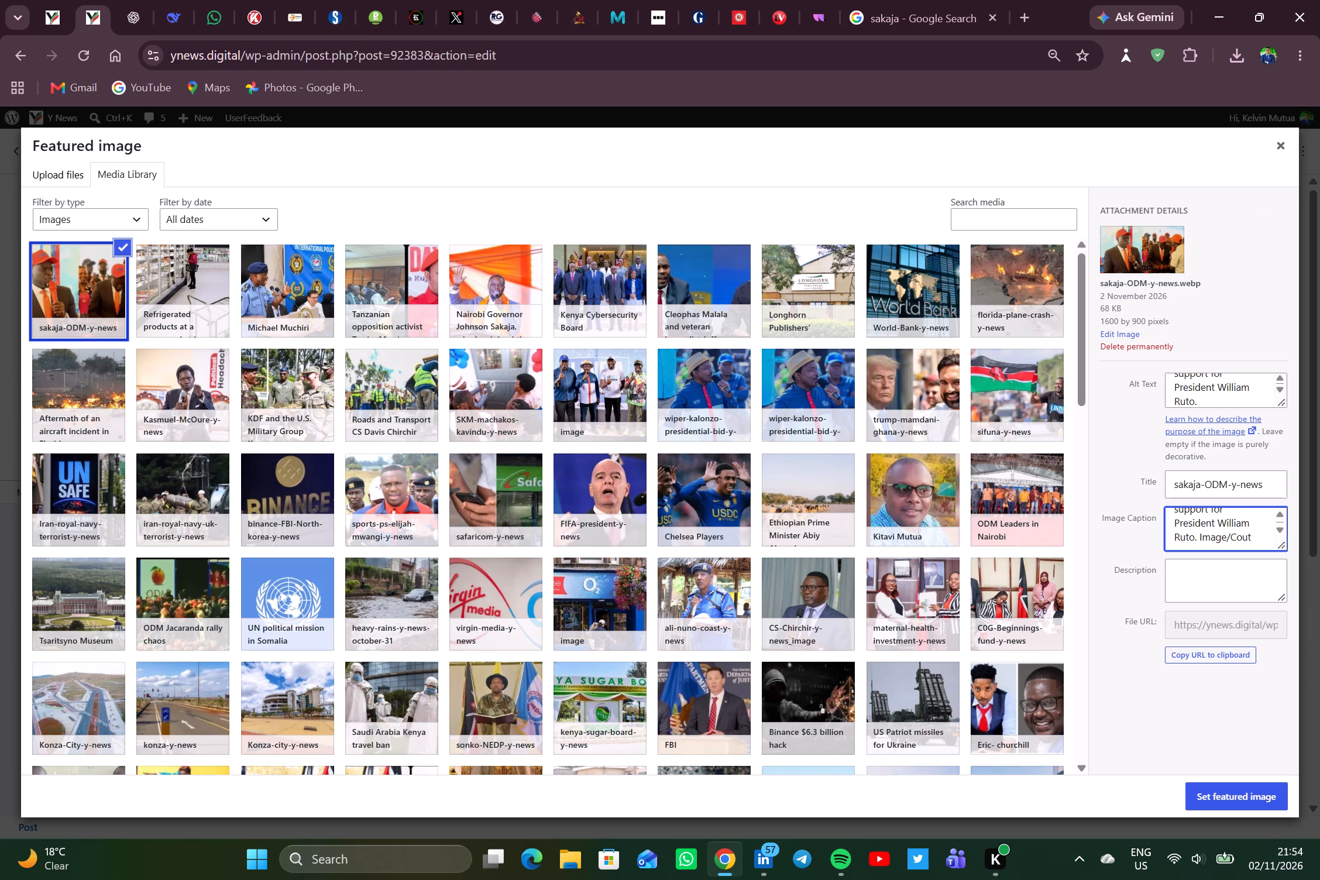
pyautogui.press('BackSpace')
pyautogui.write('rtesy')
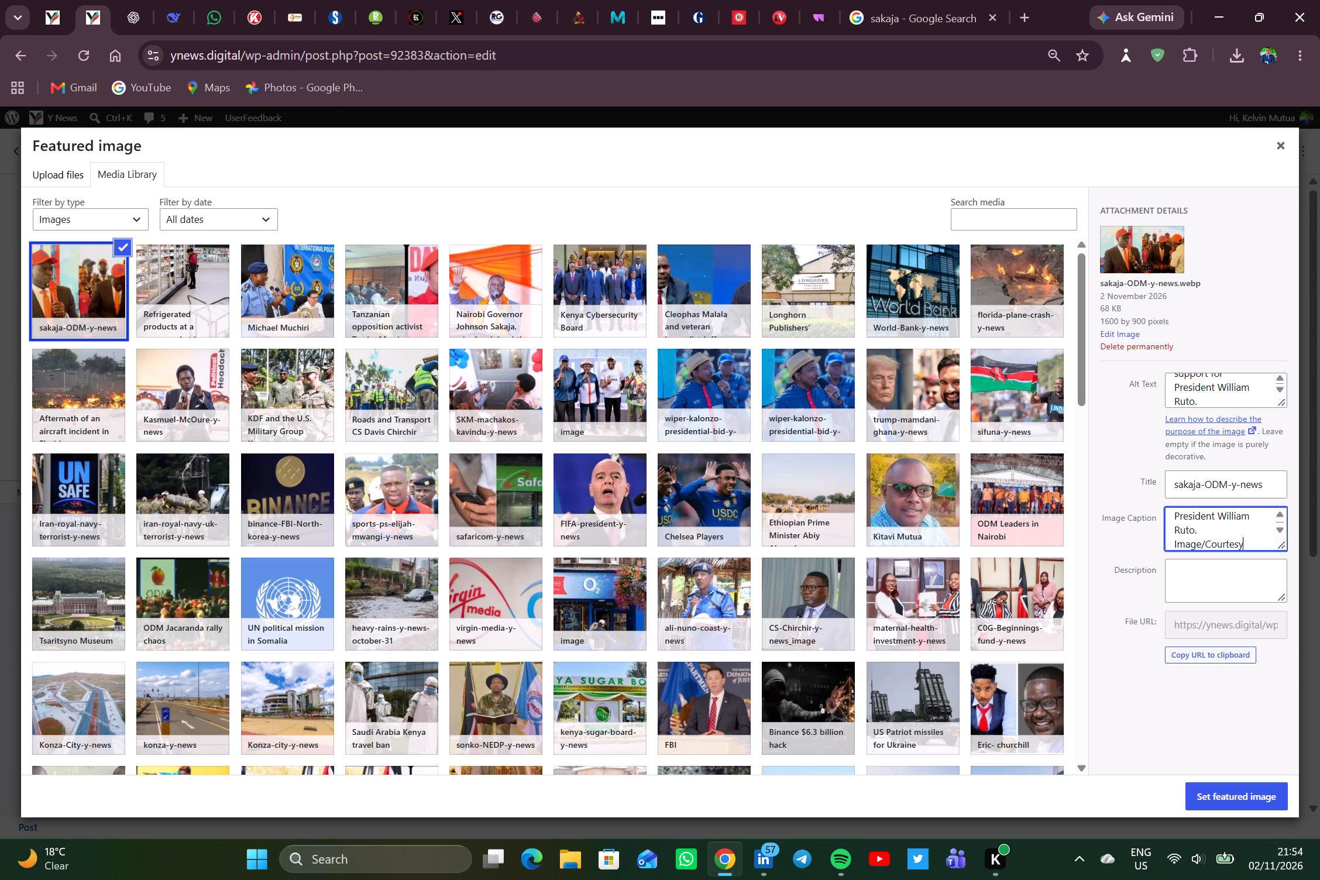
pyautogui.click(1191, 573)
pyautogui.hotkey('ctrl', 'v')
pyautogui.scroll(4, 1191, 573)
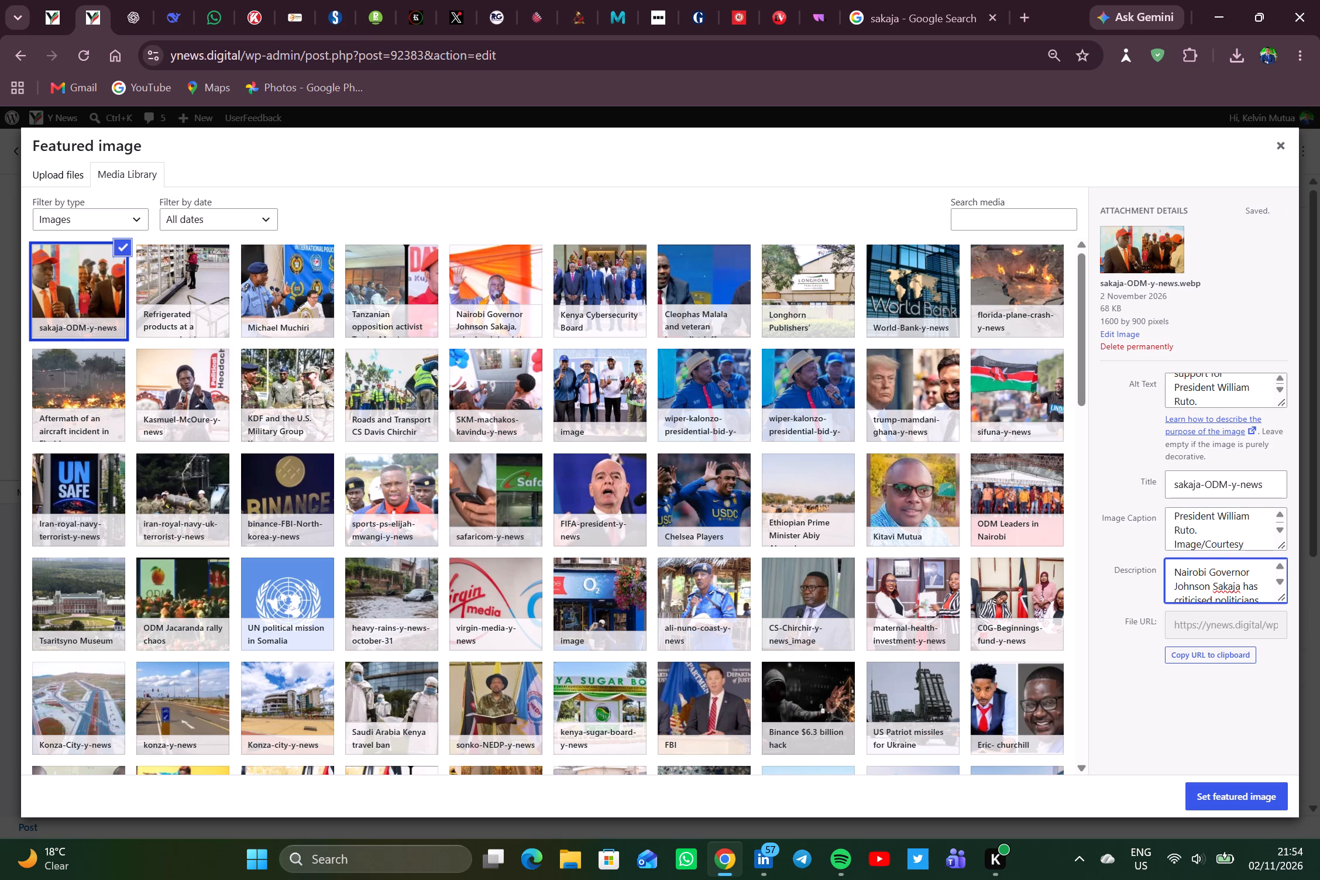
pyautogui.scroll(-3, 1191, 573)
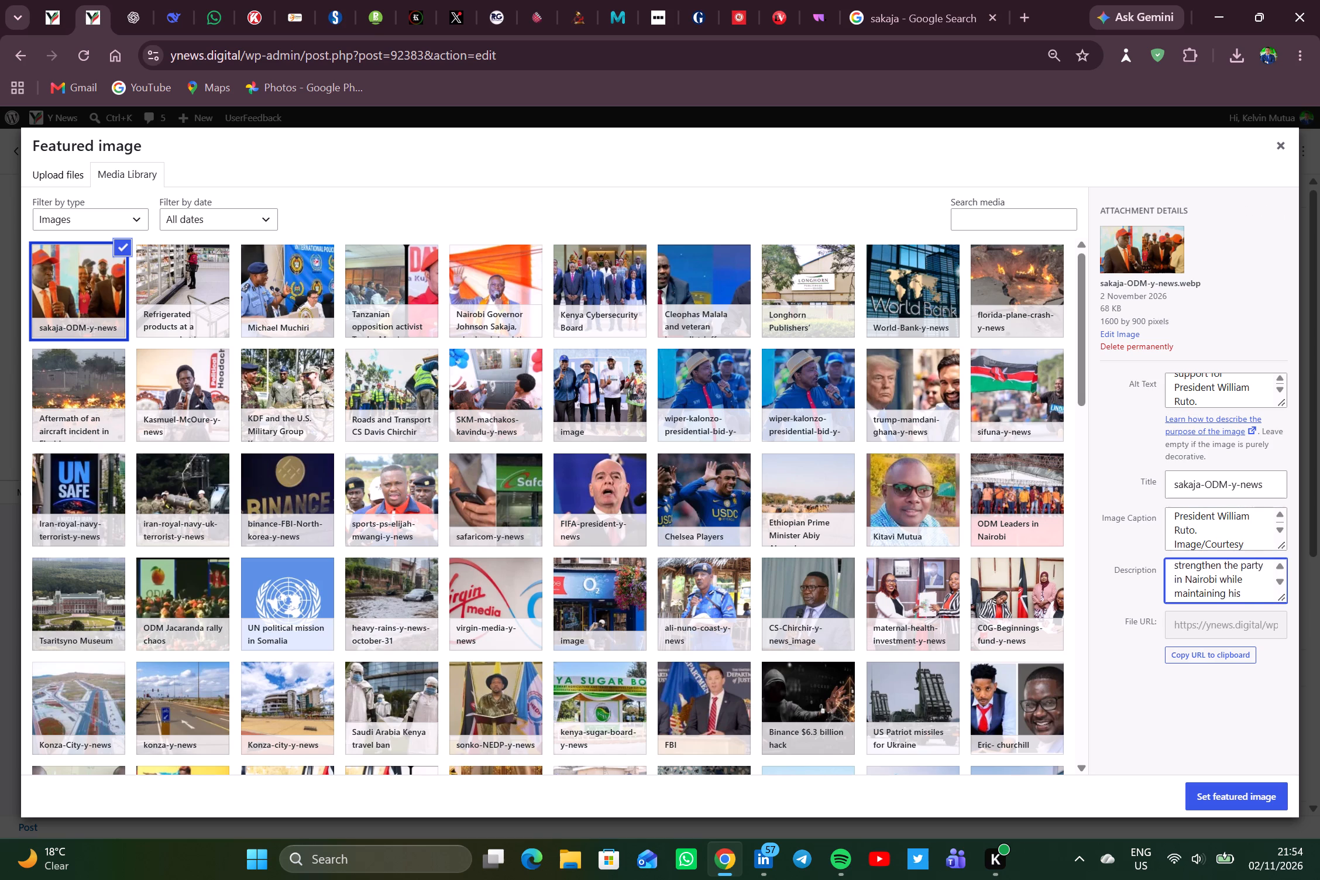
pyautogui.scroll(-1, 1191, 573)
pyautogui.click(1211, 792)
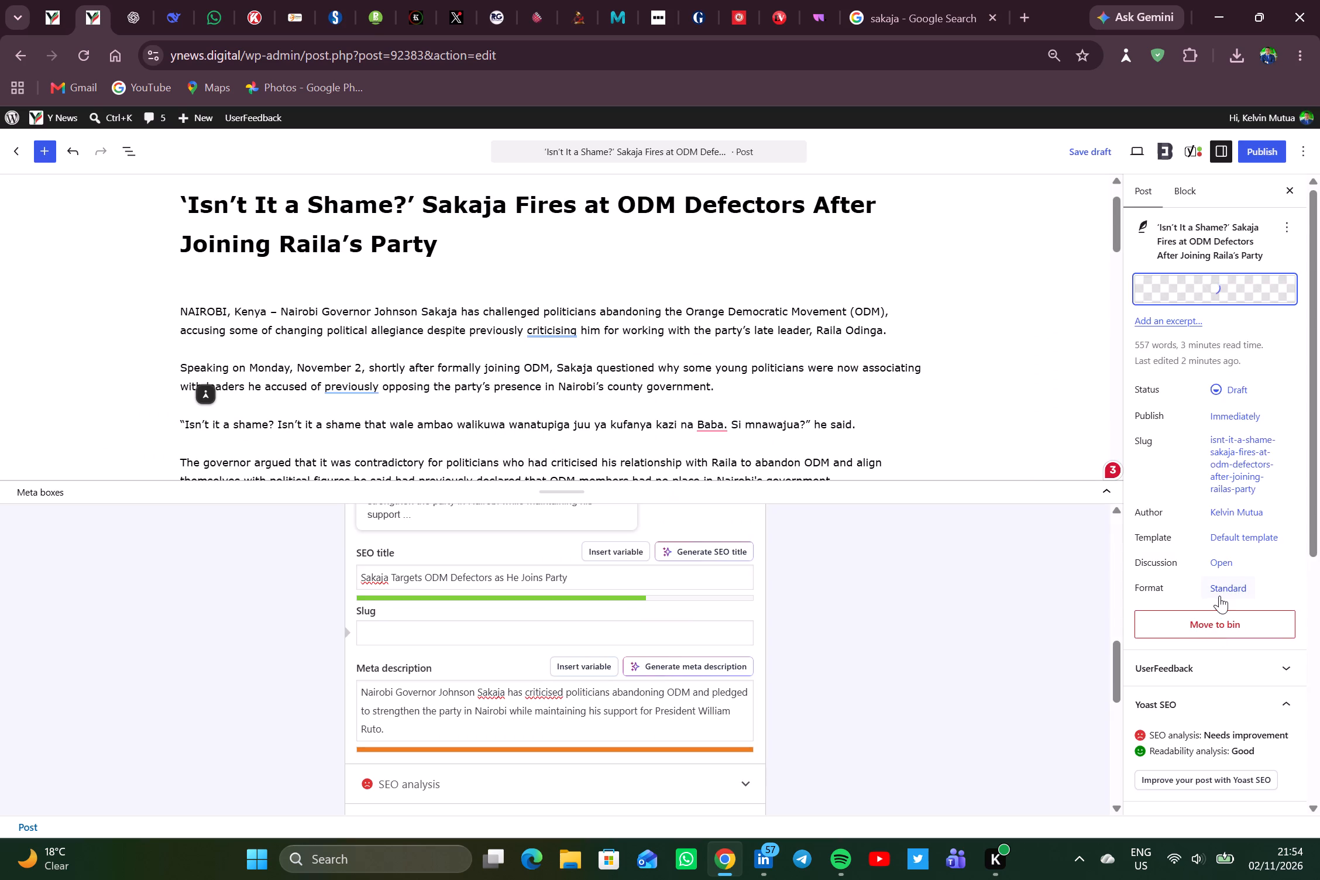
pyautogui.scroll(-4, 1219, 596)
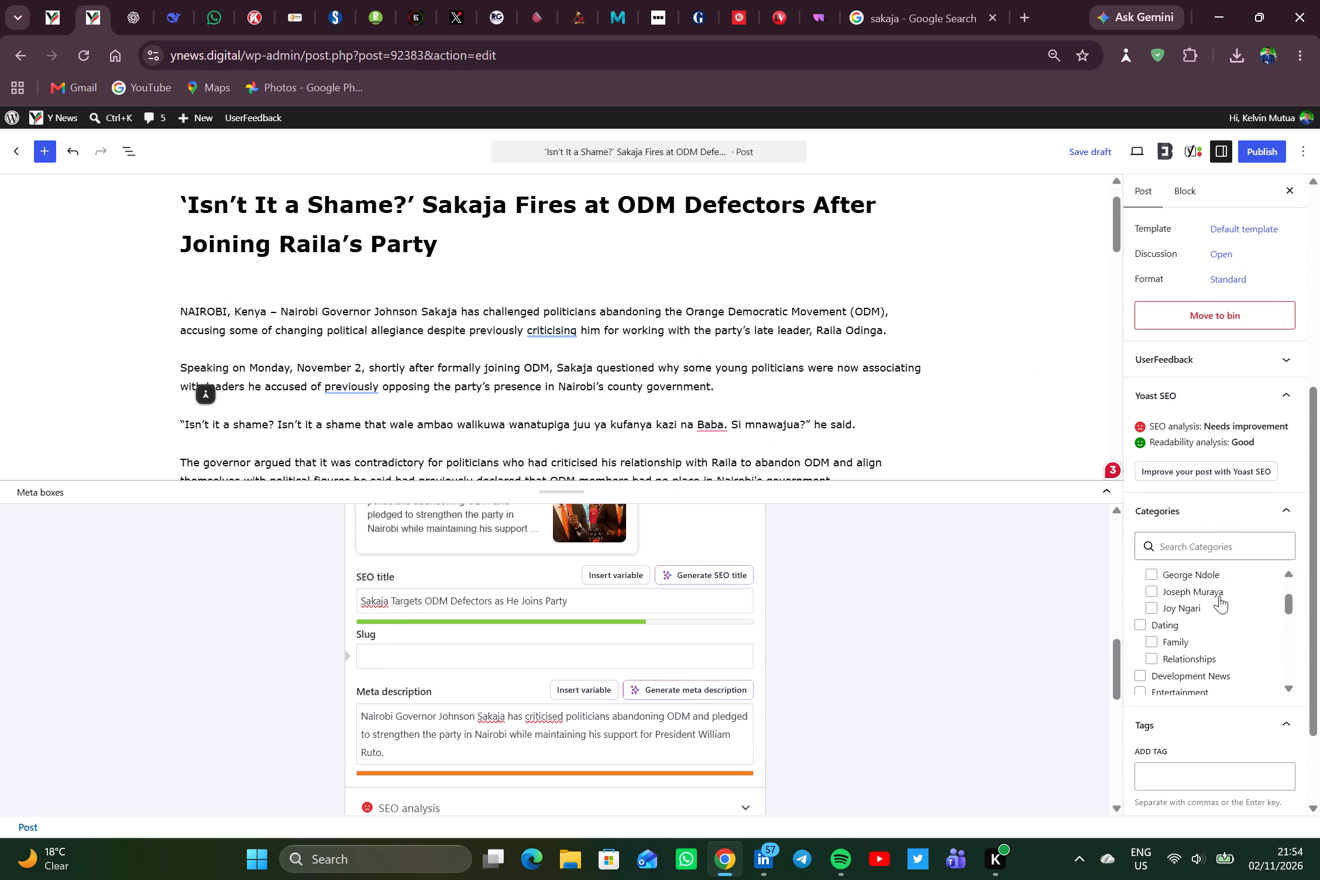
pyautogui.scroll(-2, 1219, 596)
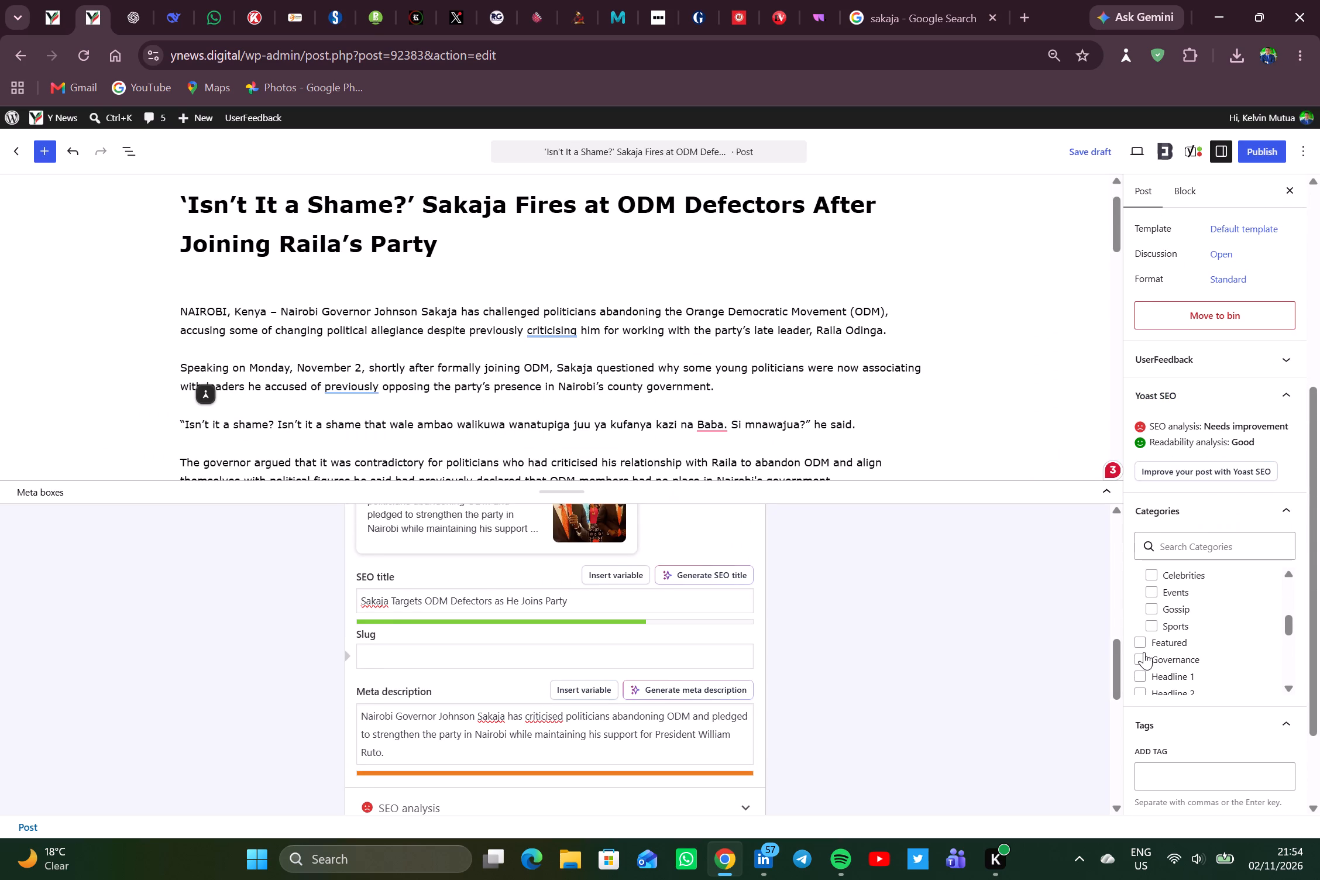
pyautogui.click(1144, 652)
pyautogui.scroll(-2, 1140, 666)
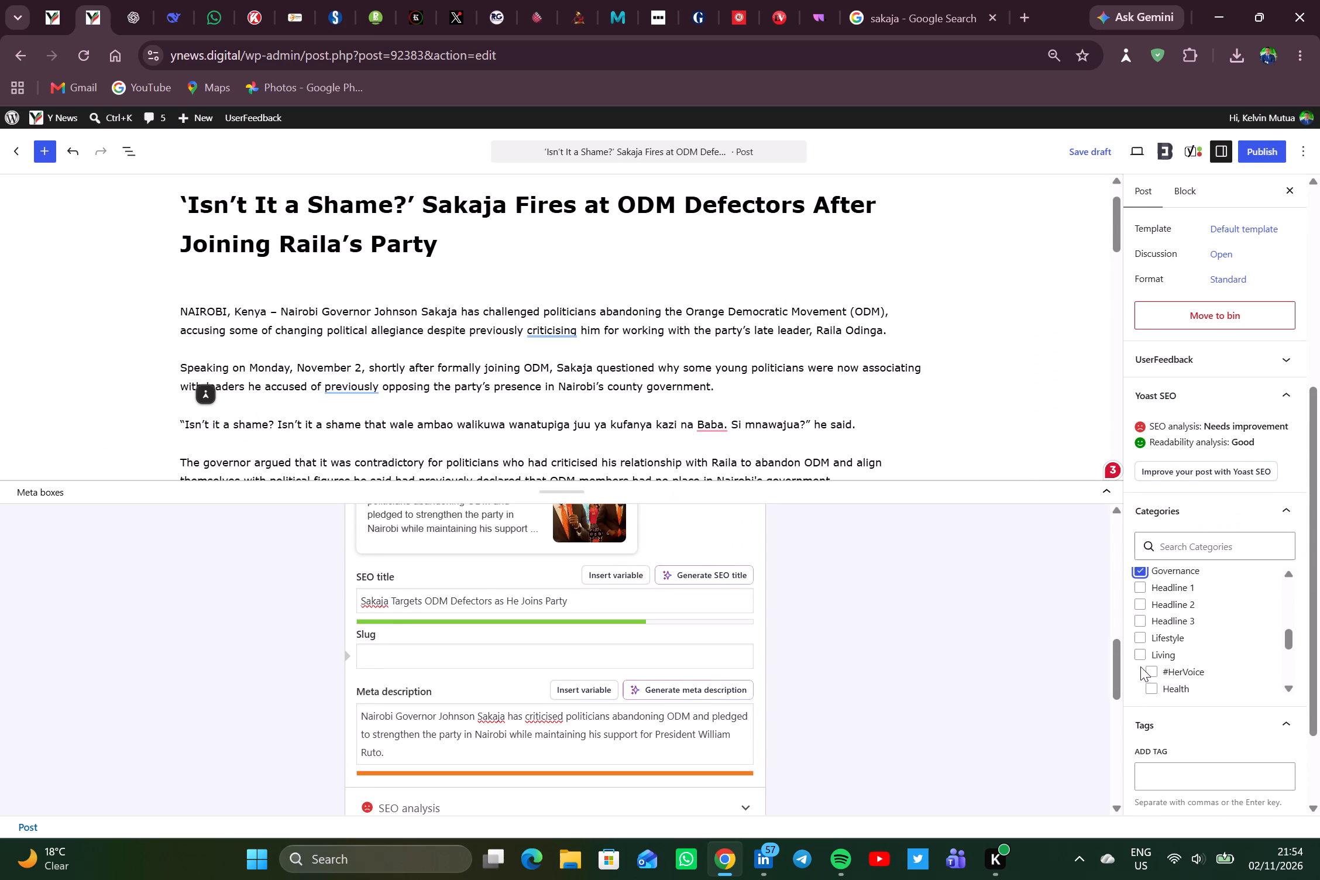
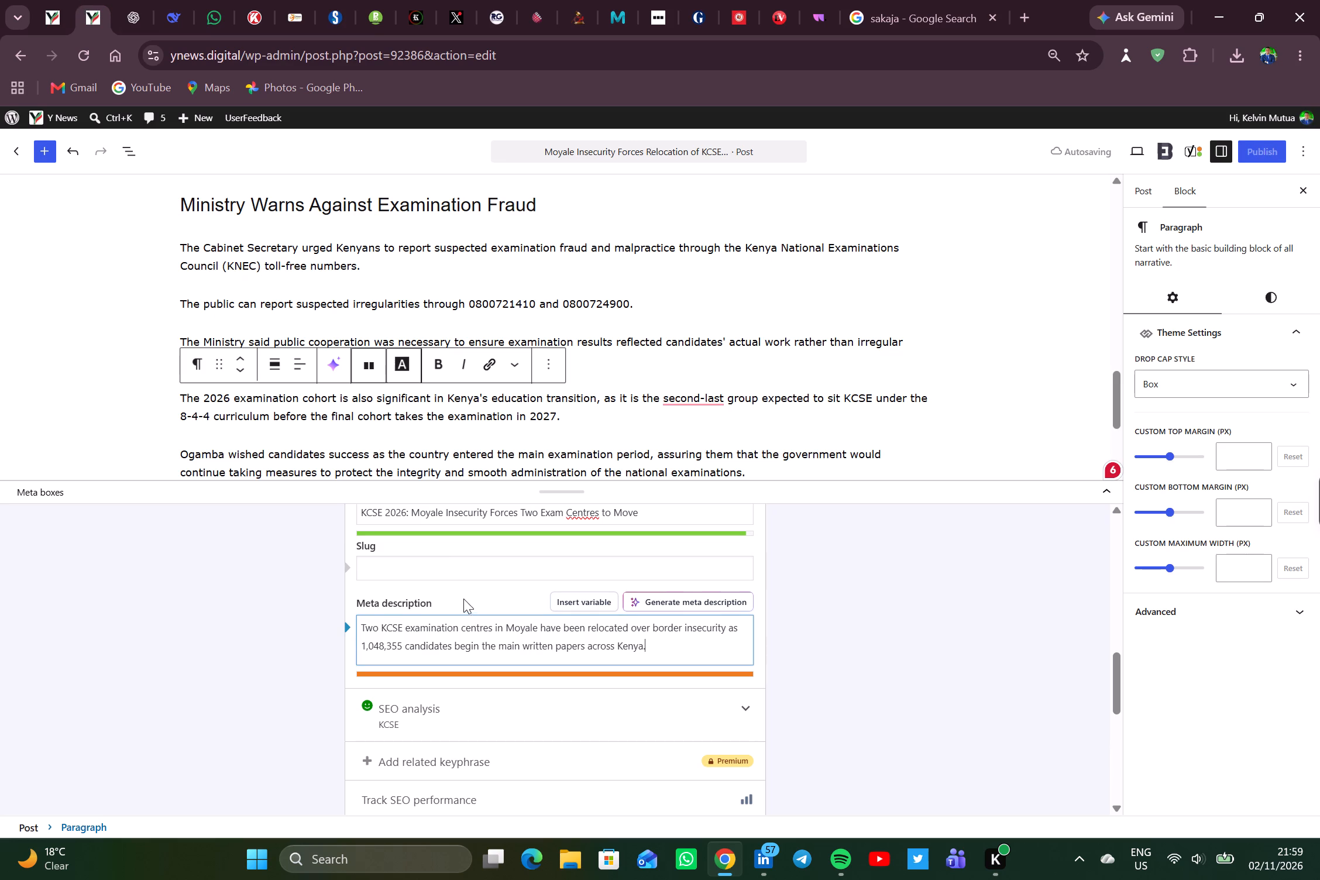
pyautogui.click(464, 559)
pyautogui.hotkey('ctrl', 'v')
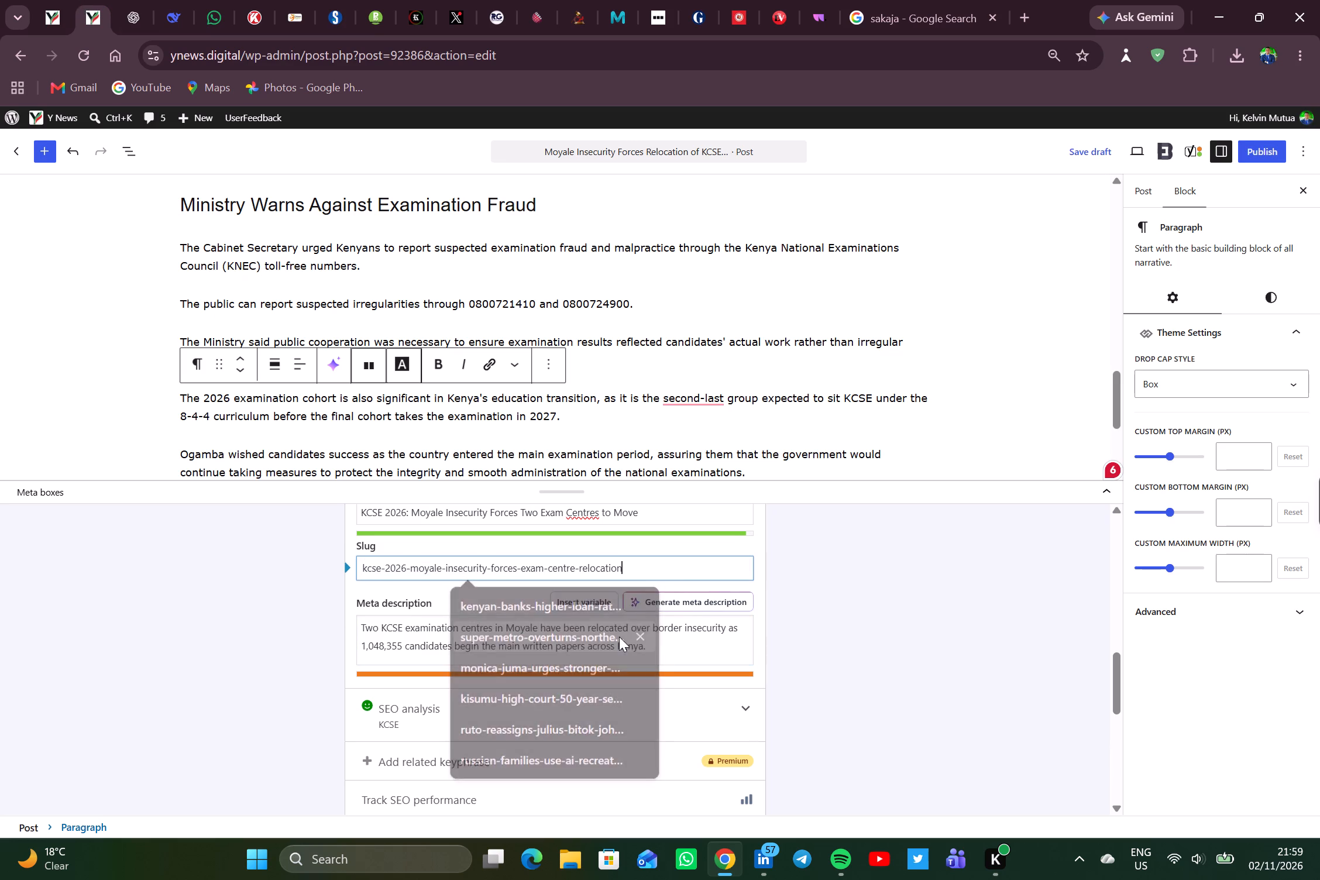
pyautogui.scroll(2, 721, 609)
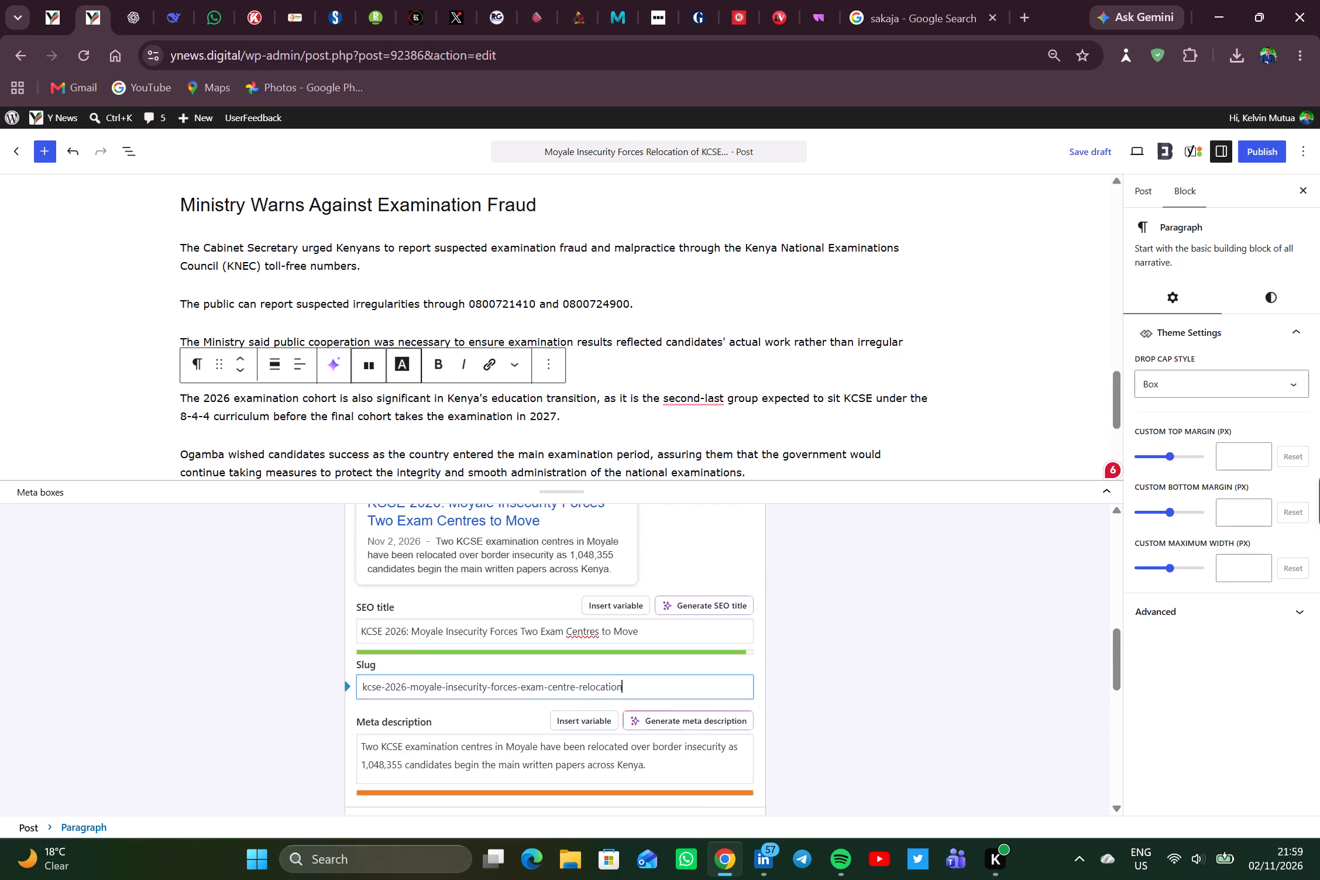
pyautogui.scroll(1, 721, 609)
pyautogui.click(815, 484)
pyautogui.scroll(4, 637, 361)
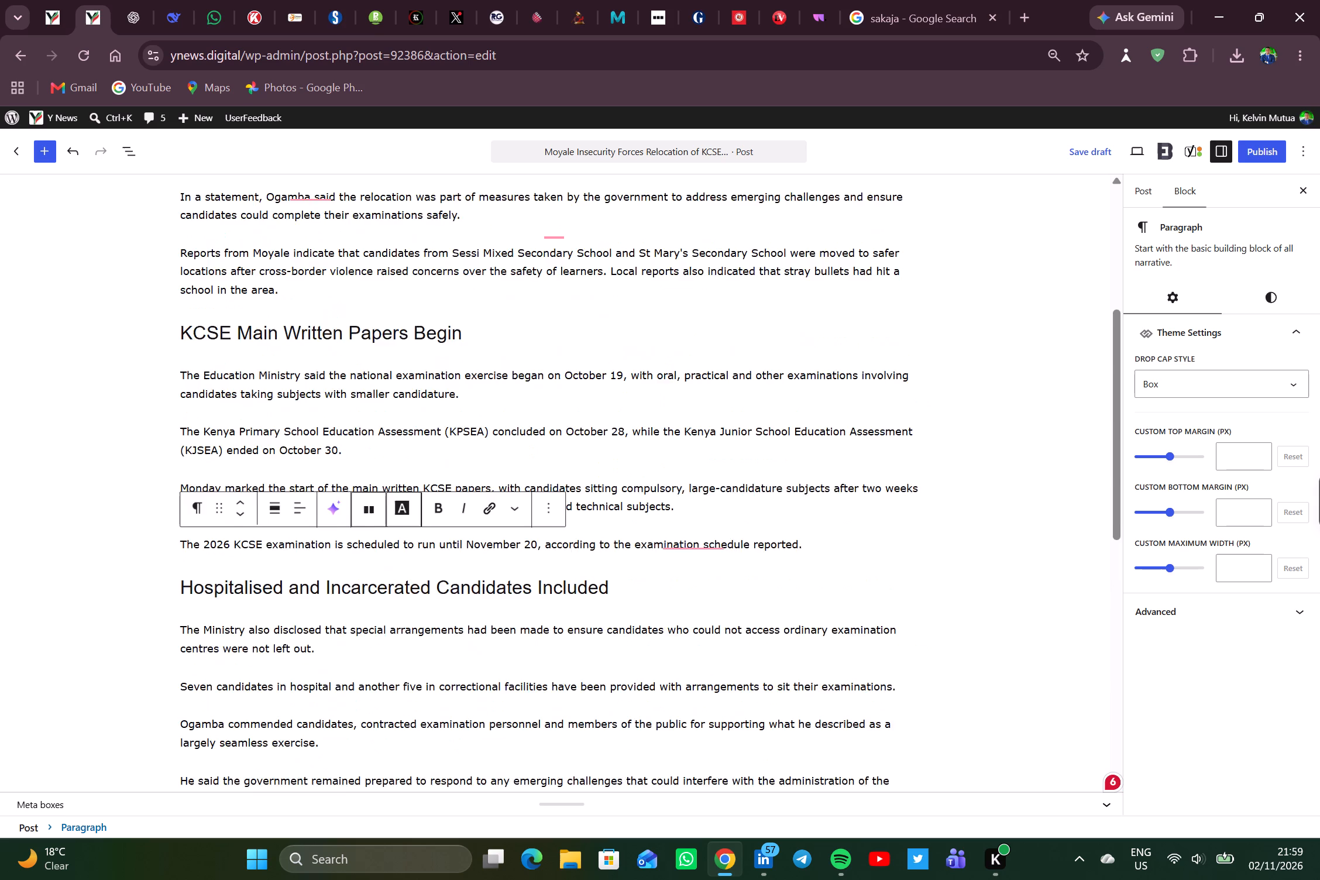
pyautogui.scroll(3, 637, 361)
# Embed Julius Migos Ogamba's X post on the 2026 national examinations directly above the "Hospitalised and Incarcerated Candidates Included" heading.
pyautogui.click(453, 16)
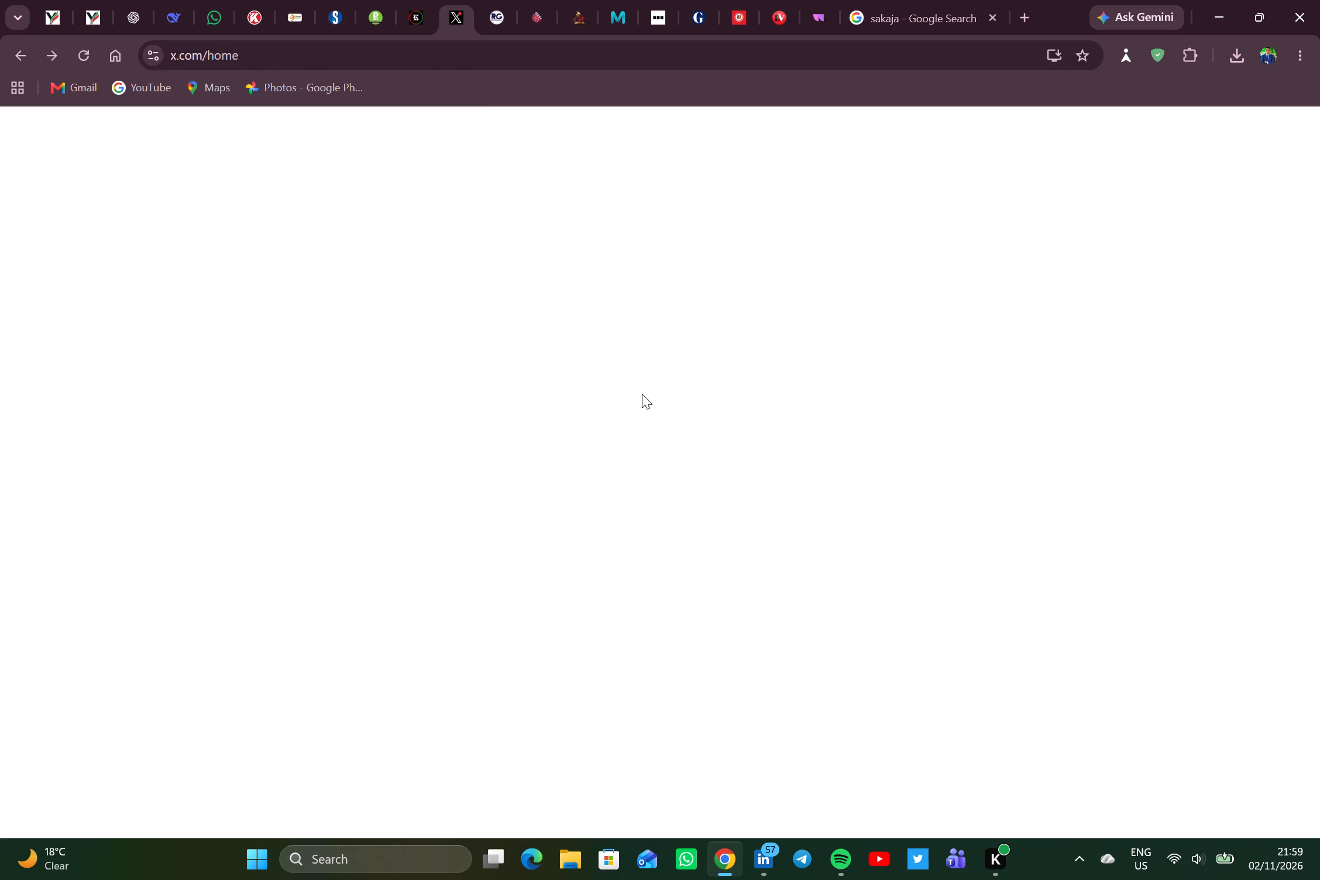
pyautogui.scroll(-1, 648, 534)
pyautogui.click(849, 711)
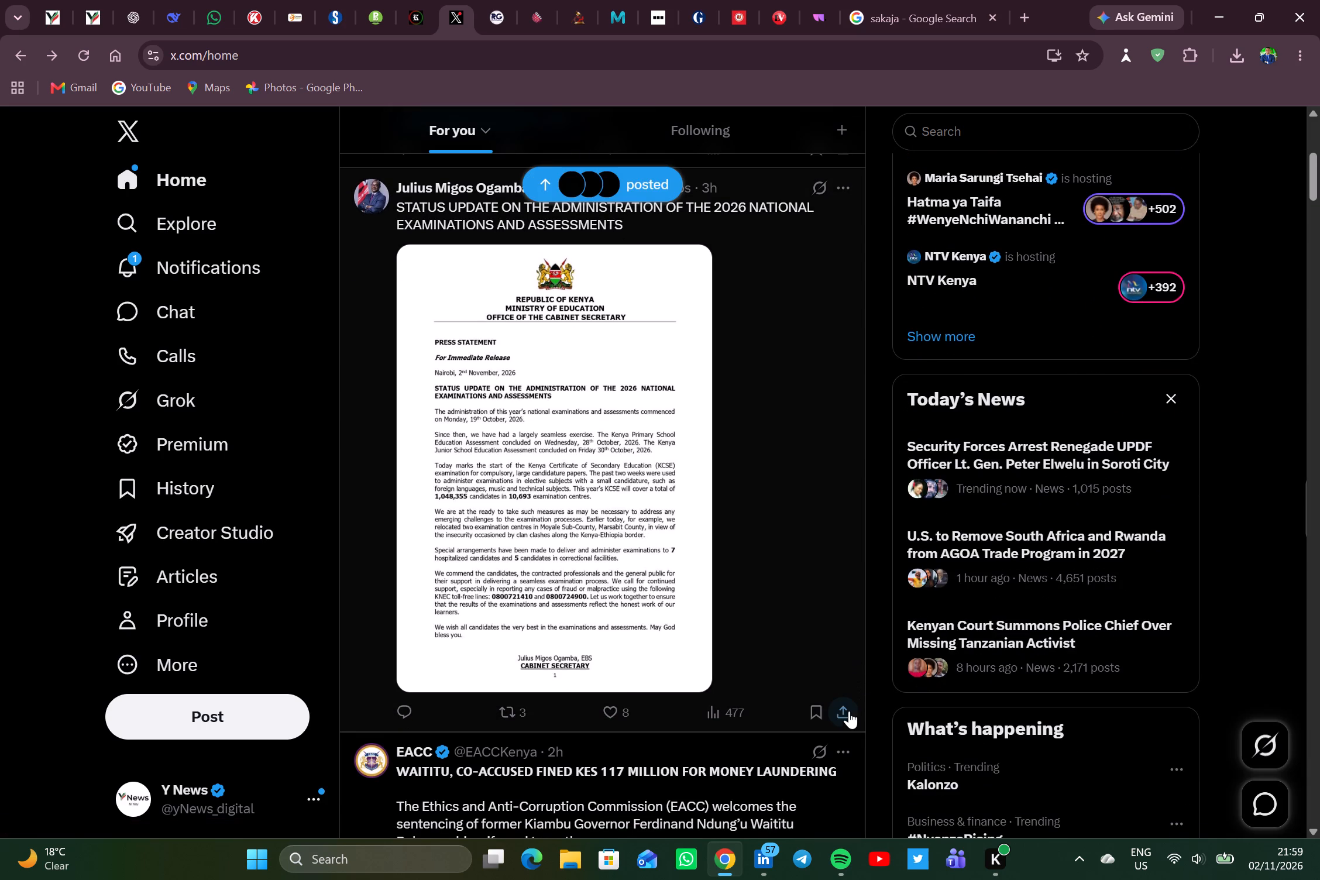
pyautogui.click(727, 579)
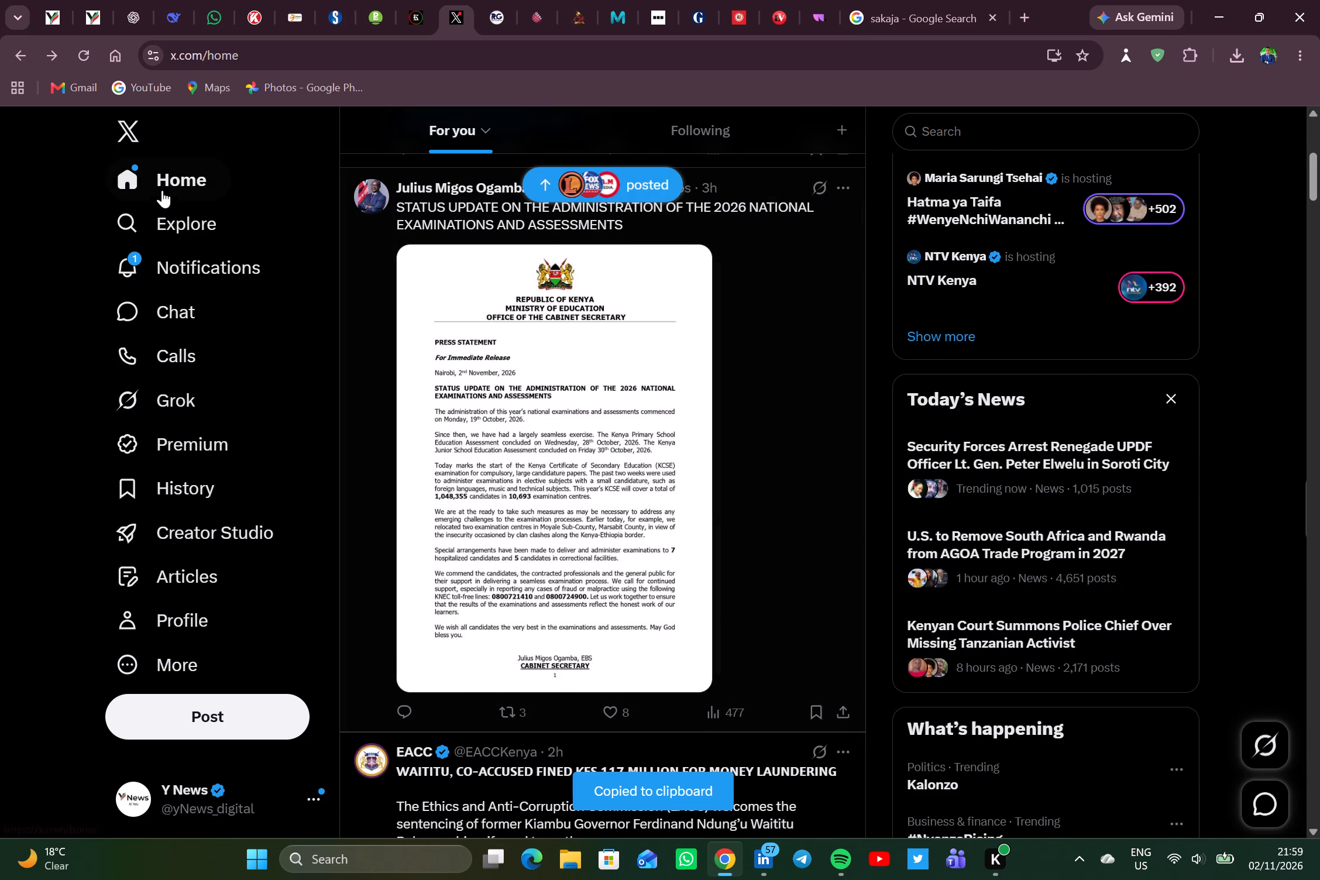
pyautogui.click(111, 25)
pyautogui.scroll(-2, 460, 428)
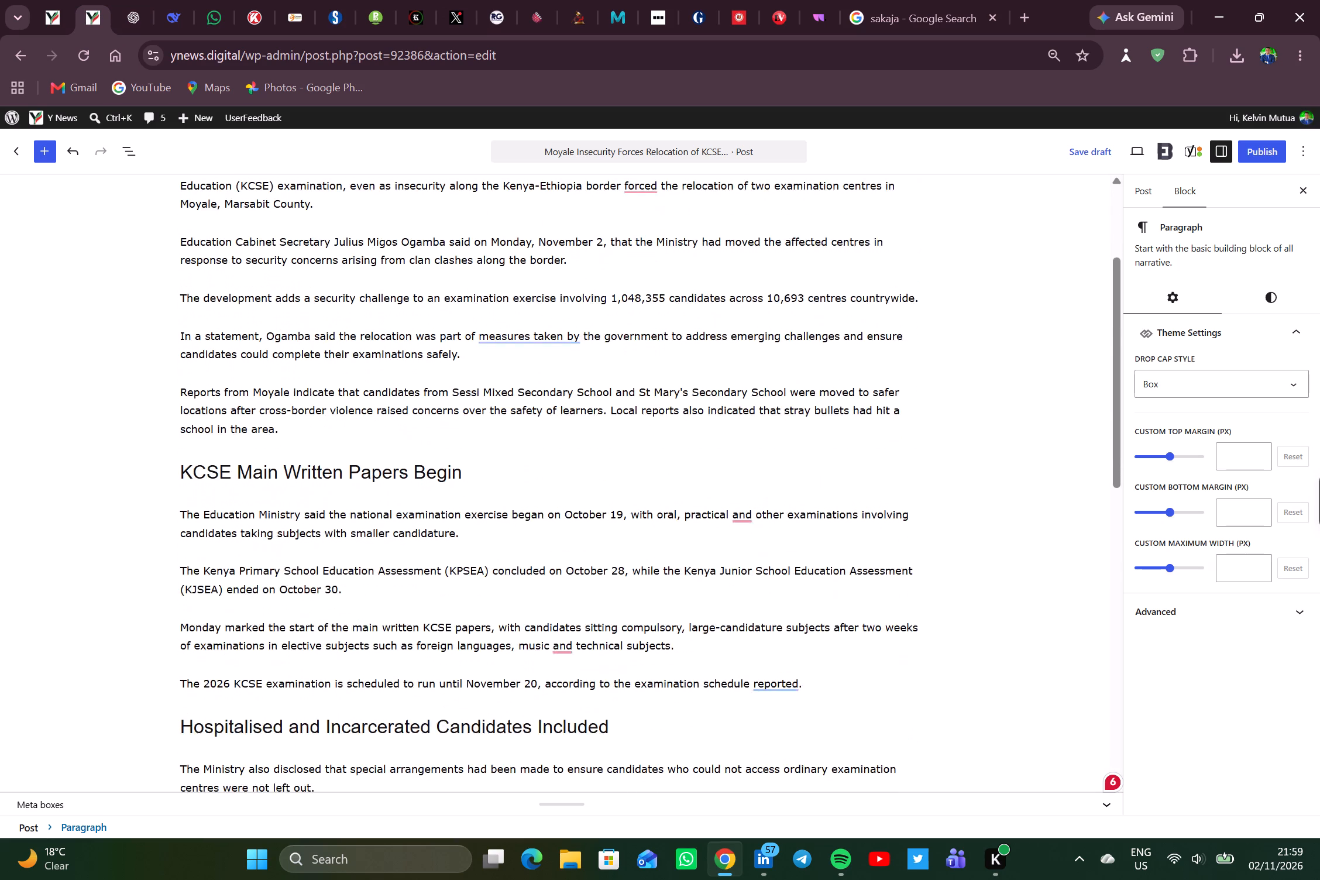
pyautogui.scroll(-2, 460, 428)
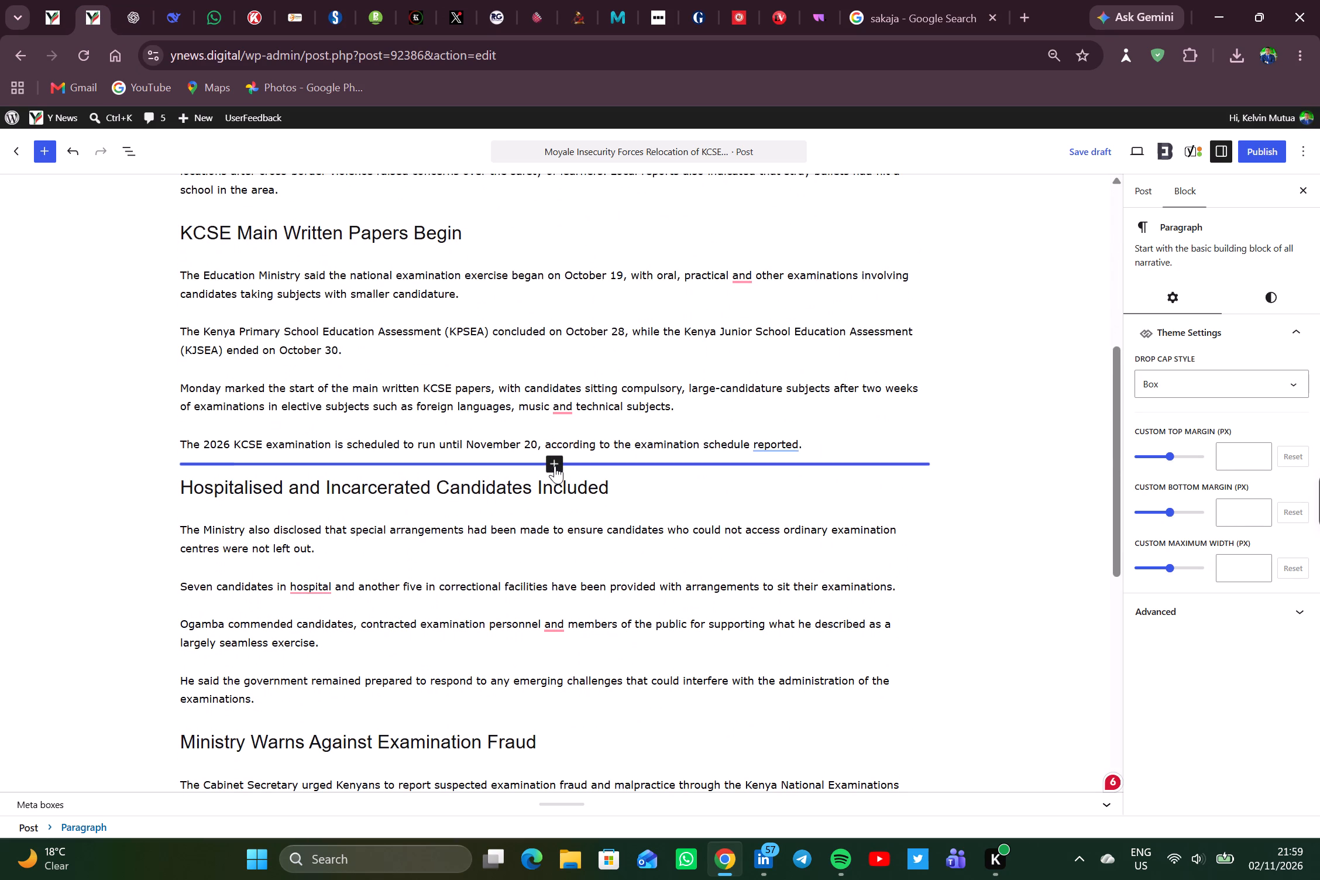
pyautogui.click(555, 466)
pyautogui.click(488, 645)
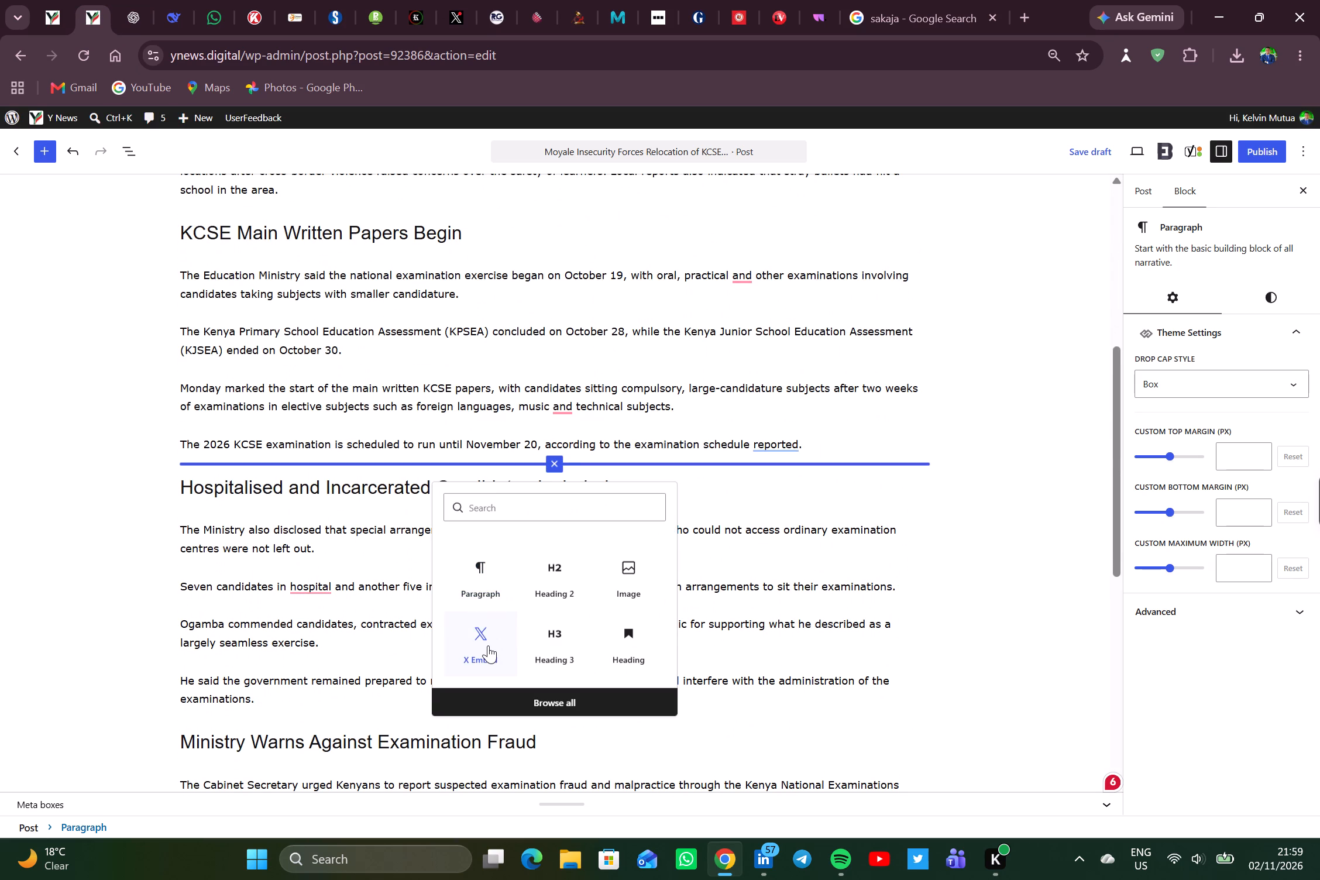
pyautogui.hotkey('ctrl', 'v')
pyautogui.press('Return')
# Link the word "statement" in the paragraph beginning "In a statement, Ogamba said" to the same X post.
pyautogui.scroll(2, 488, 645)
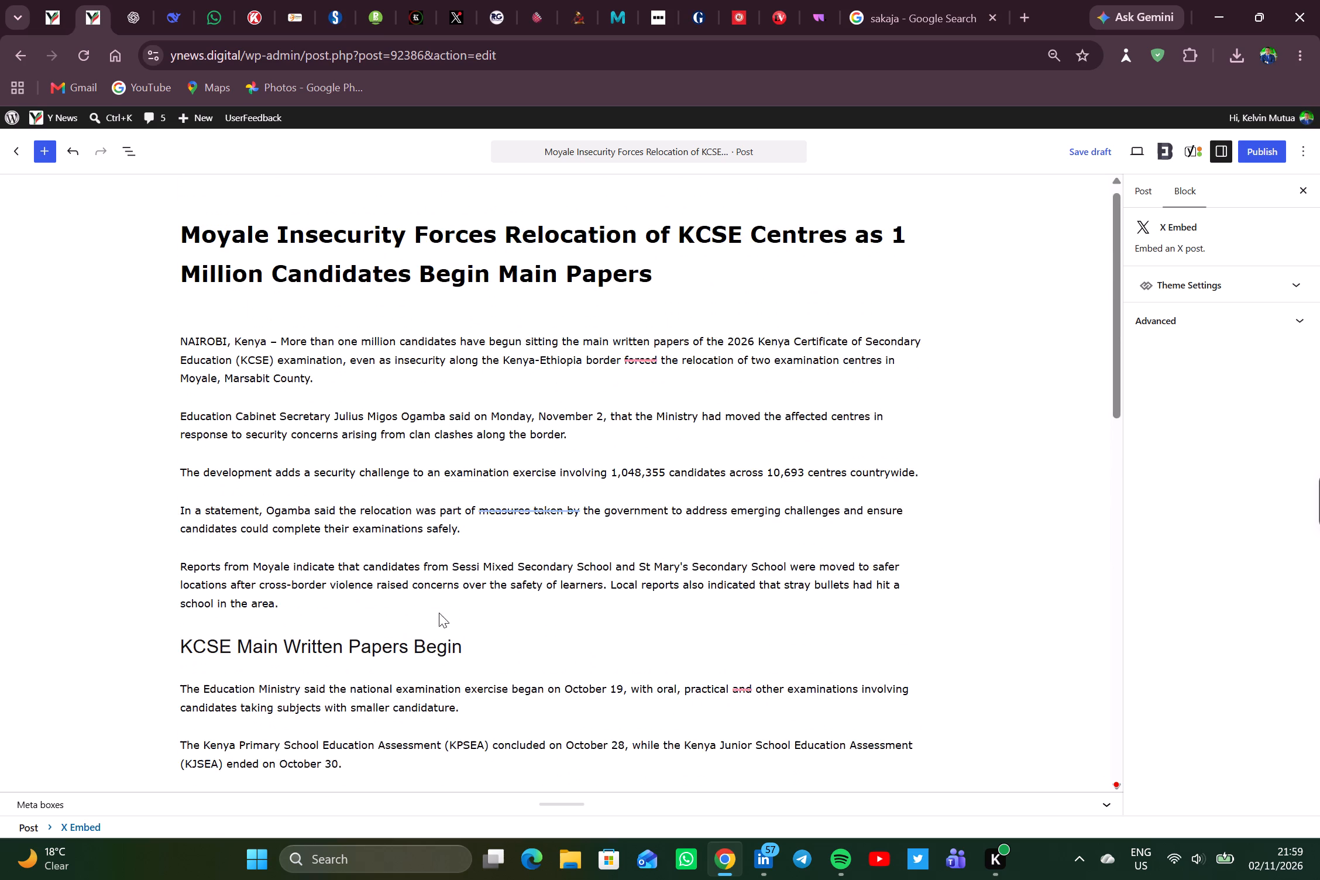
pyautogui.scroll(7, 234, 511)
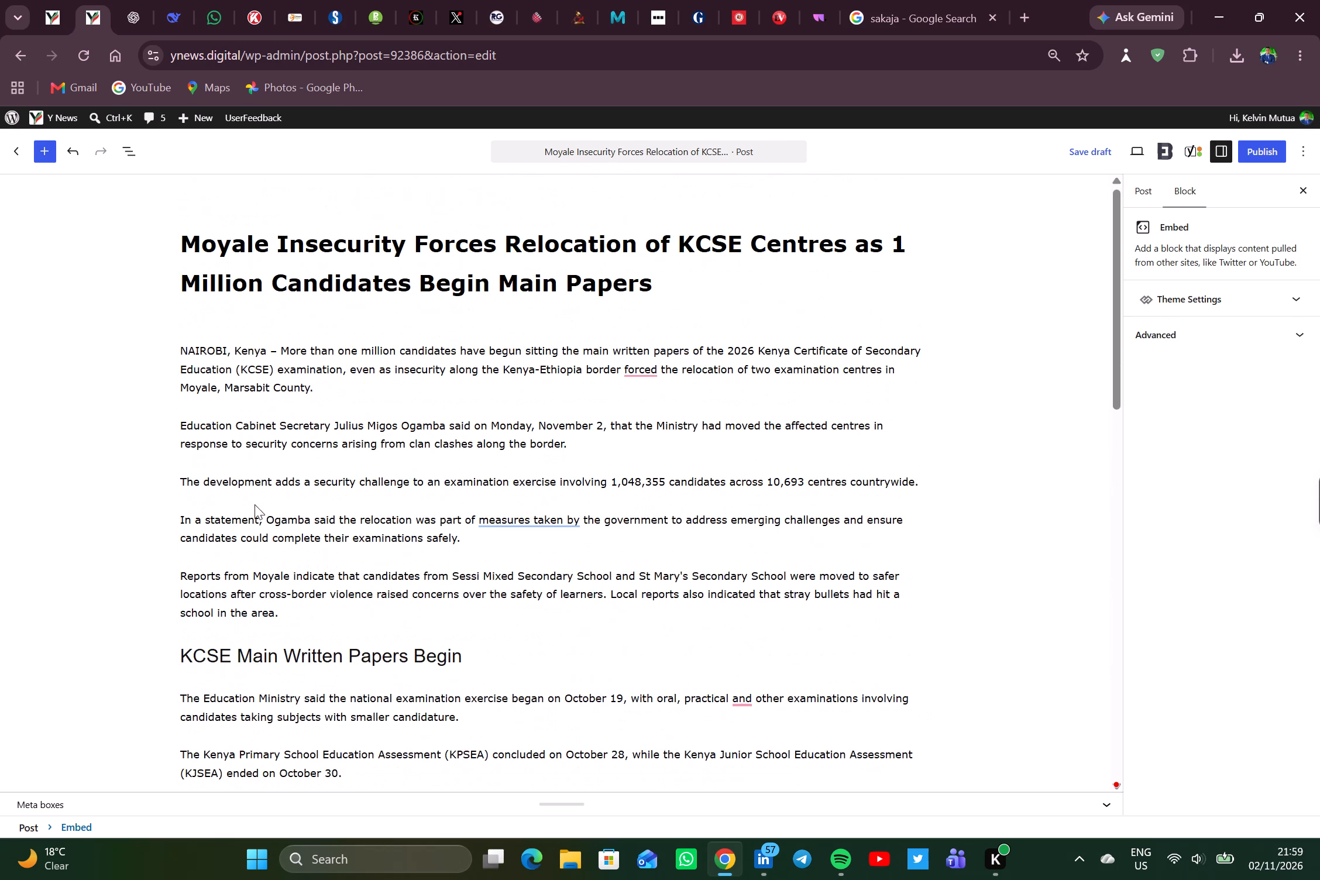
pyautogui.doubleClick(241, 514)
pyautogui.click(483, 482)
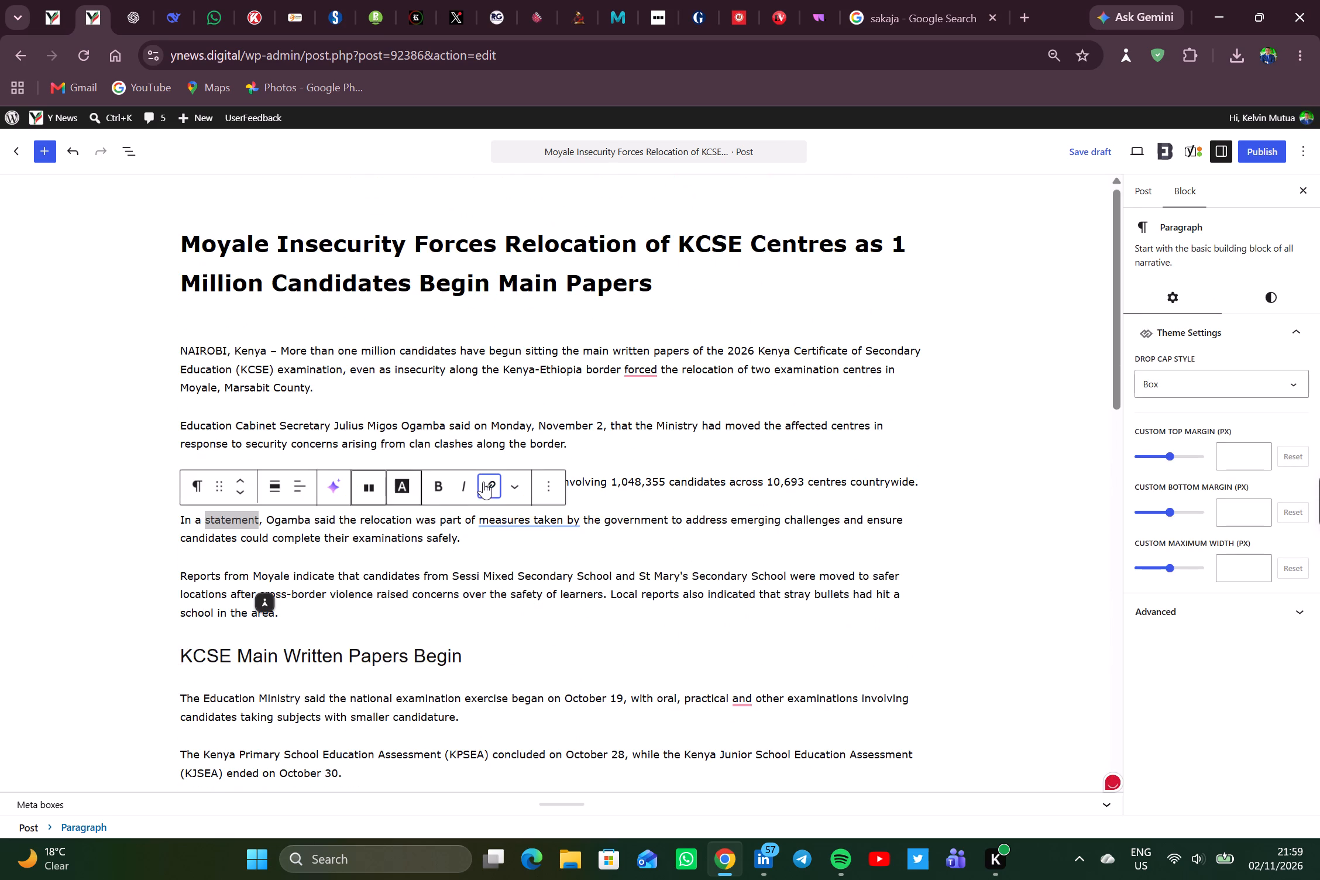
pyautogui.hotkey('ctrl', 'v')
pyautogui.press('Return')
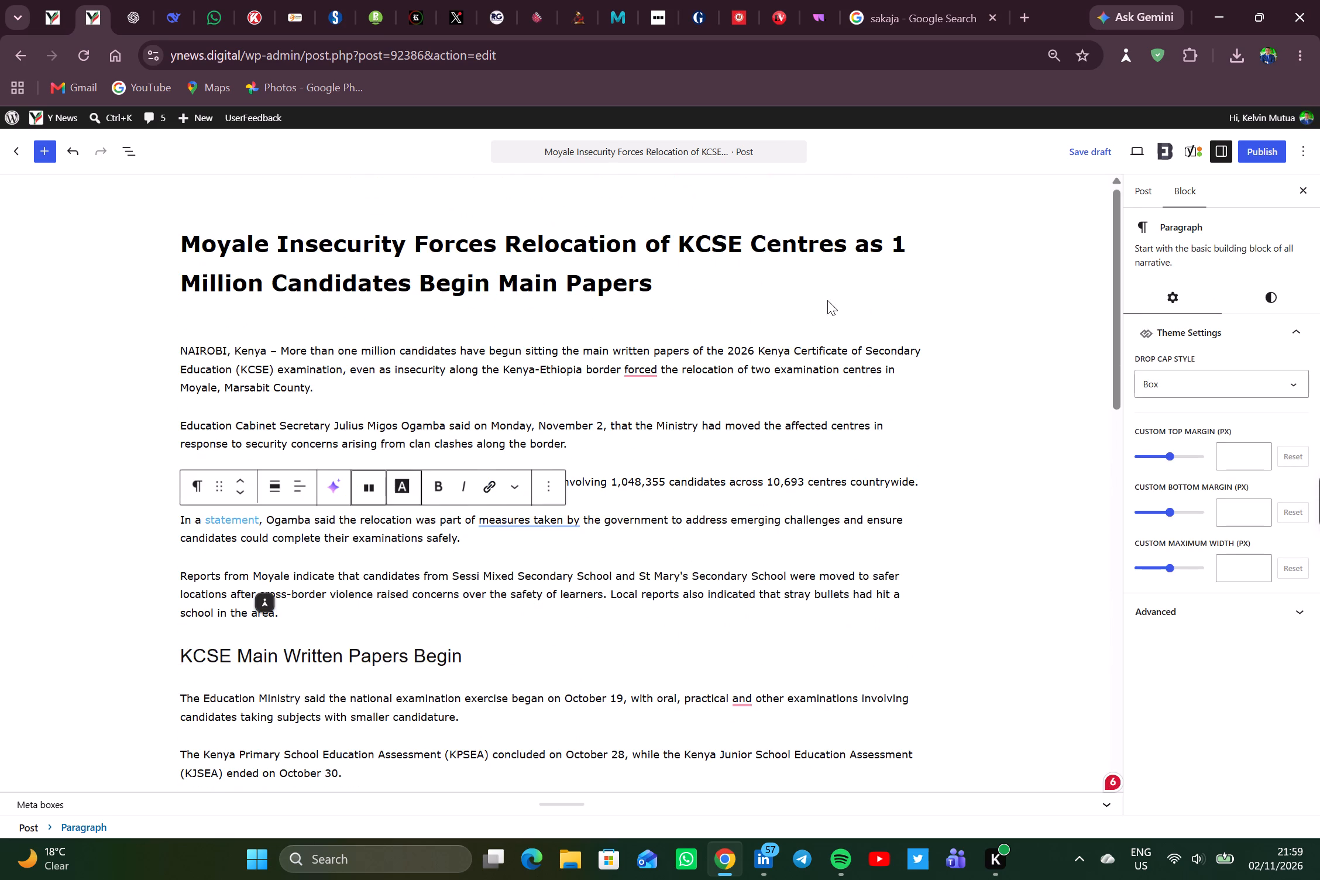
# Assign the post to the Governance and Headline 1 categories.
pyautogui.click(1152, 197)
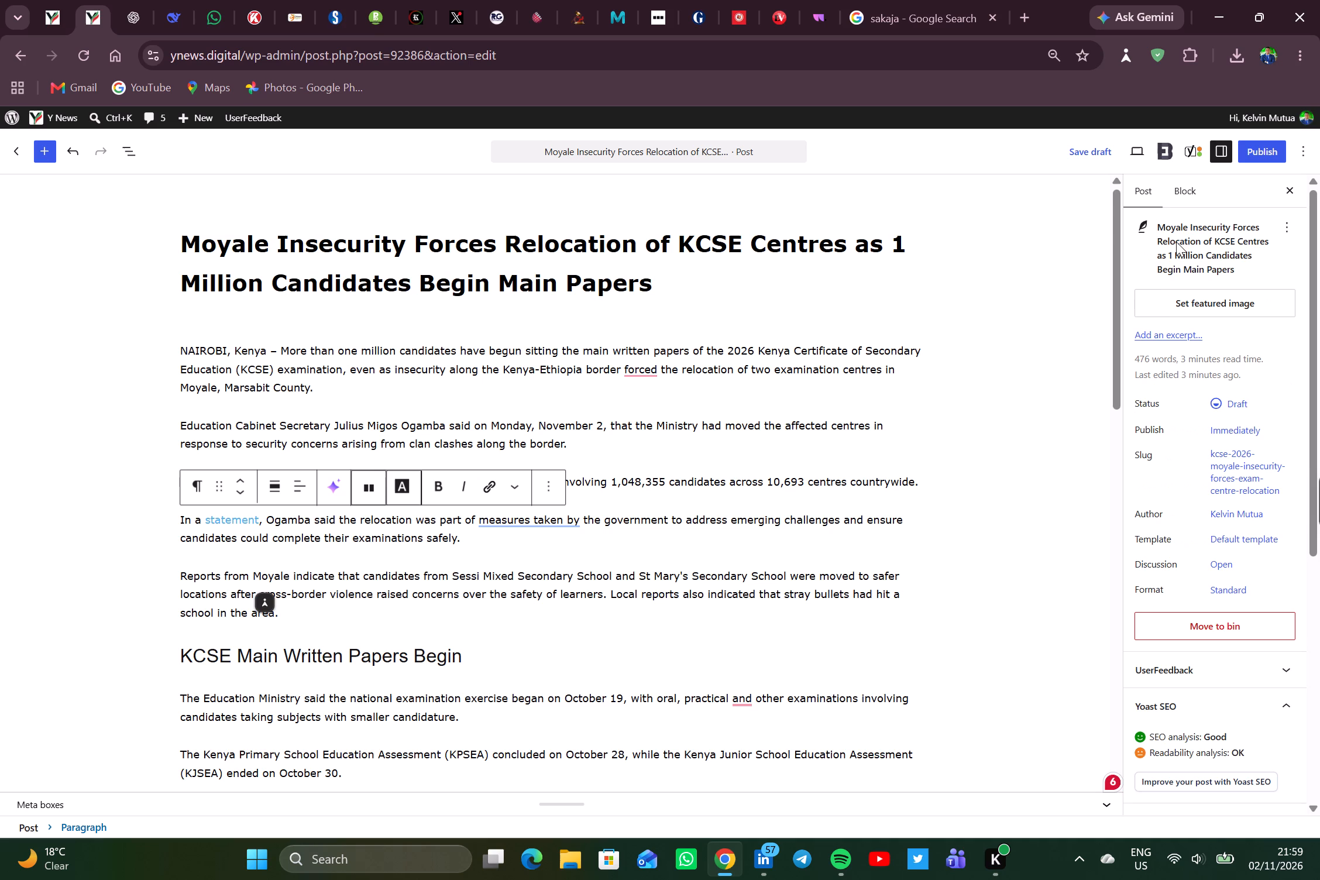
pyautogui.scroll(-3, 1249, 397)
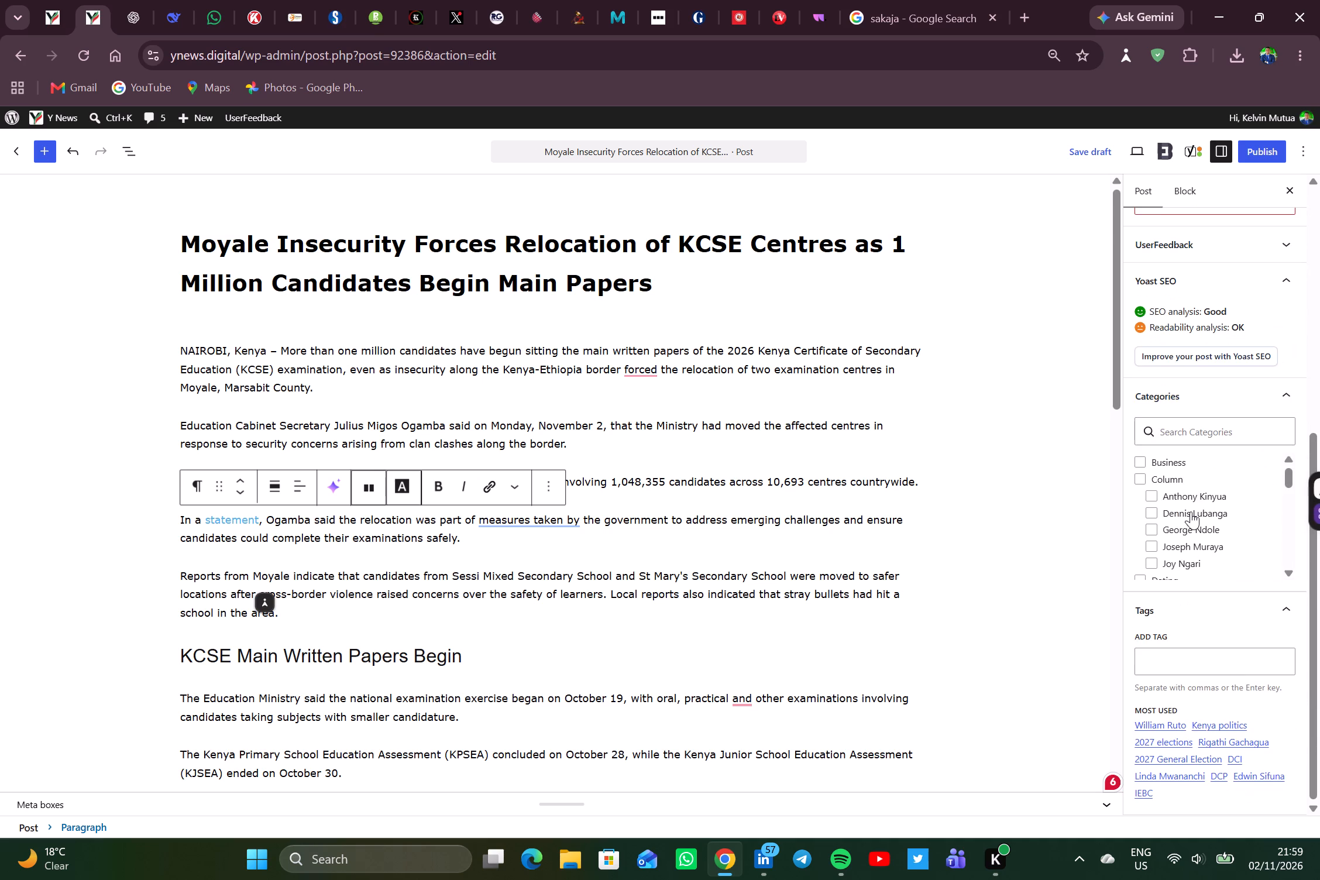
pyautogui.scroll(-2, 1191, 511)
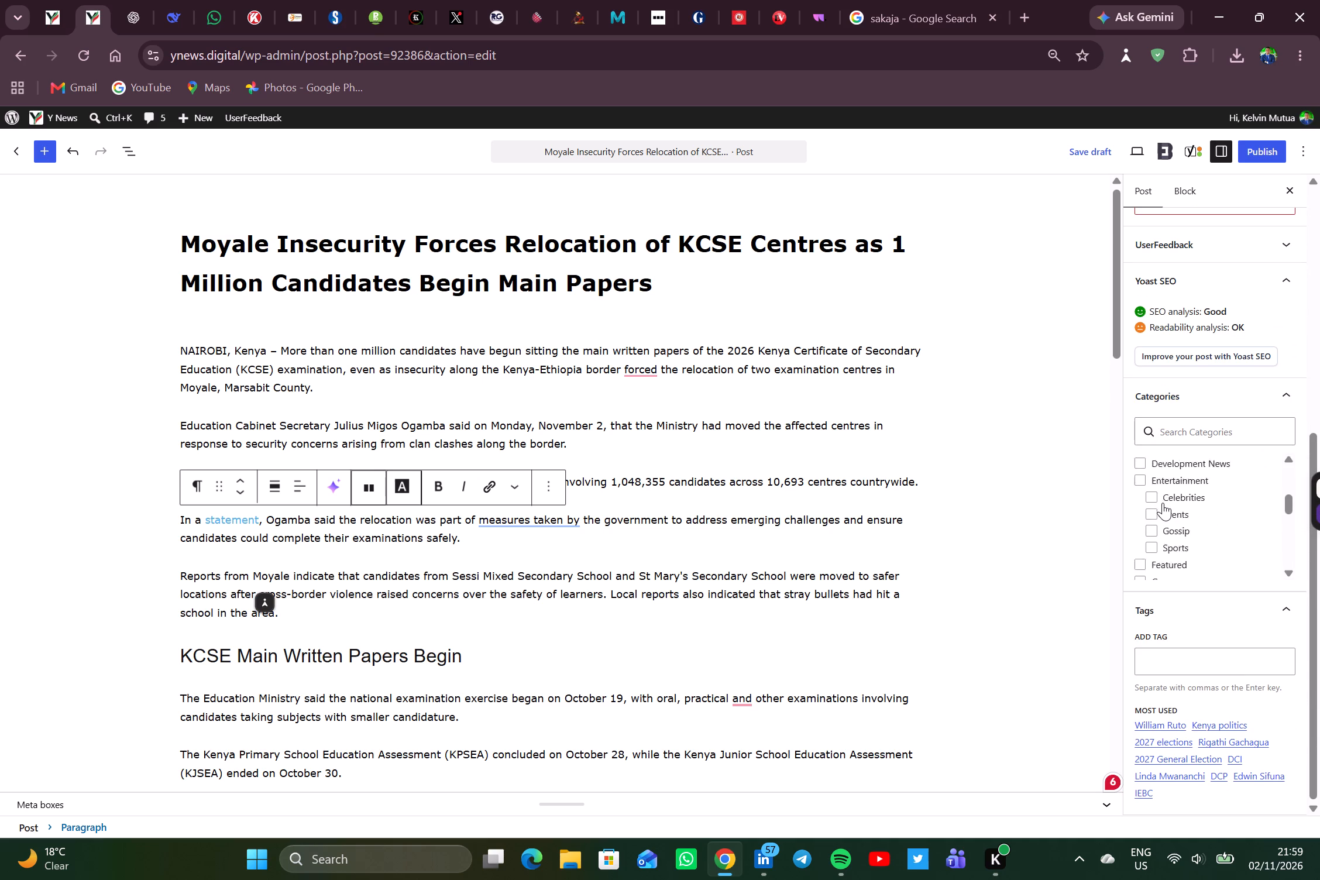
pyautogui.scroll(-1, 1163, 503)
pyautogui.click(1138, 511)
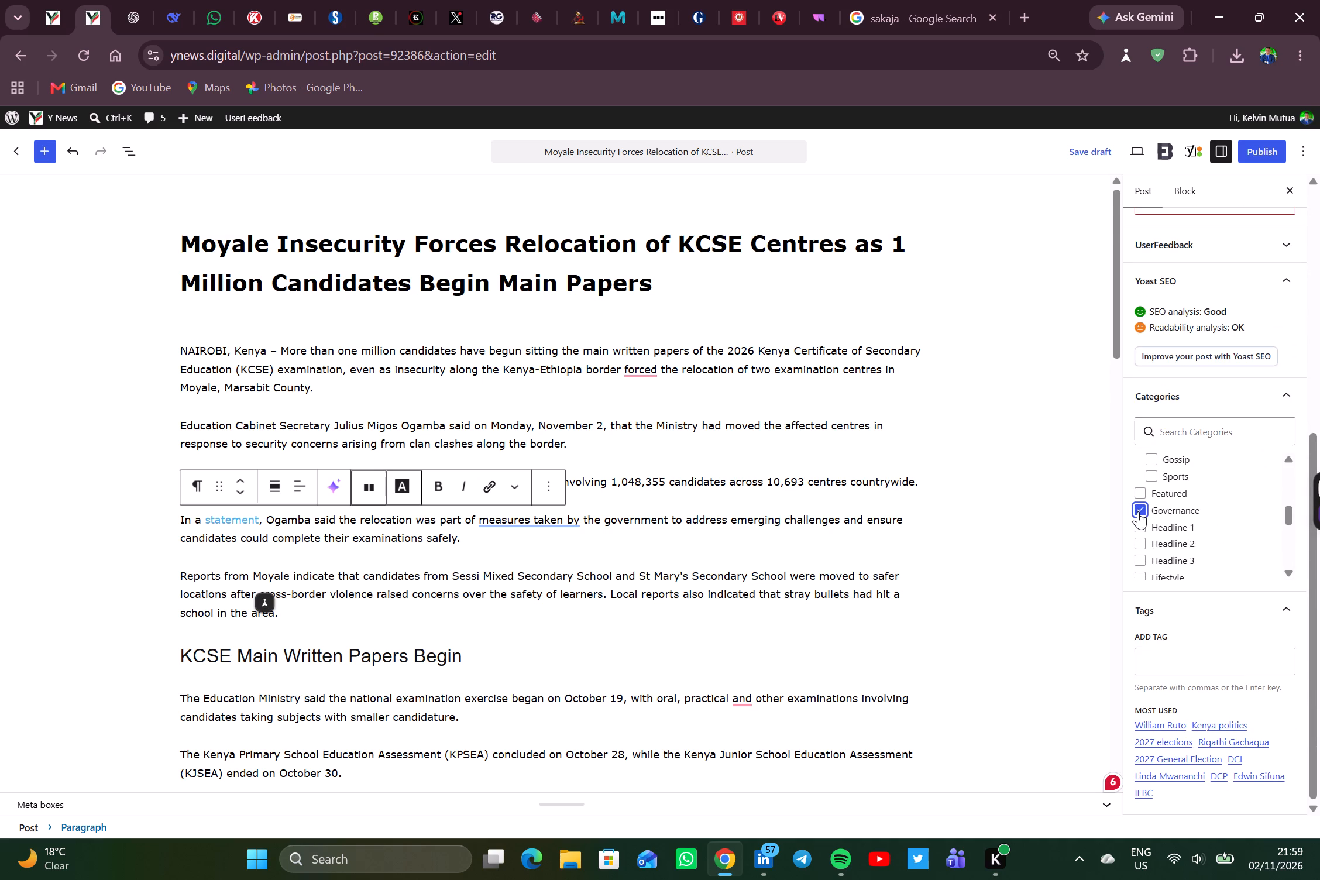
pyautogui.click(1138, 525)
pyautogui.scroll(7, 1138, 525)
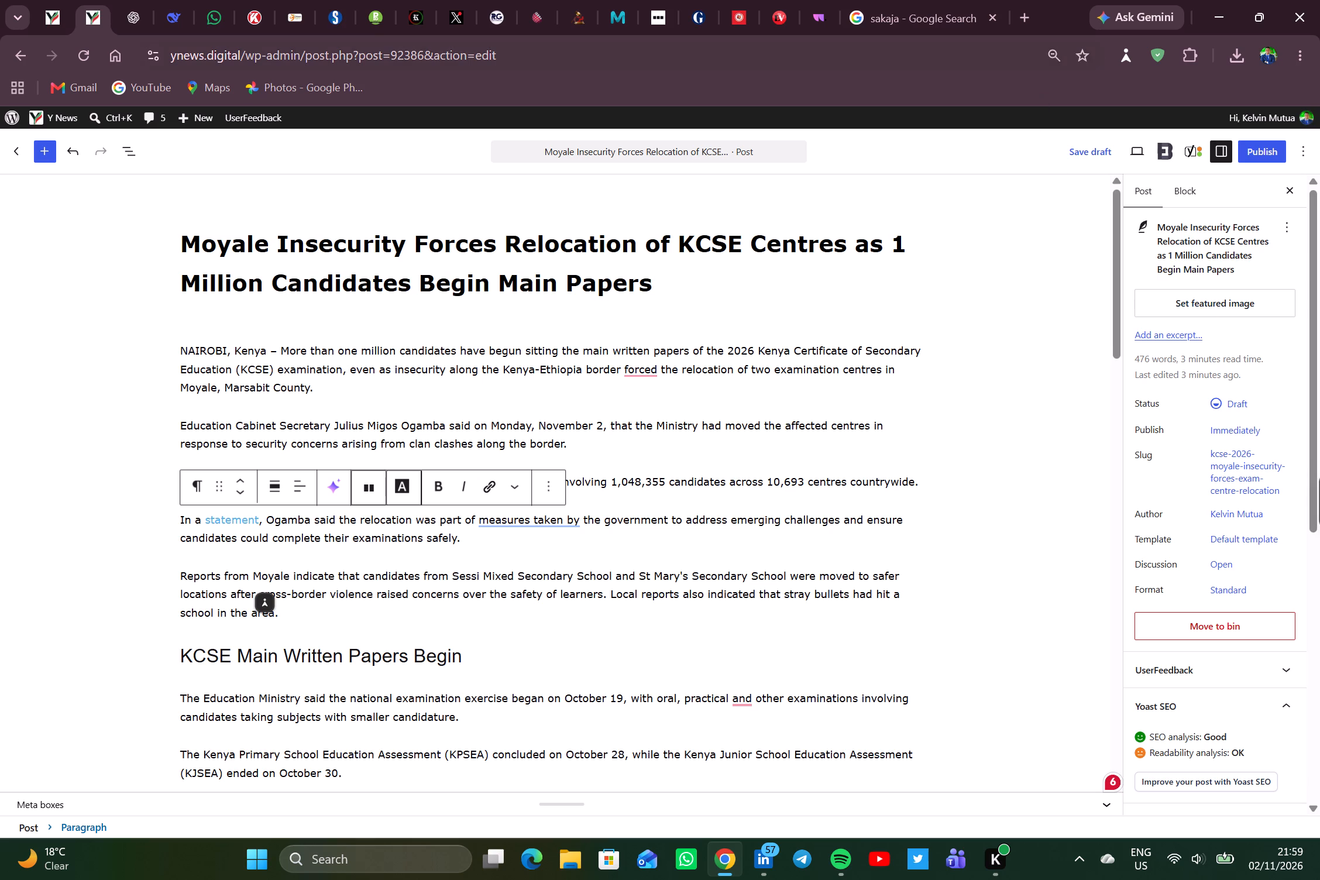
# Search Google Images for "ogamba".
pyautogui.click(946, 0)
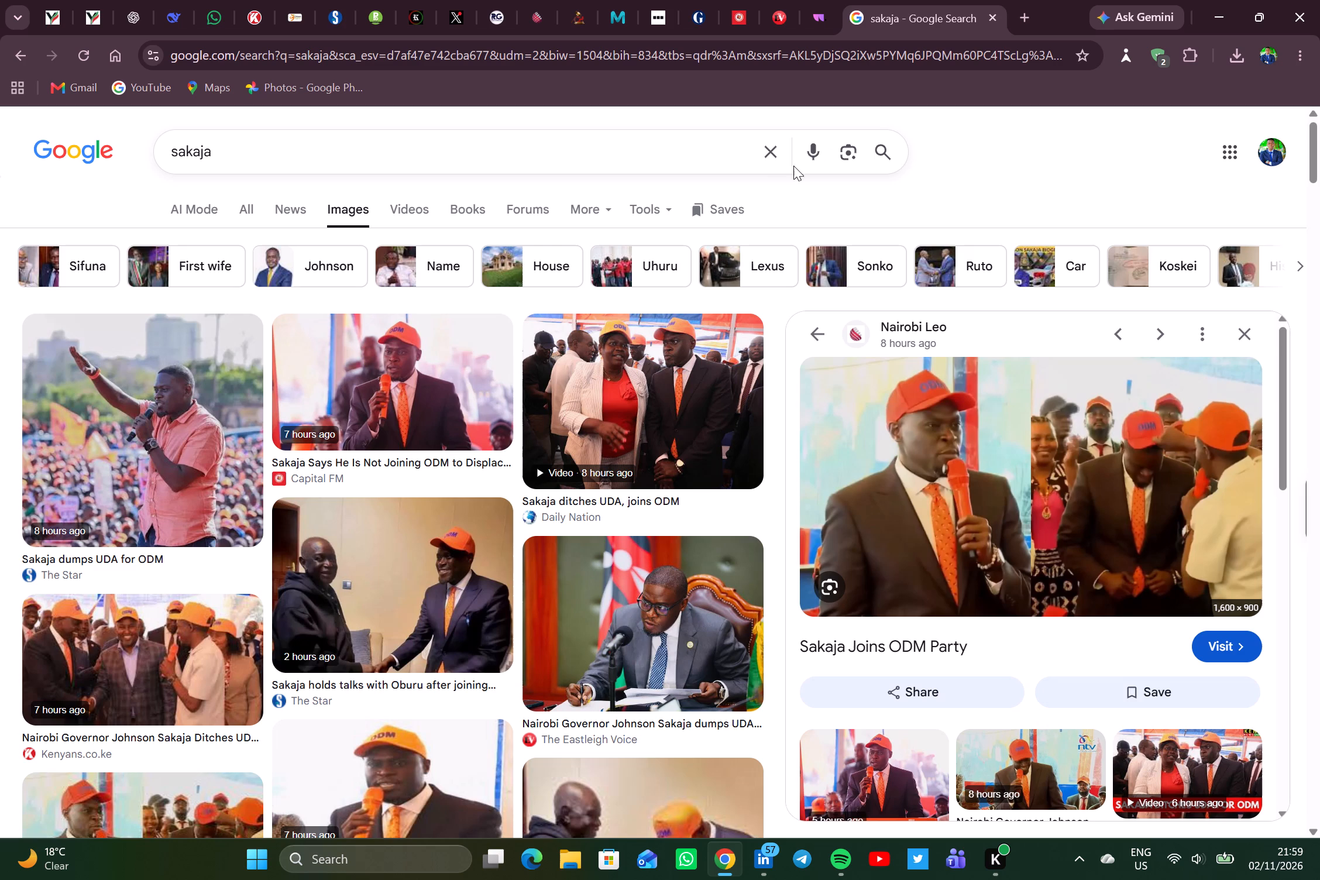
pyautogui.click(771, 163)
pyautogui.write('ogamba')
pyautogui.press('Return')
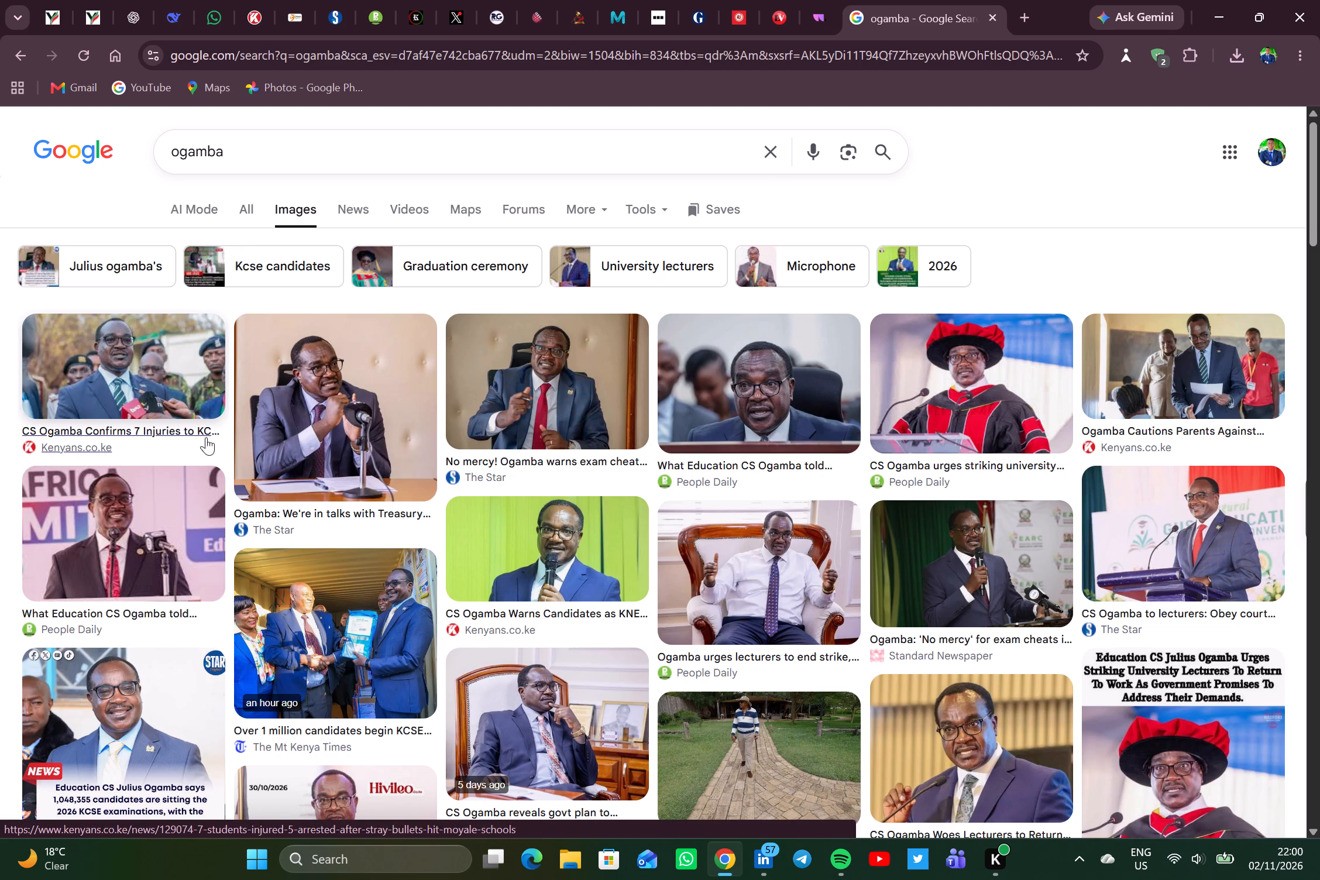
# Browse the Ogamba image results for a featured photo, previewing The Star's exam-cheats picture and the Kenyans.co.ke classroom picture.
pyautogui.click(526, 398)
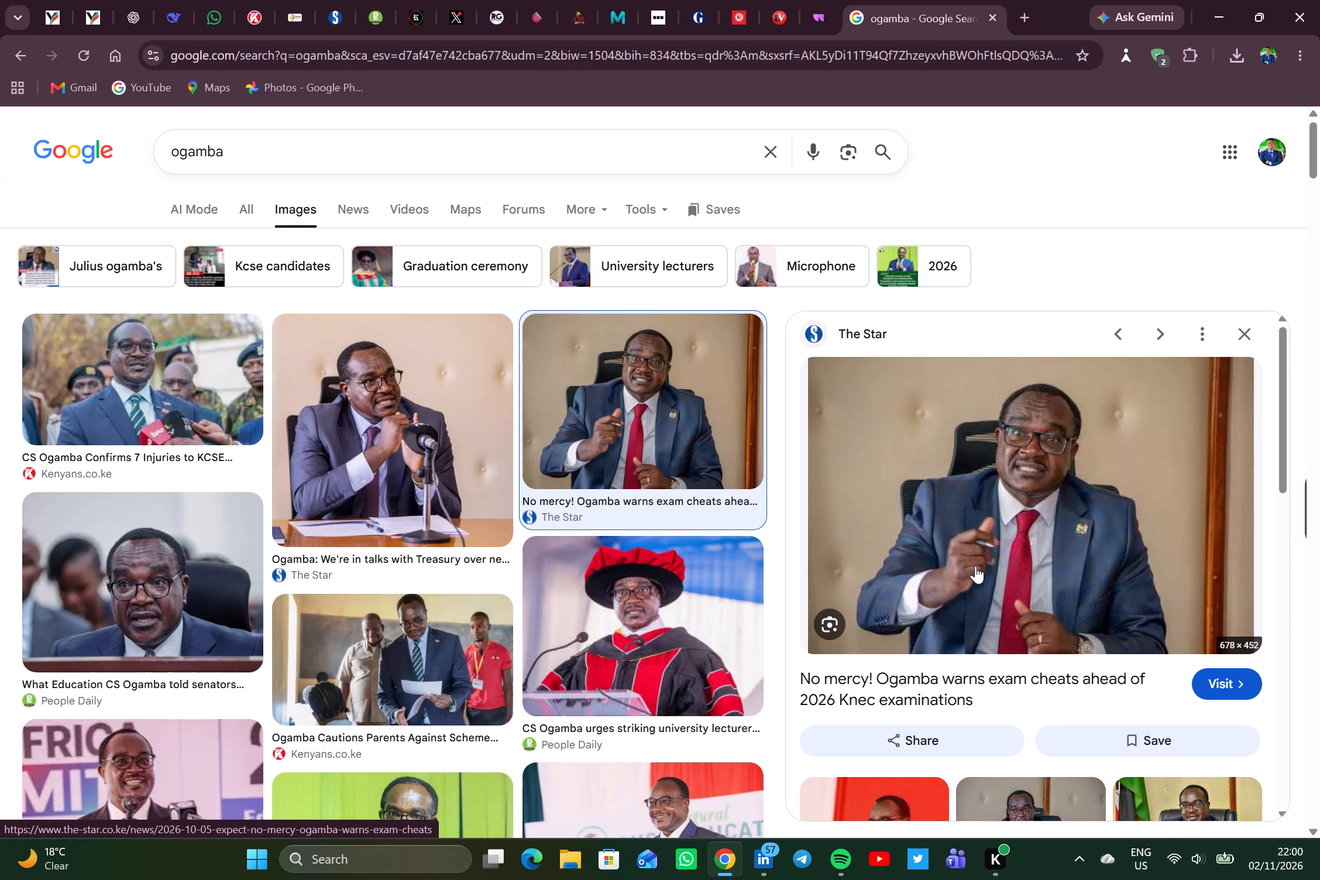
pyautogui.scroll(-1, 975, 566)
pyautogui.scroll(-1, 906, 593)
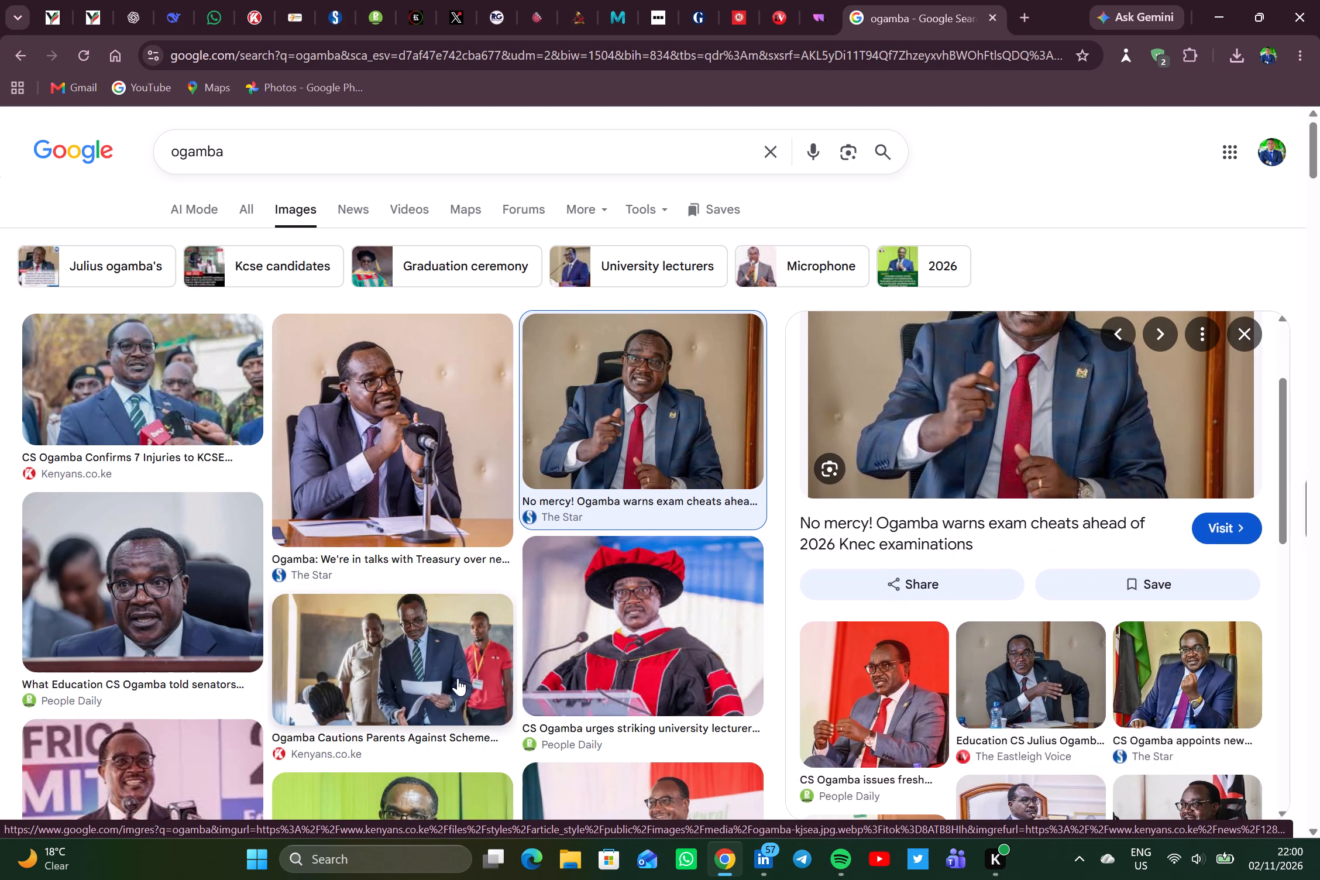
pyautogui.click(458, 678)
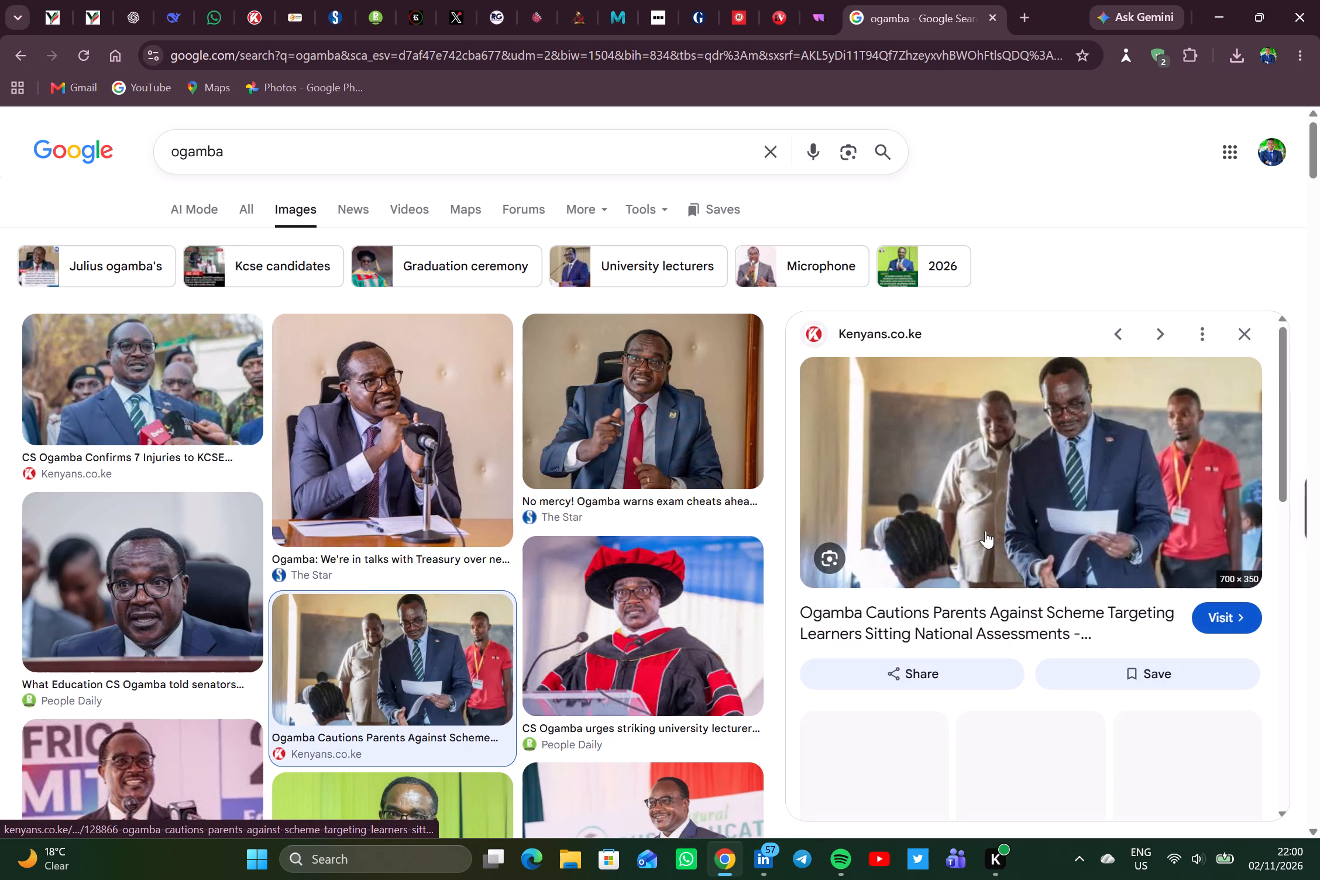
pyautogui.scroll(-1, 984, 535)
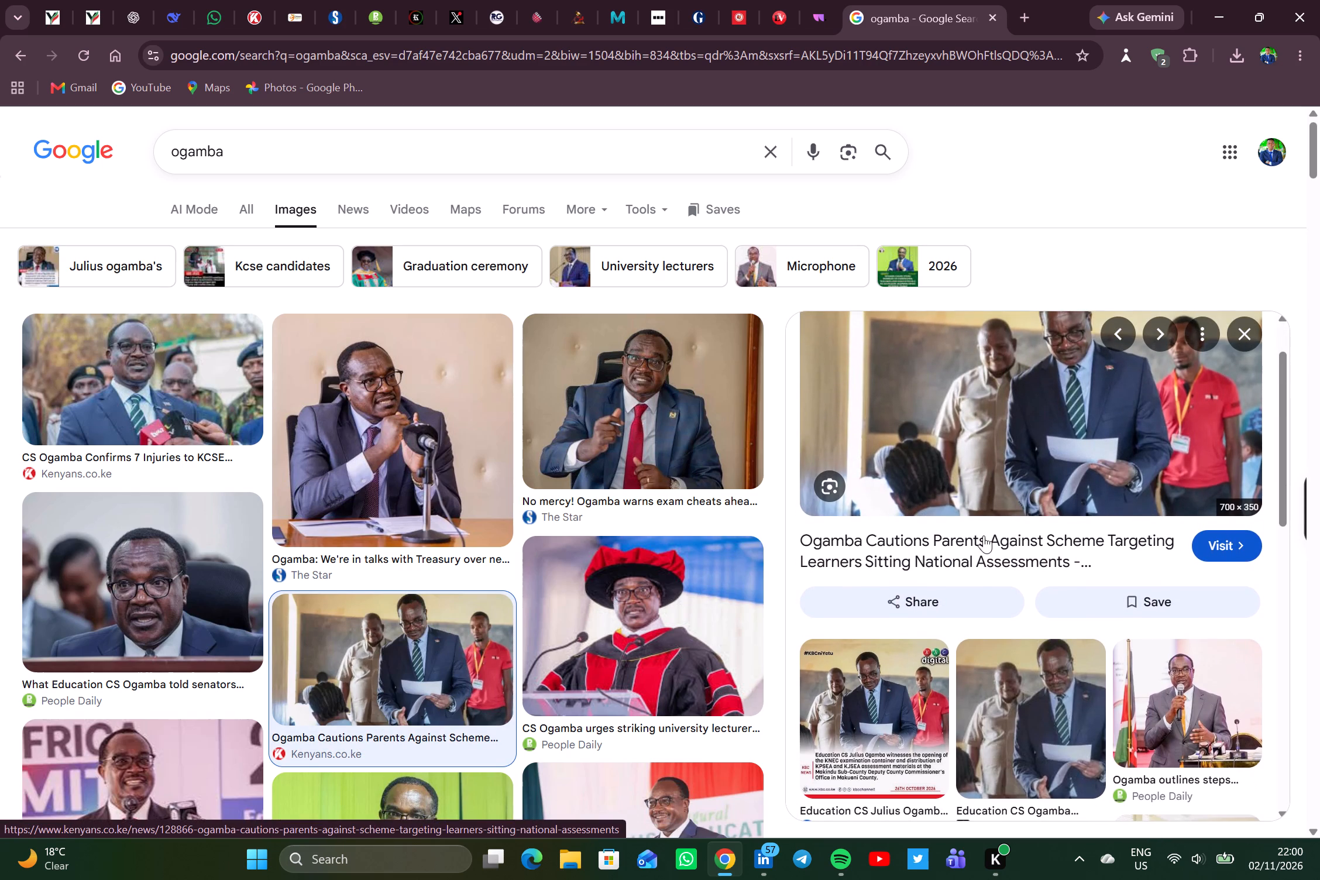
pyautogui.scroll(-2, 984, 535)
pyautogui.scroll(-1, 524, 600)
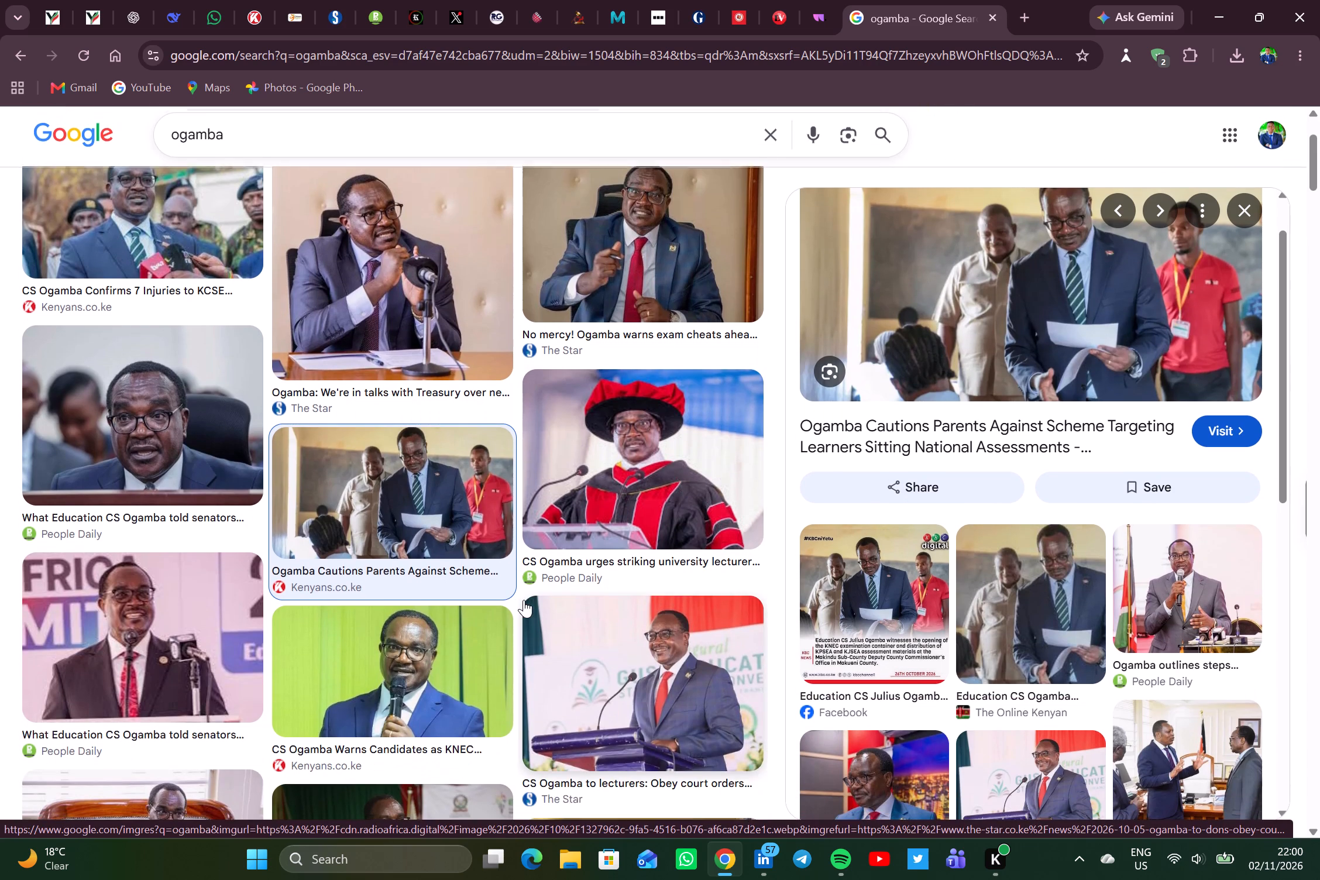
pyautogui.scroll(-2, 524, 600)
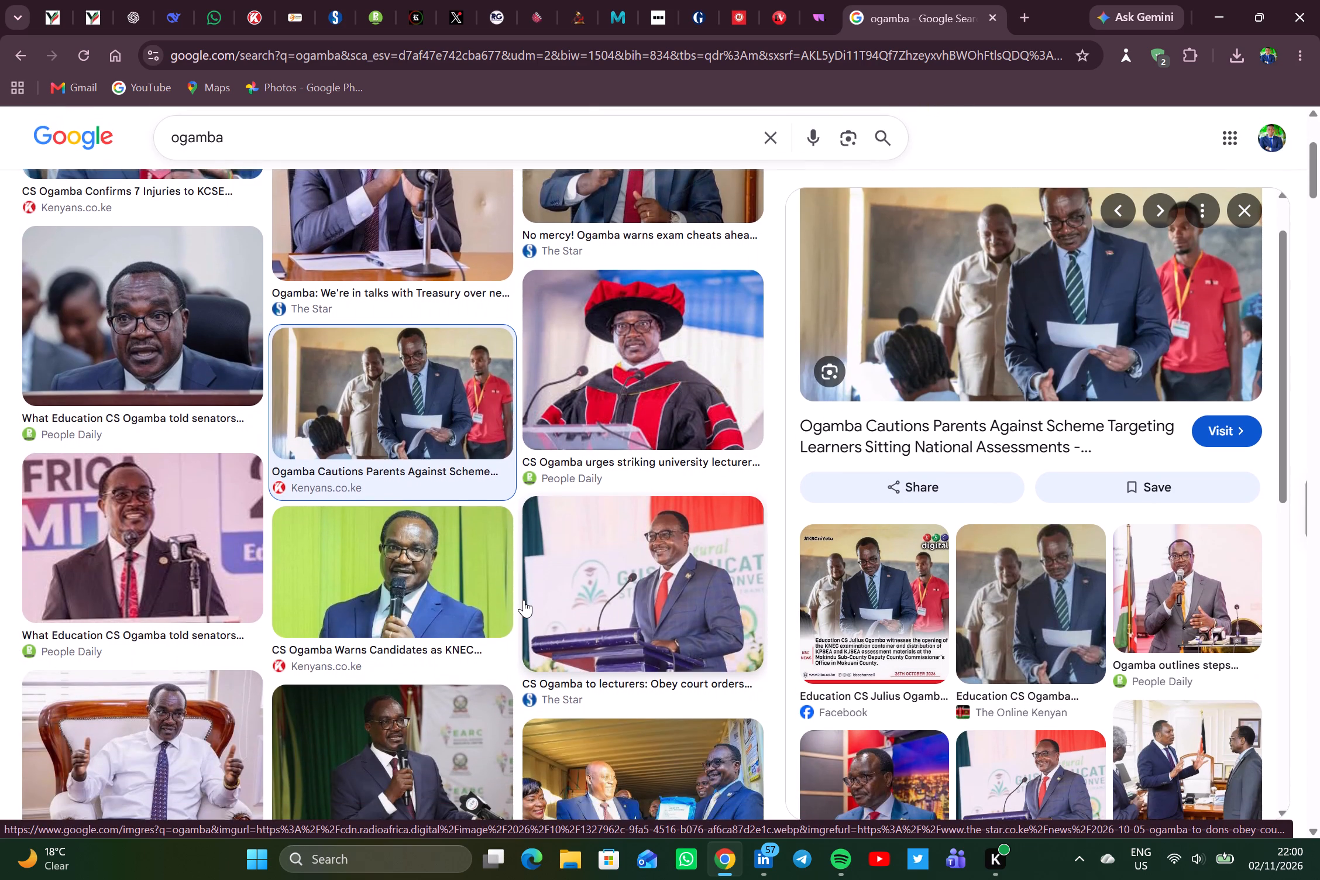
pyautogui.scroll(-2, 524, 600)
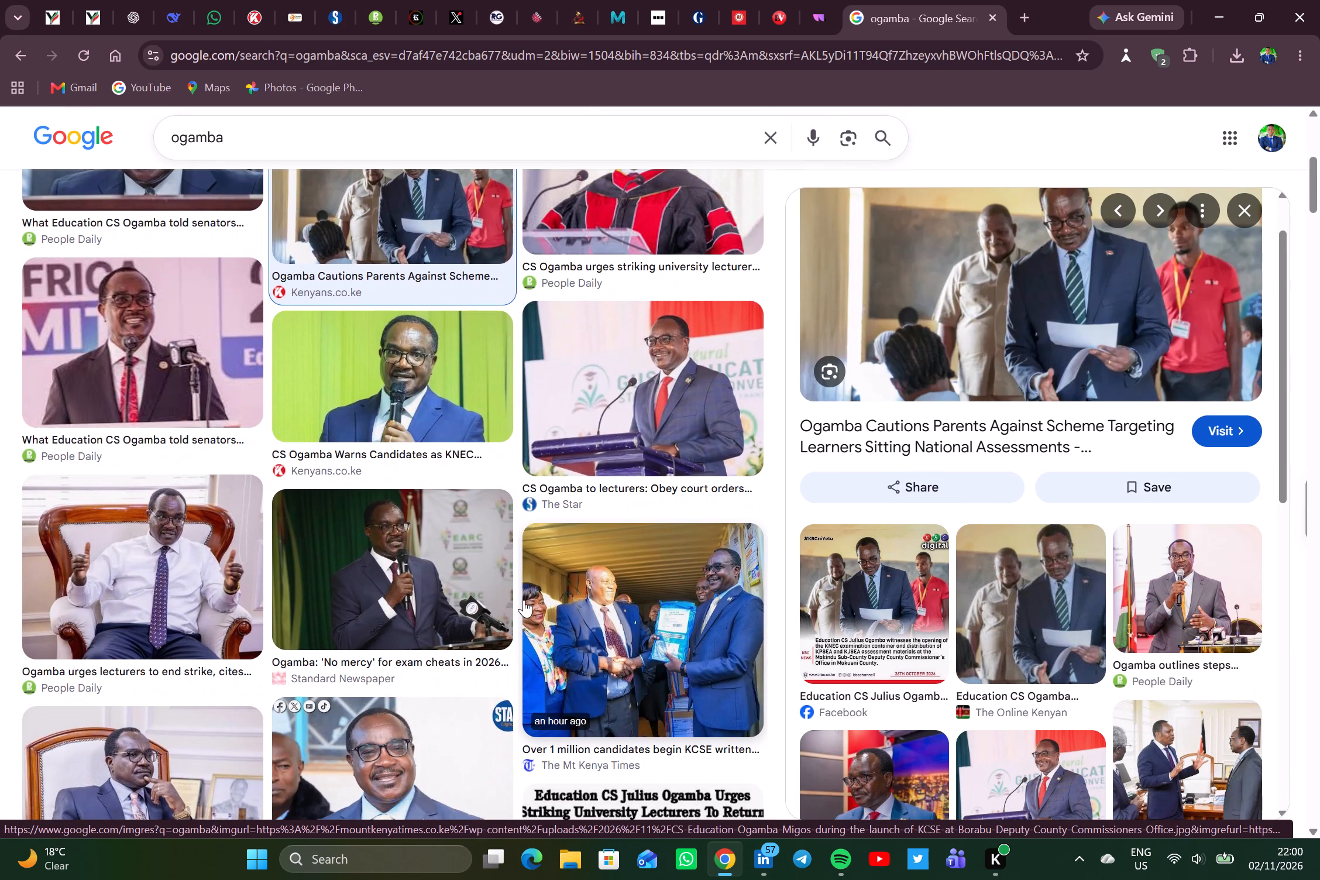
pyautogui.scroll(-1, 527, 586)
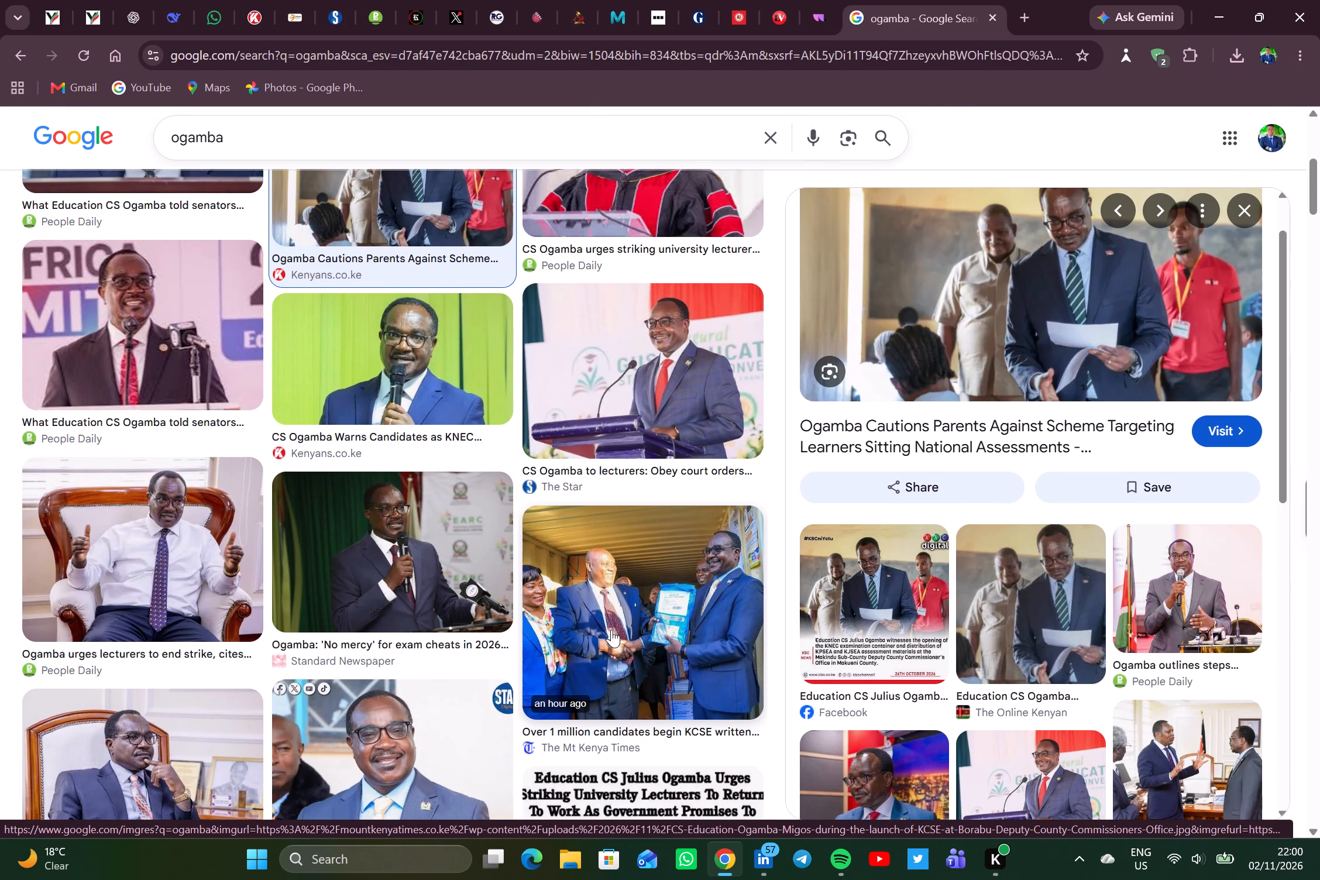
# Save The Mt Kenya Times photo of Ogamba handing over exam papers to Downloads as "ogamba-KCSE-2026-y-news".
pyautogui.click(611, 630)
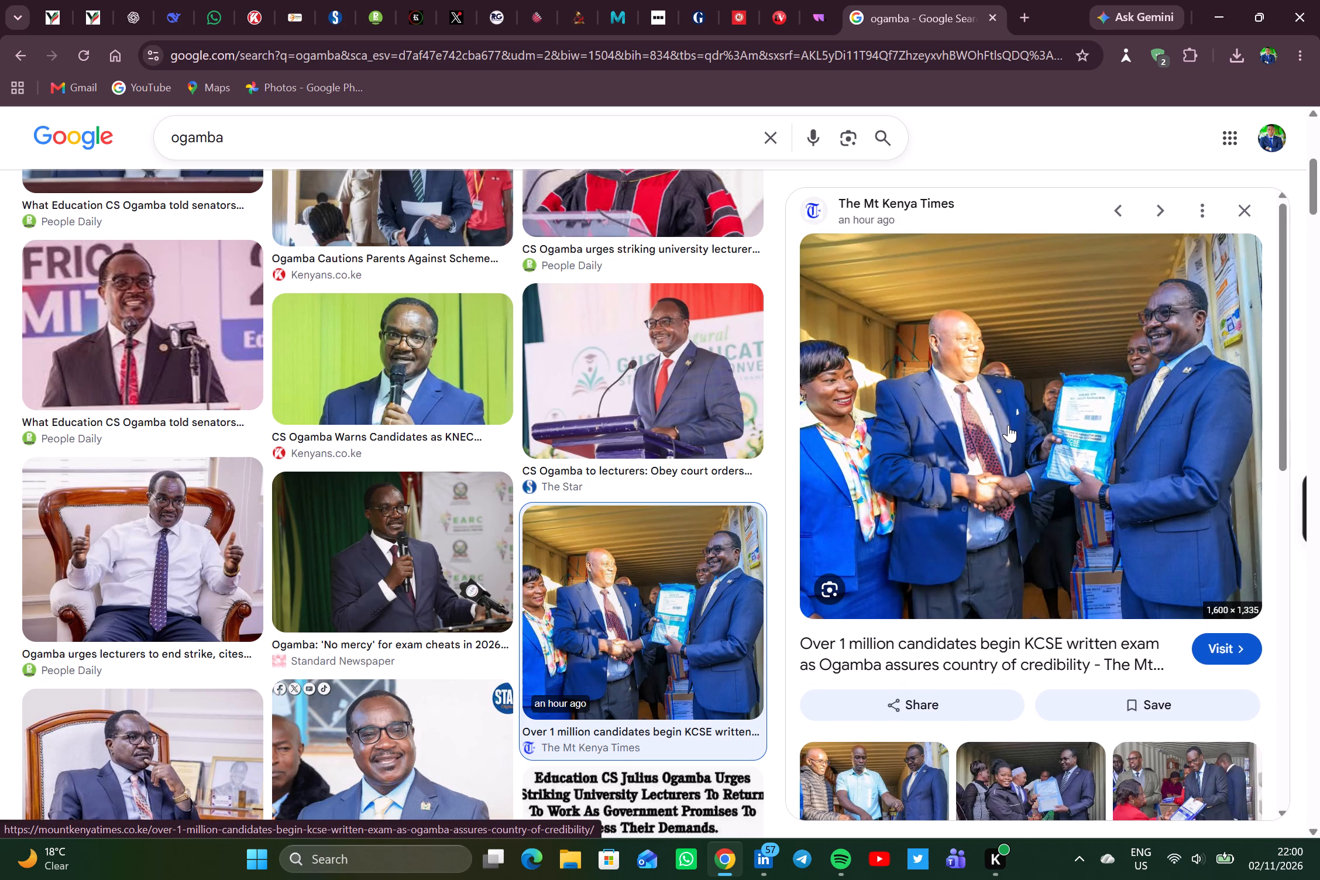
pyautogui.scroll(-2, 1008, 425)
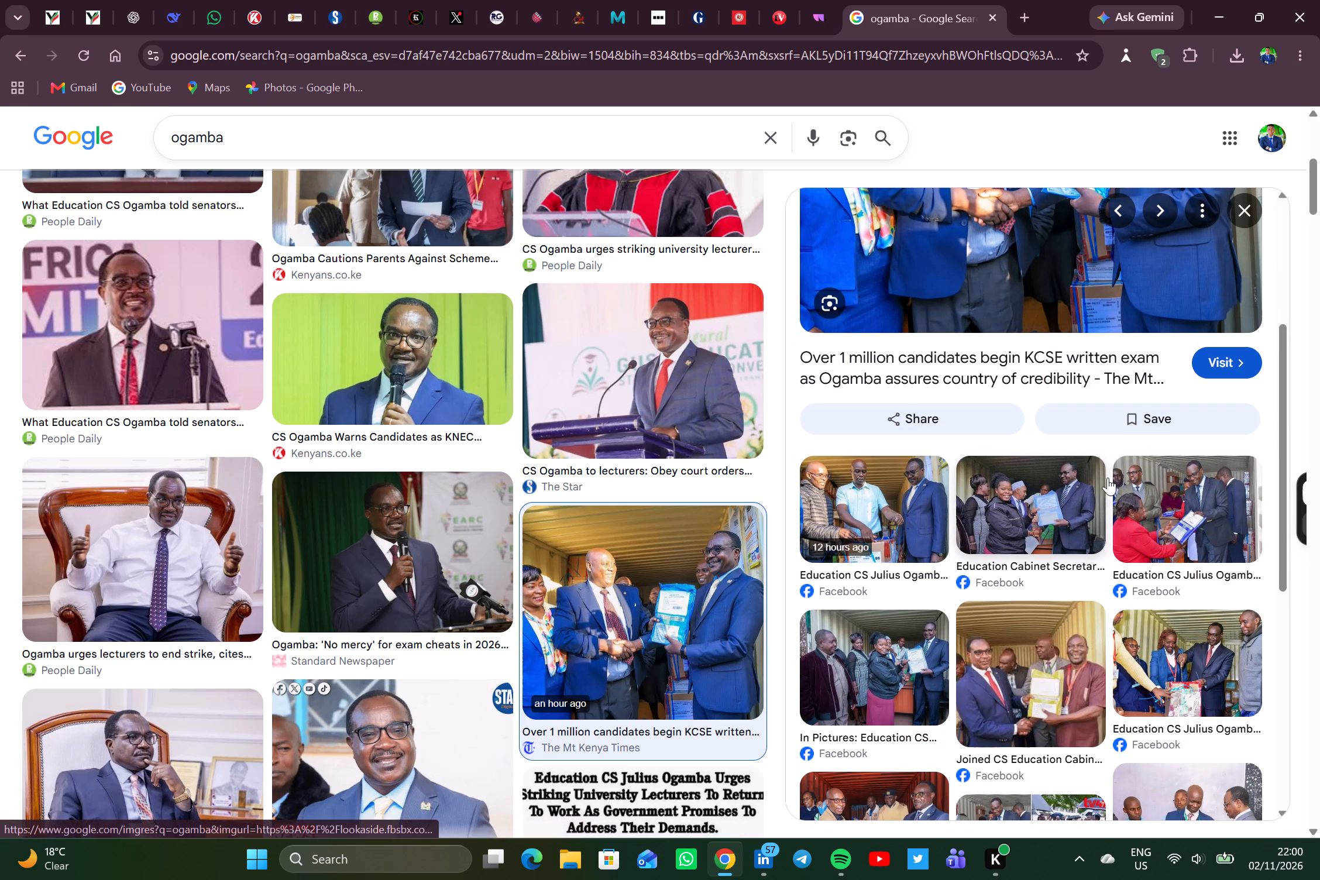
pyautogui.scroll(2, 1137, 574)
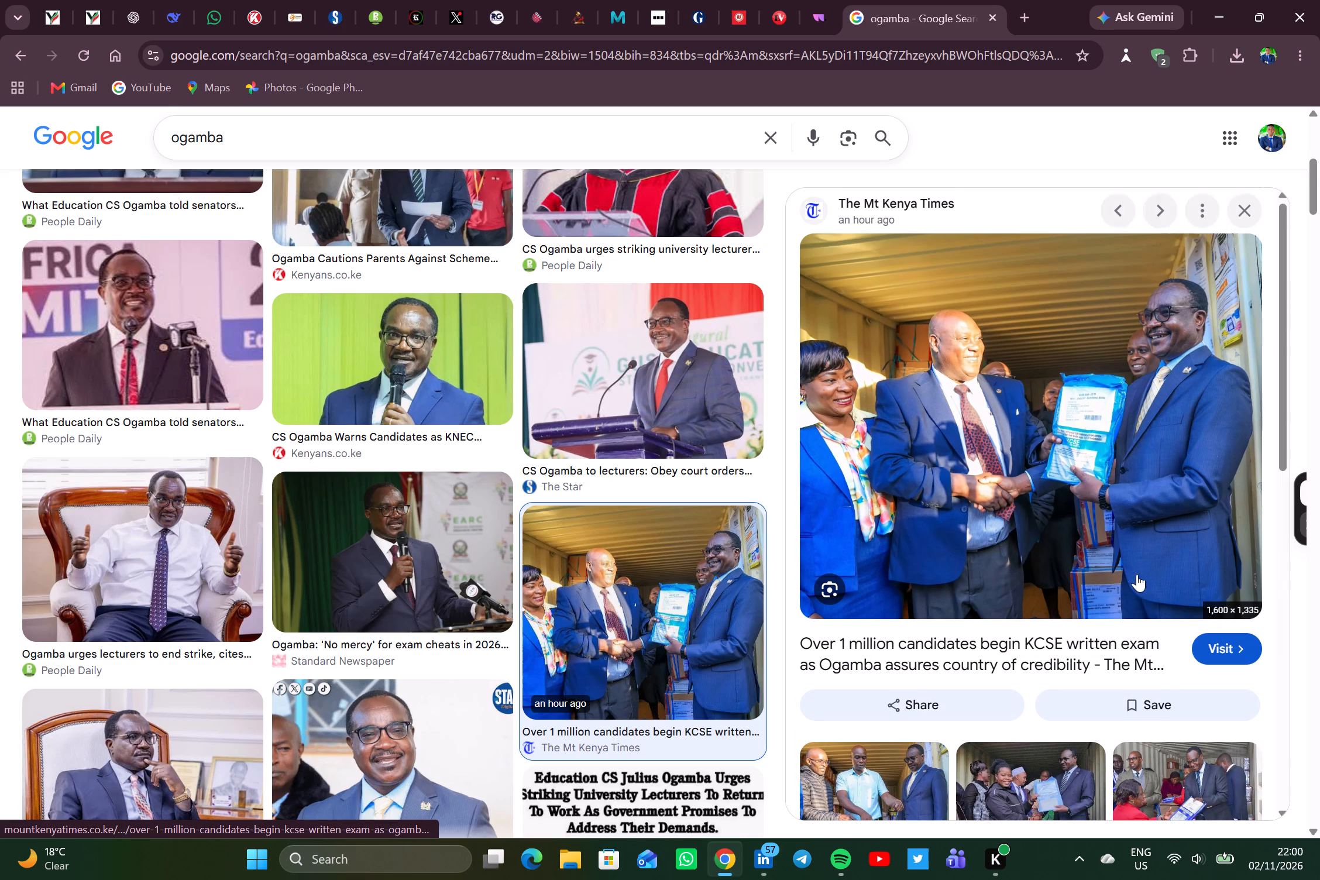
pyautogui.rightClick(1030, 407)
pyautogui.click(1108, 625)
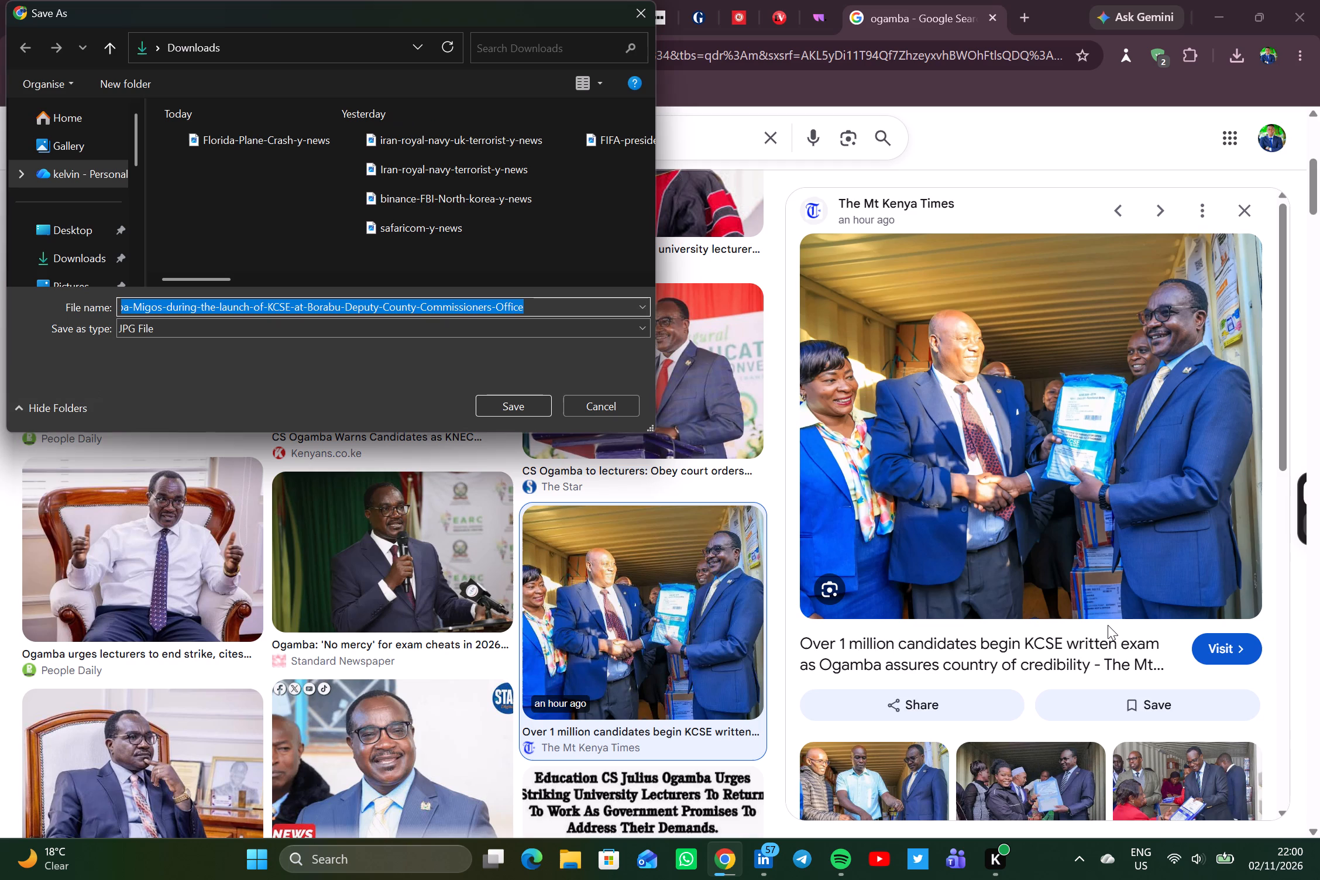
pyautogui.write('ogamba')
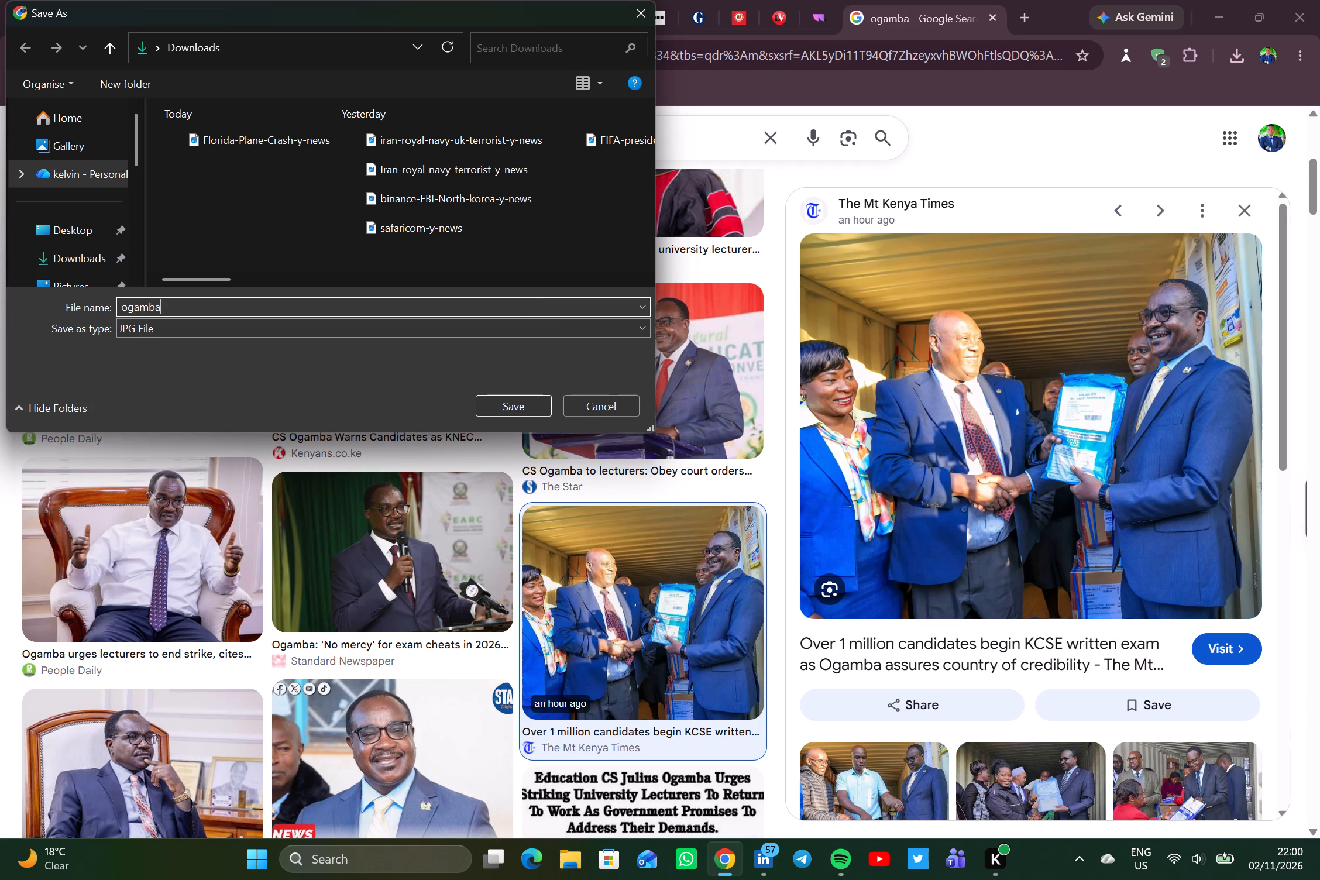
pyautogui.press('-')
pyautogui.write('2026')
pyautogui.write('-y-news')
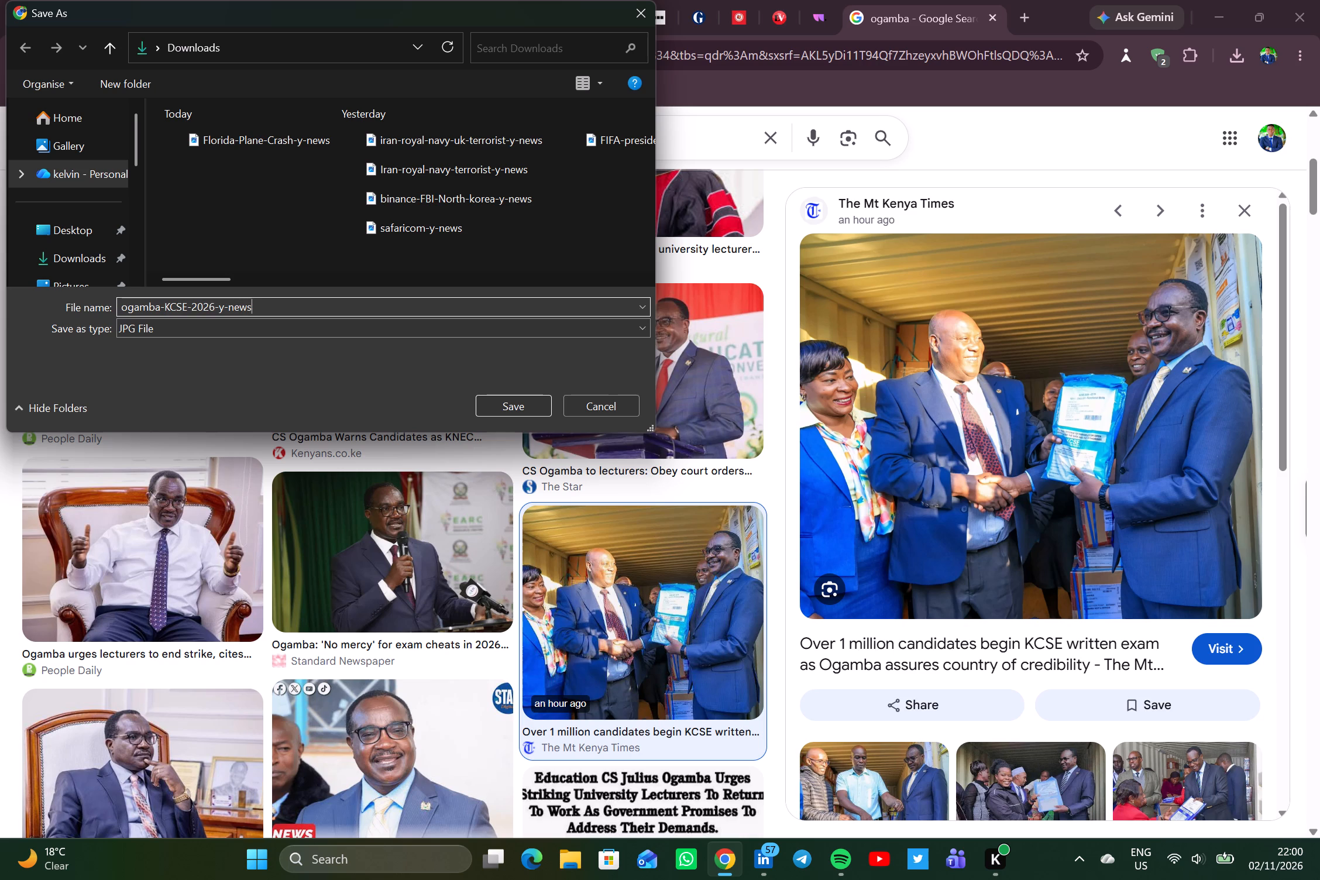
pyautogui.click(508, 403)
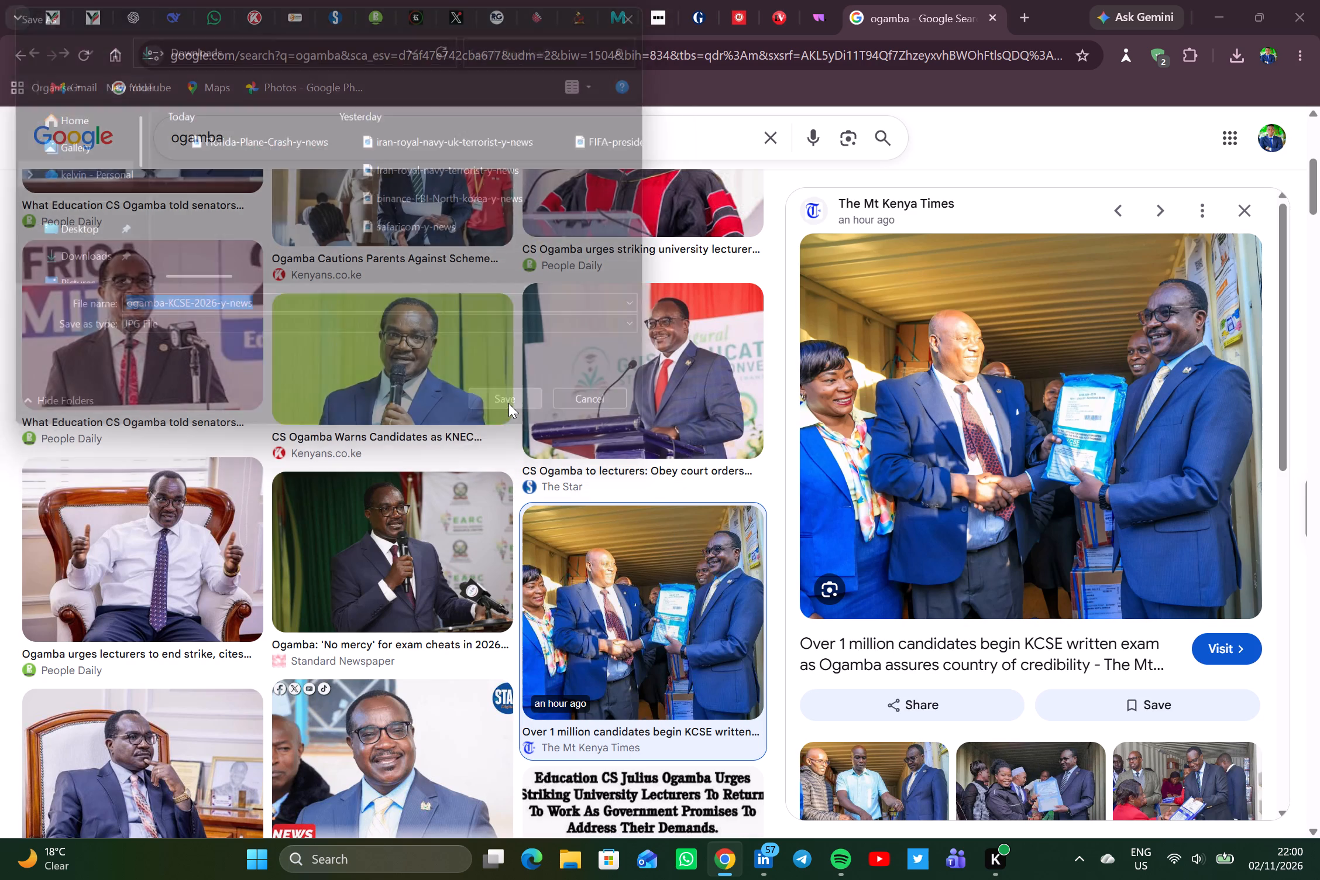
# Save the People Daily photo of Ogamba seated in a white shirt to Downloads as "CS-ogamba-y-news".
pyautogui.click(95, 0)
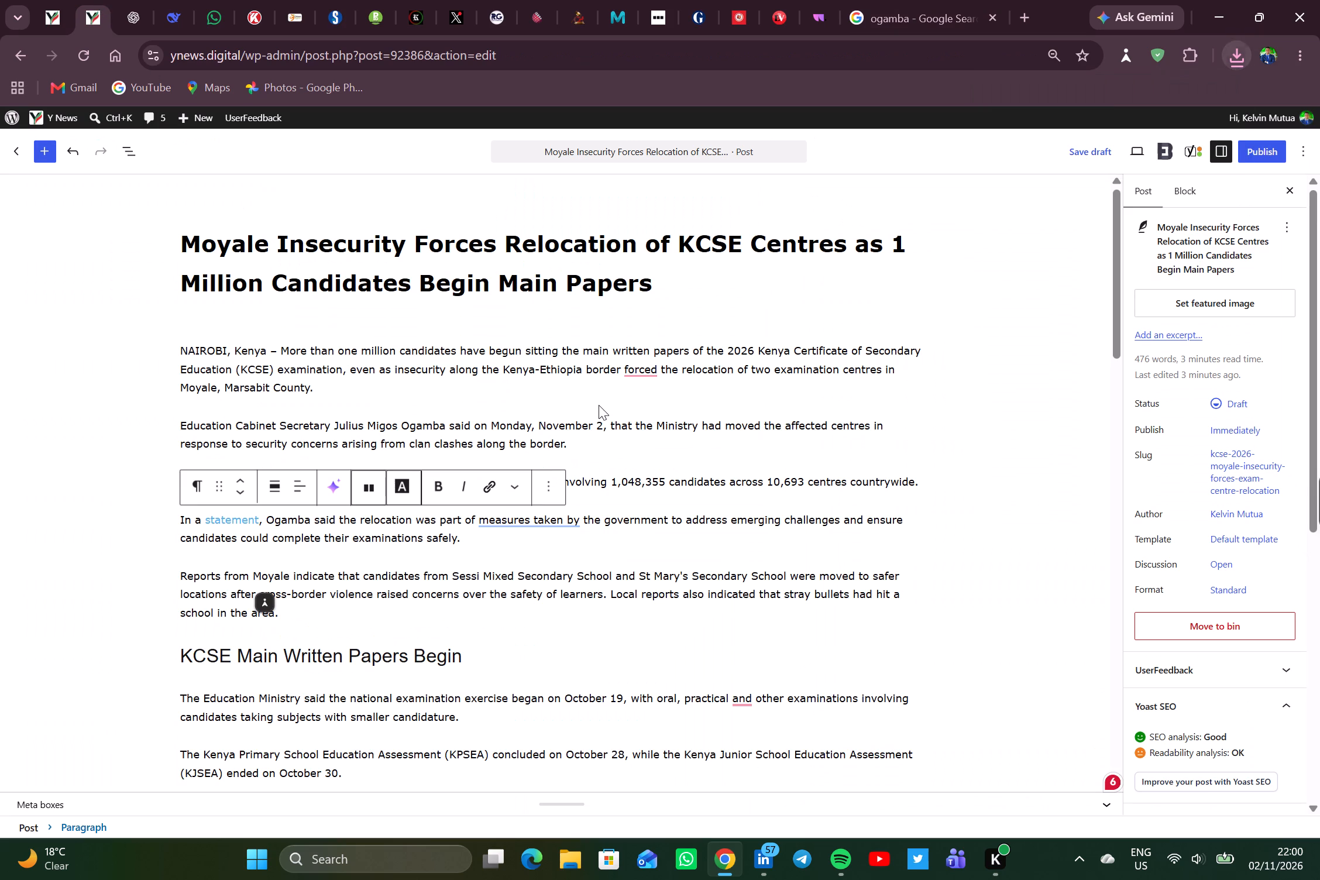
pyautogui.click(874, 15)
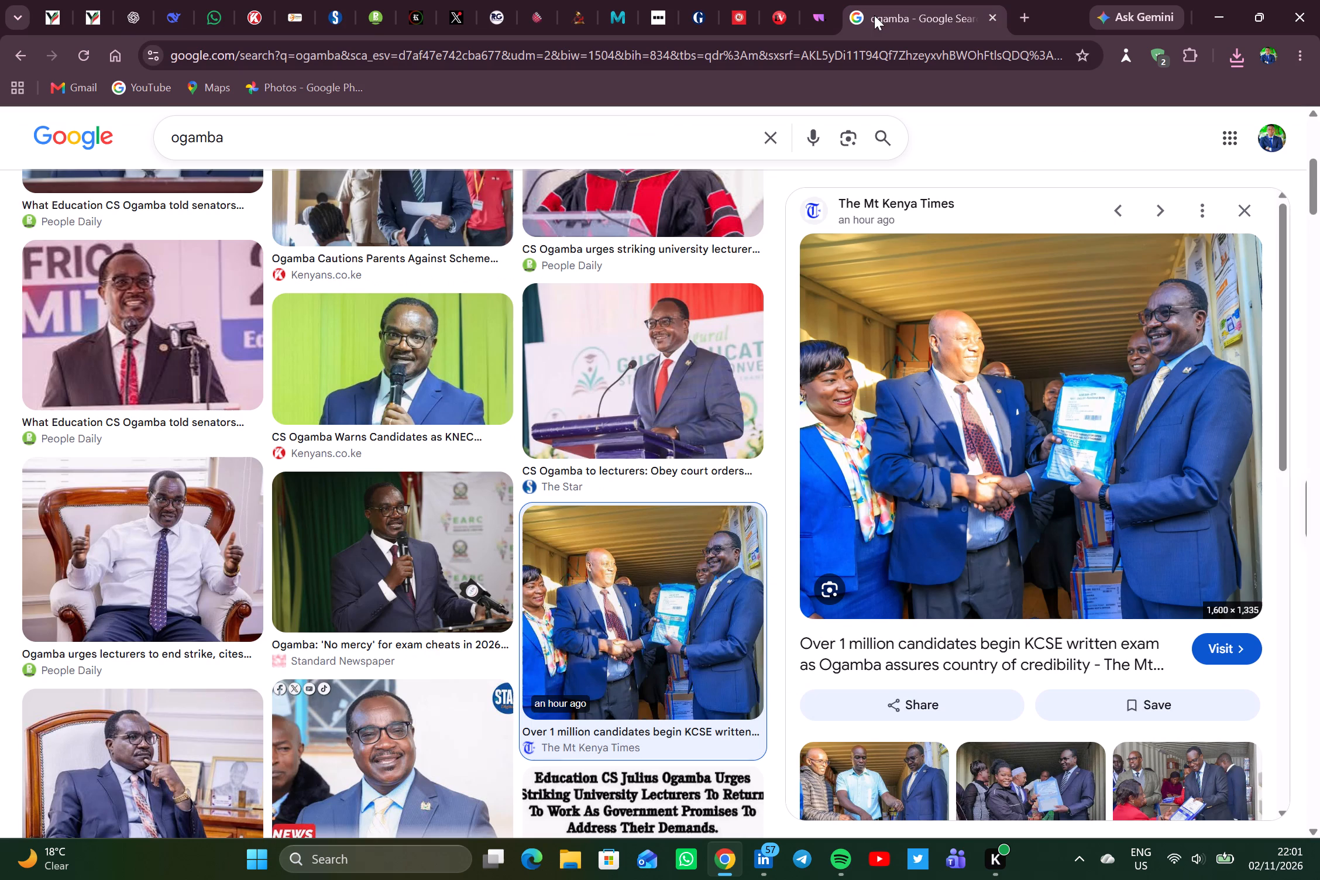
pyautogui.scroll(-3, 878, 564)
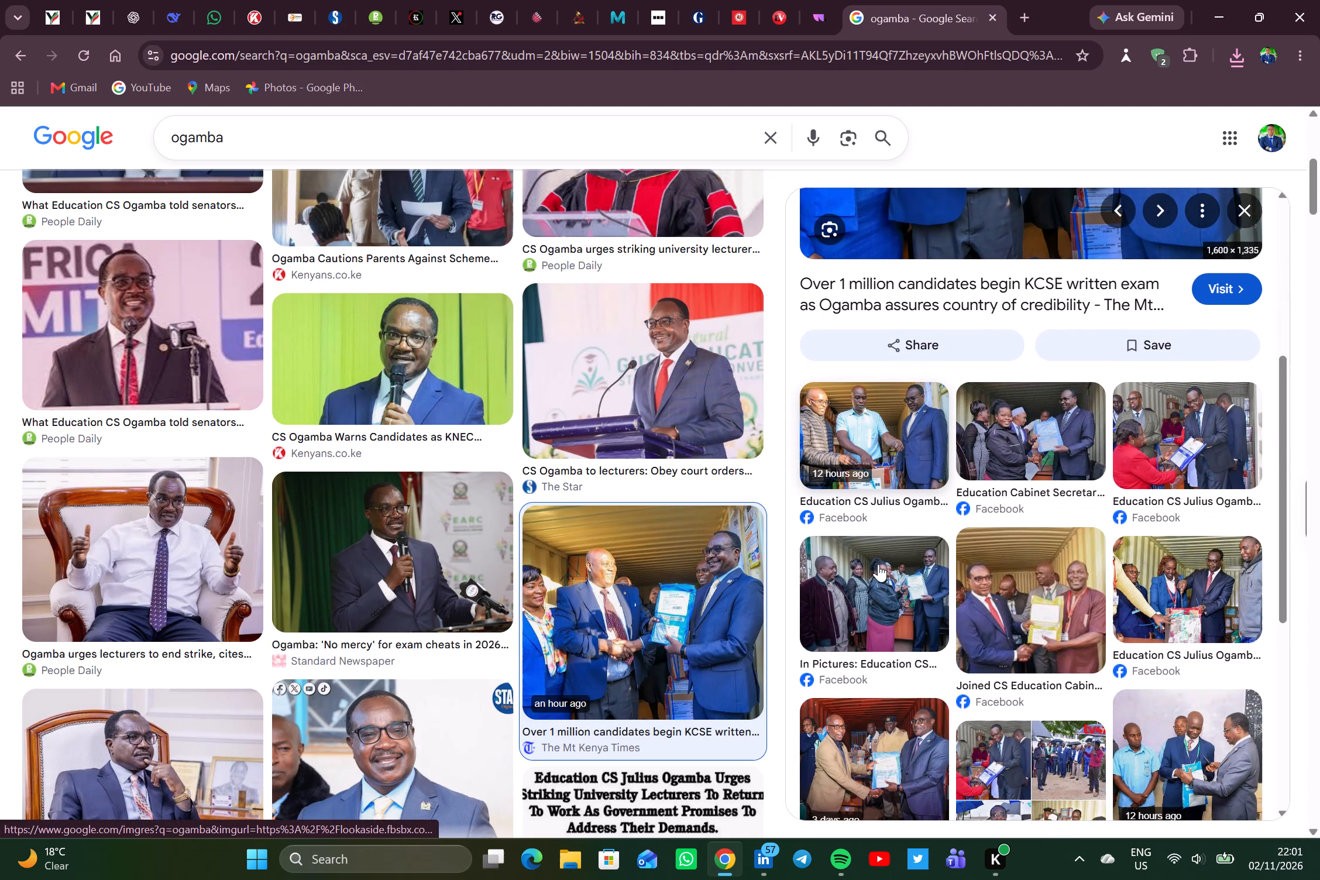
pyautogui.scroll(-1, 878, 564)
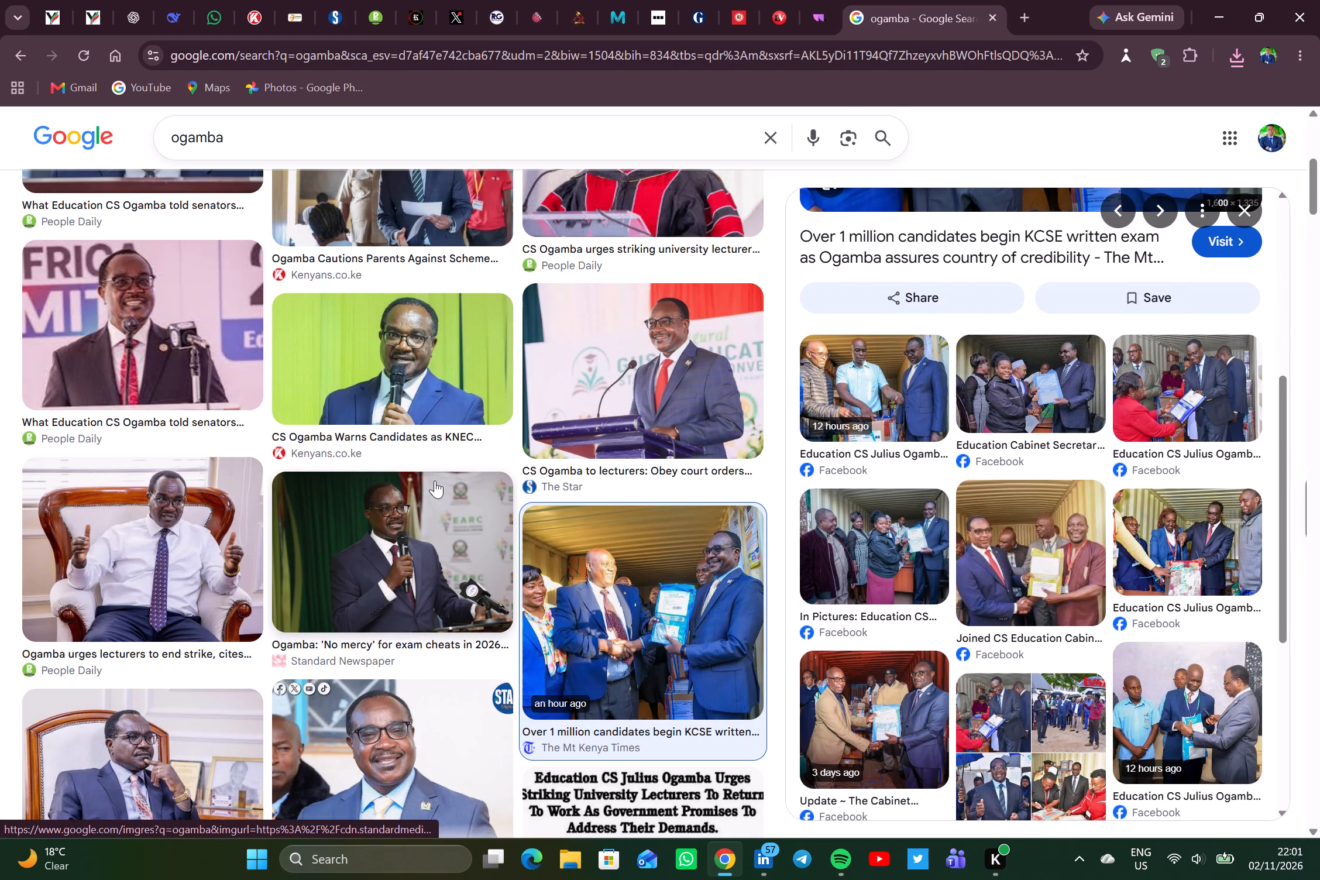
pyautogui.scroll(-1, 180, 512)
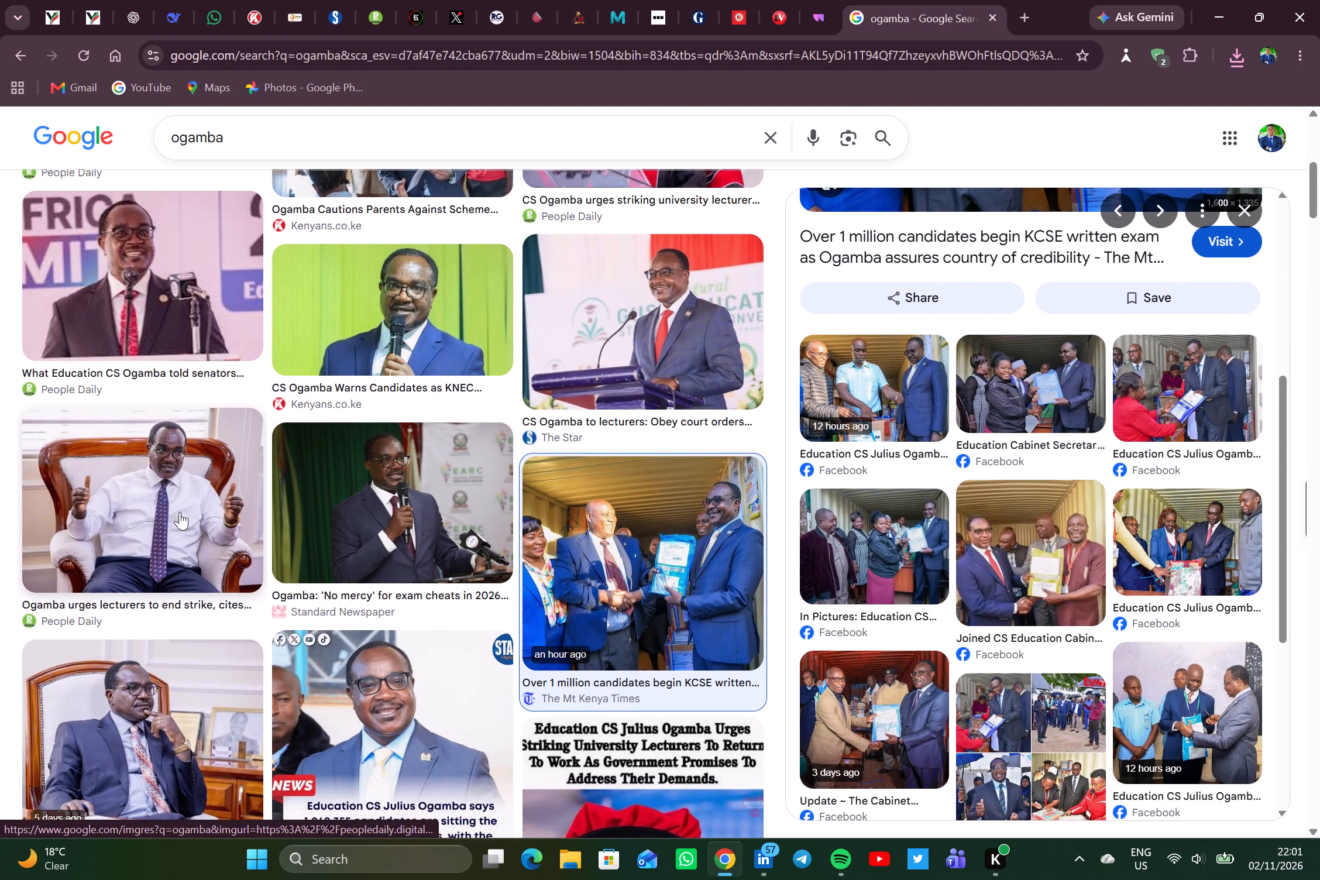
pyautogui.click(180, 512)
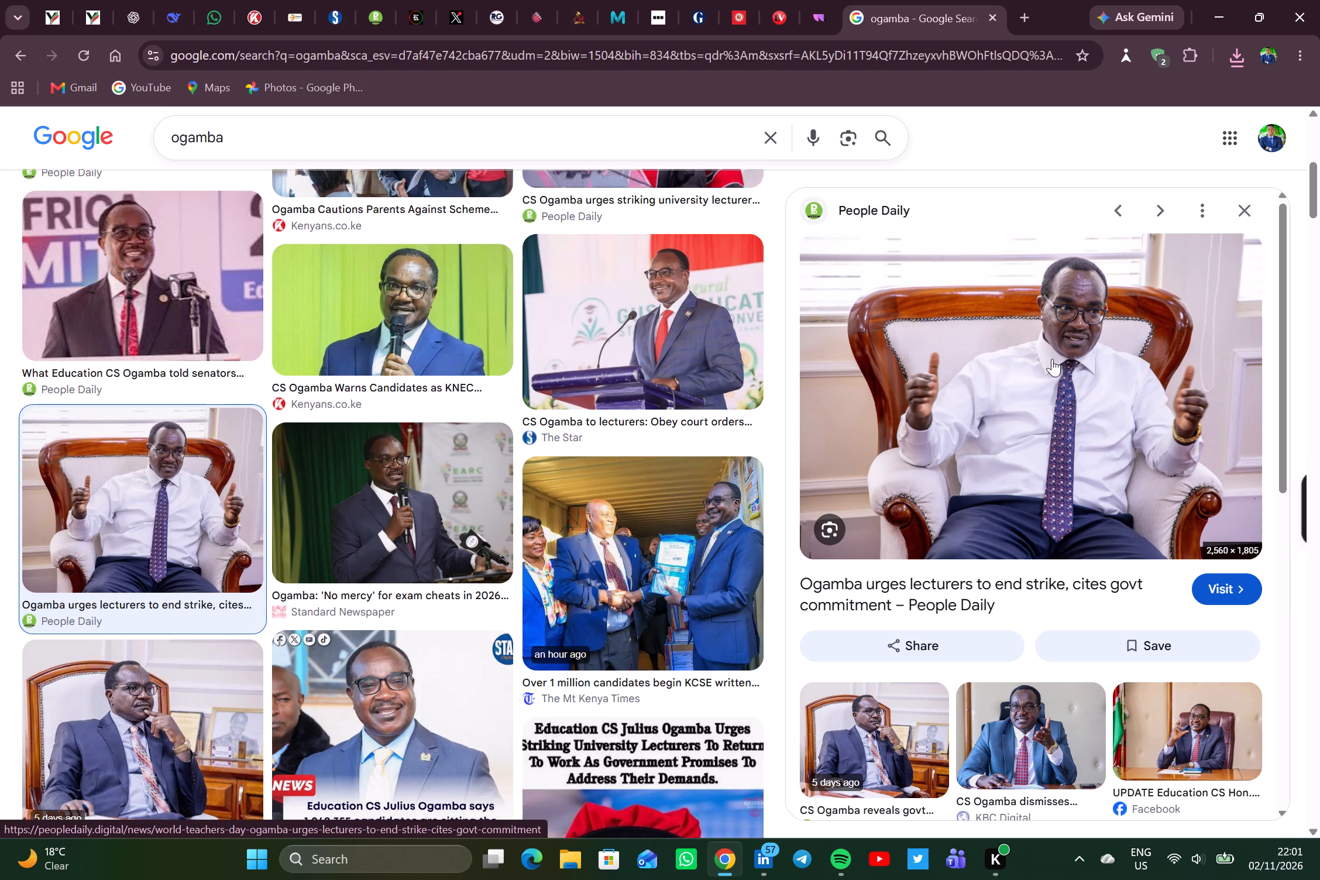
pyautogui.rightClick(1033, 346)
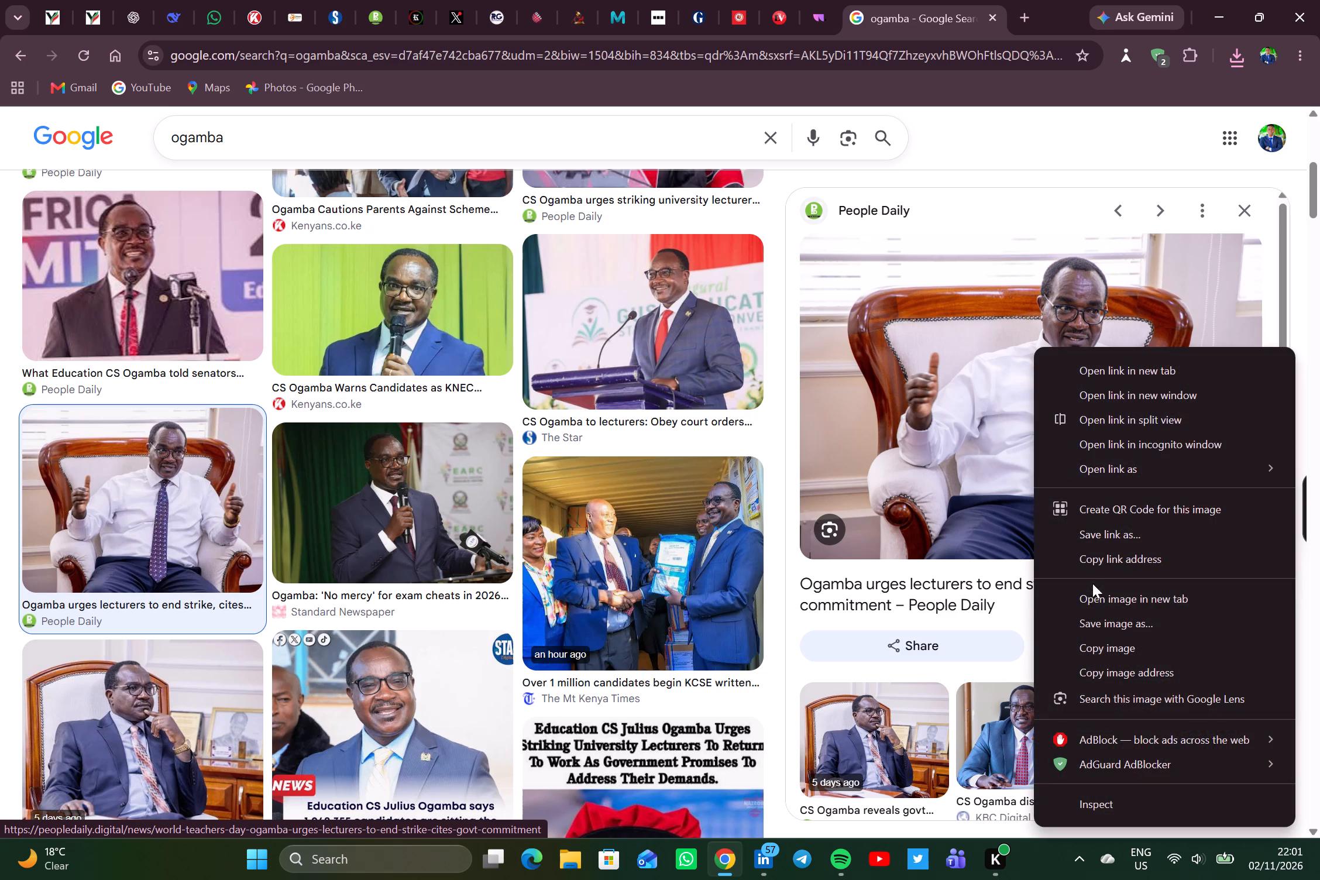
pyautogui.click(1089, 619)
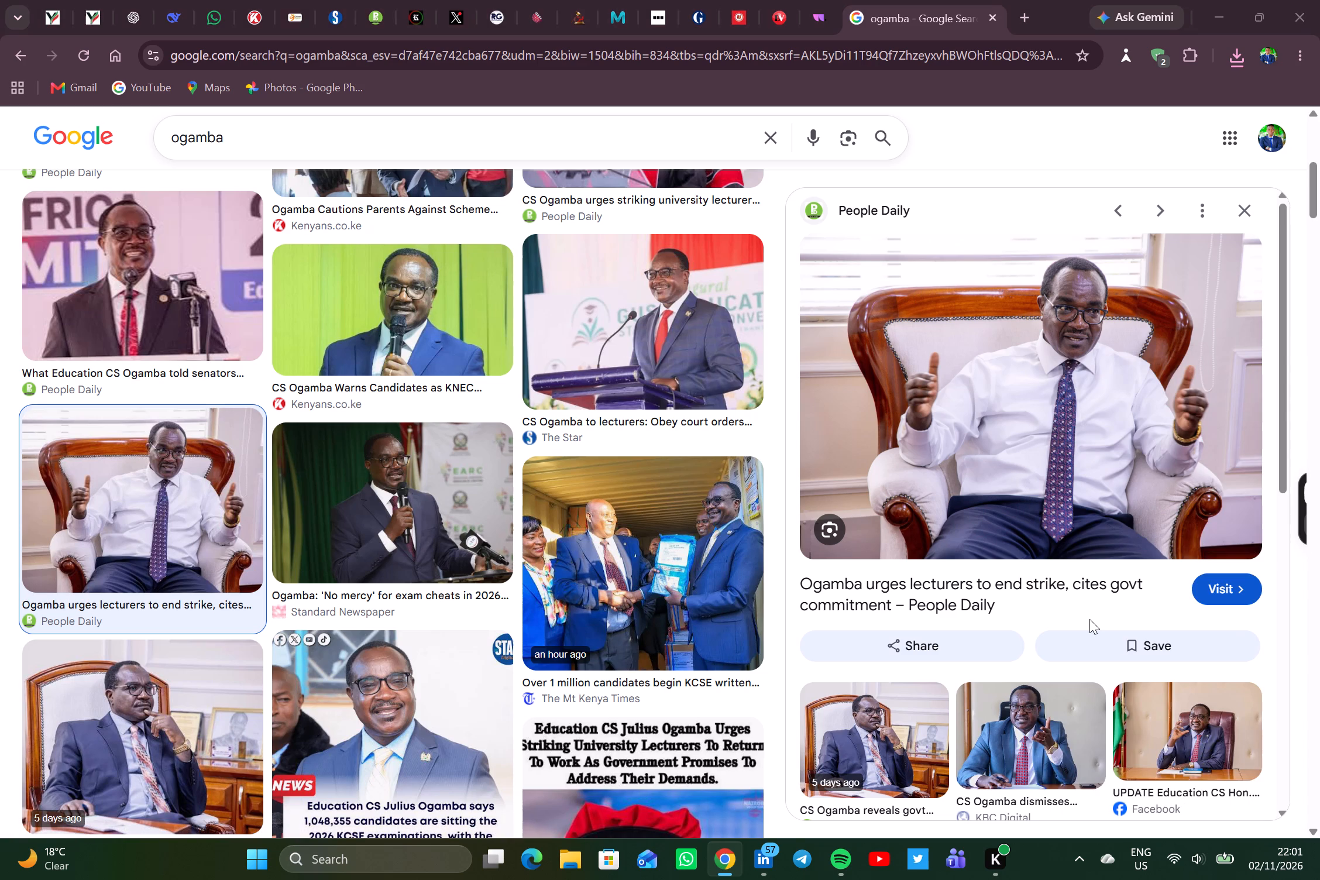
pyautogui.press('o')
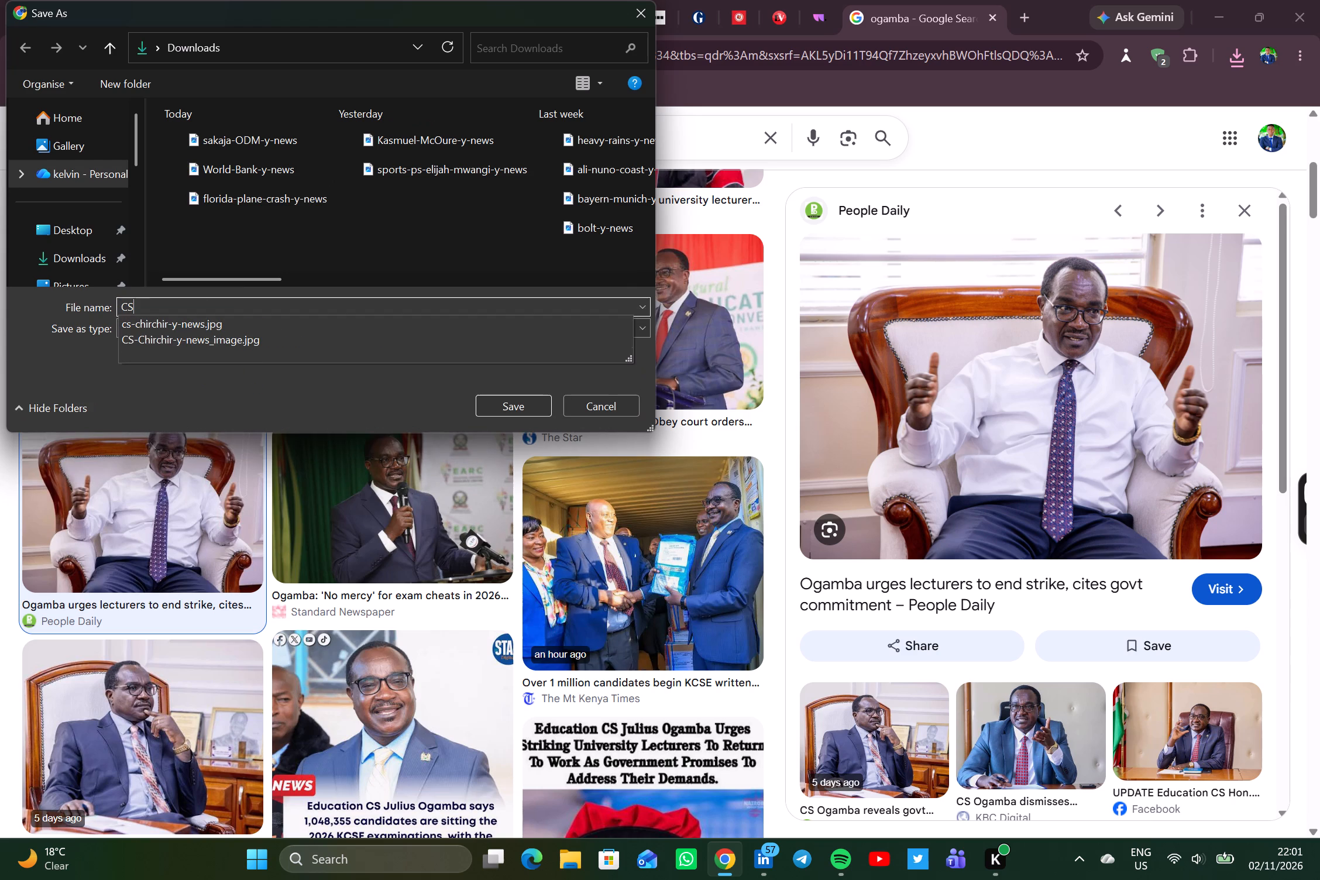
pyautogui.write('ogamba')
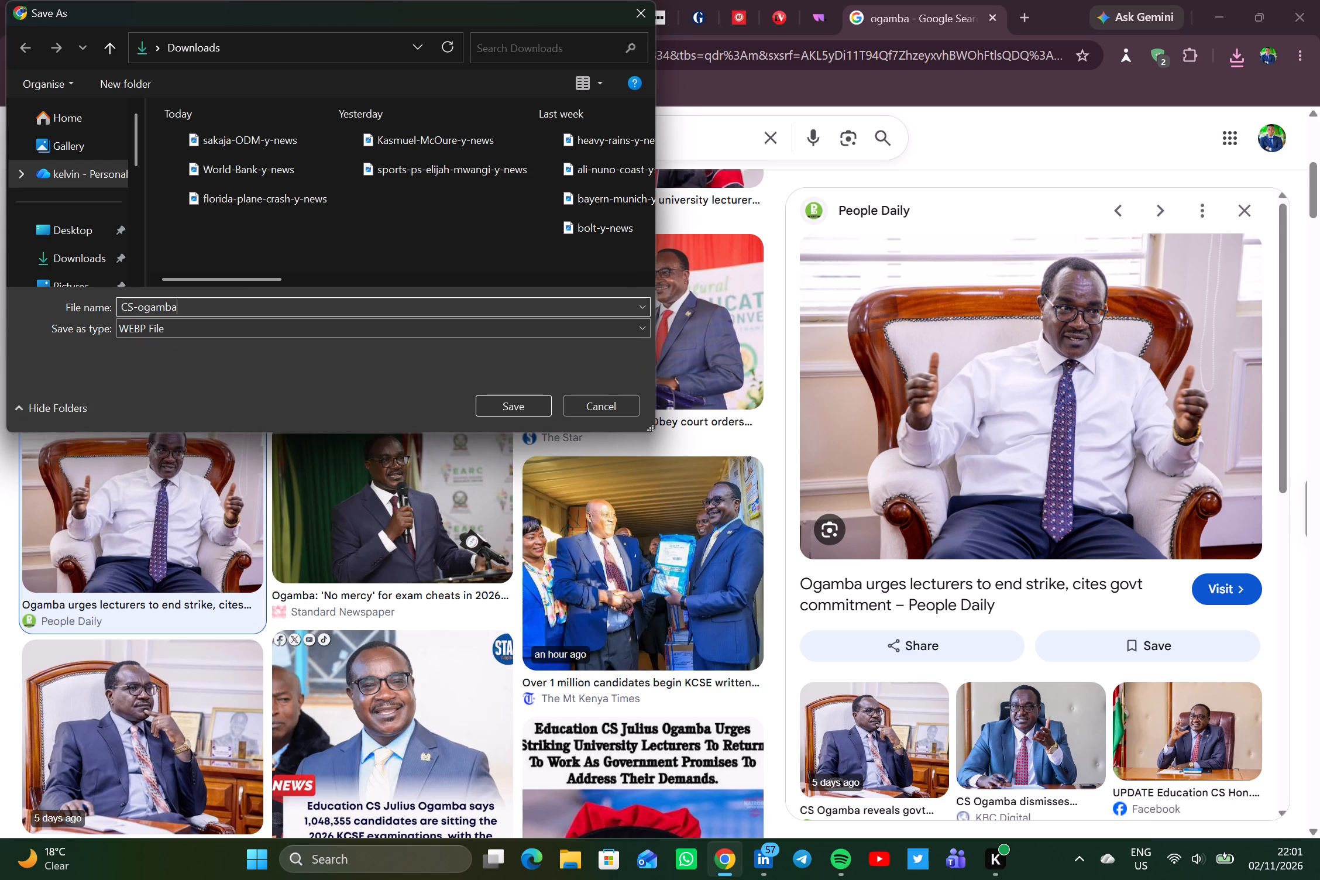
pyautogui.press('-')
pyautogui.write('y-news')
pyautogui.click(494, 407)
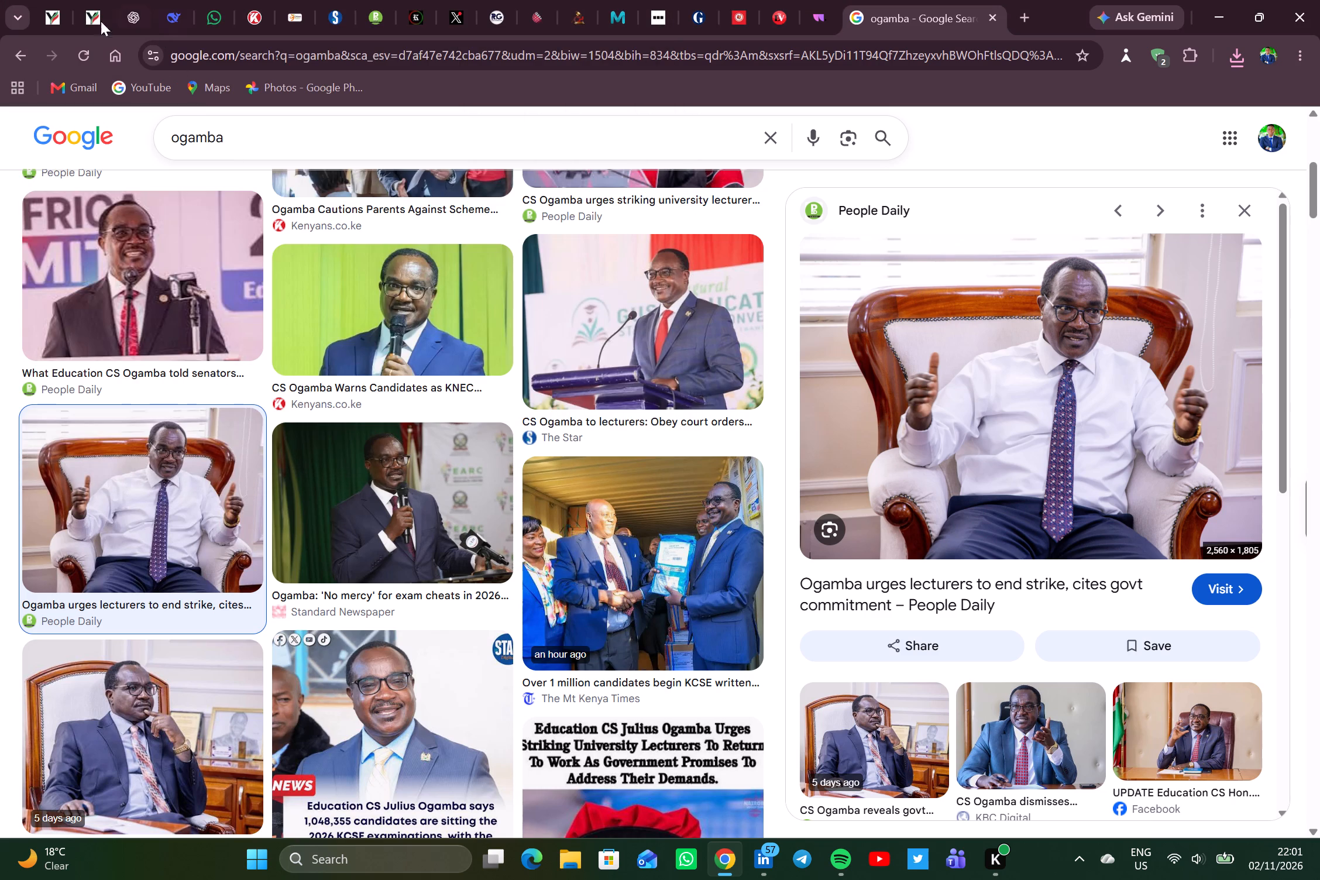
# In the Moyale post, move the embedded X post down below the "Seven candidates in hospital" paragraph.
pyautogui.click(85, 11)
pyautogui.scroll(-4, 533, 396)
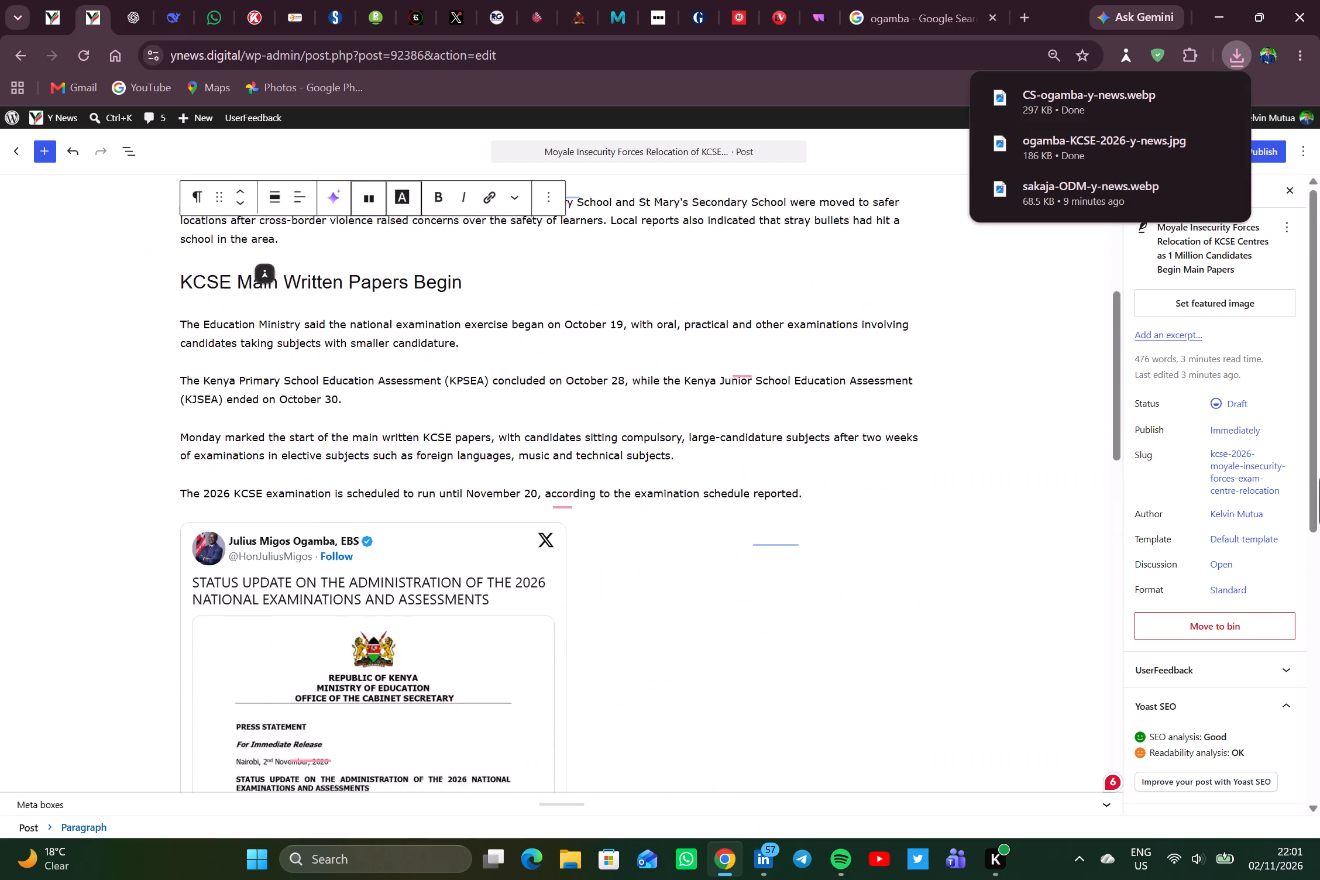
pyautogui.scroll(-5, 533, 396)
pyautogui.click(405, 414)
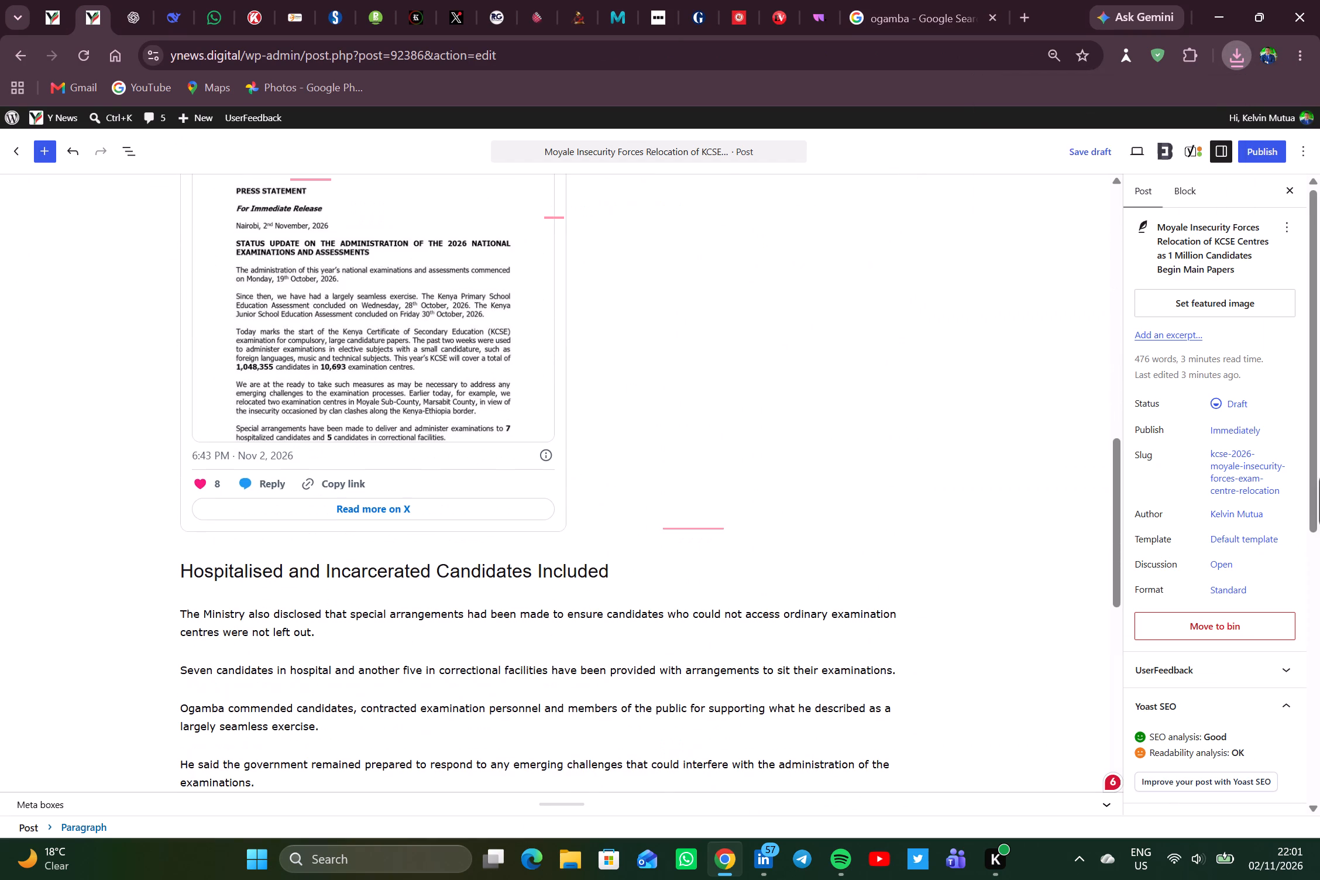
pyautogui.click(239, 568)
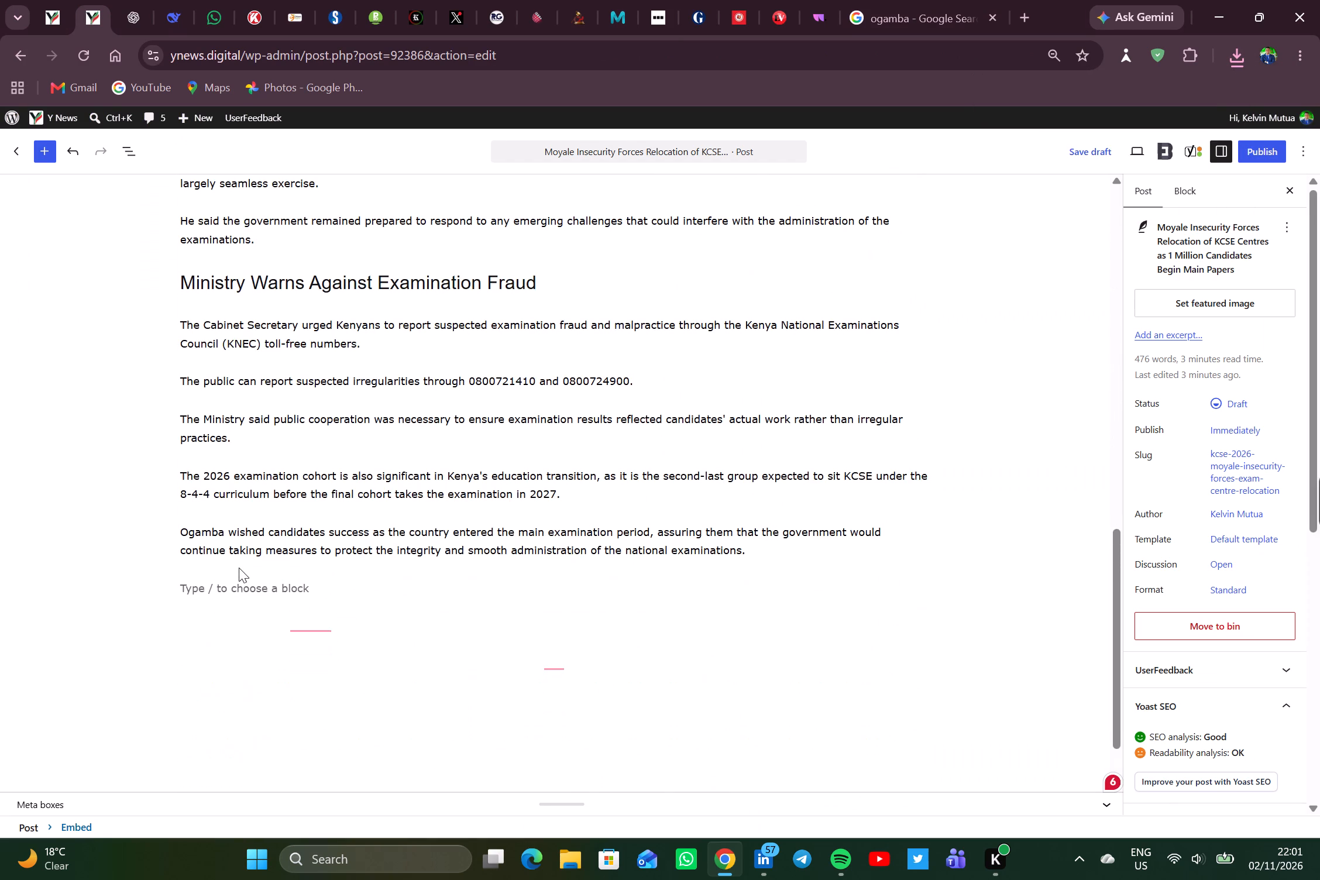
pyautogui.scroll(4, 288, 472)
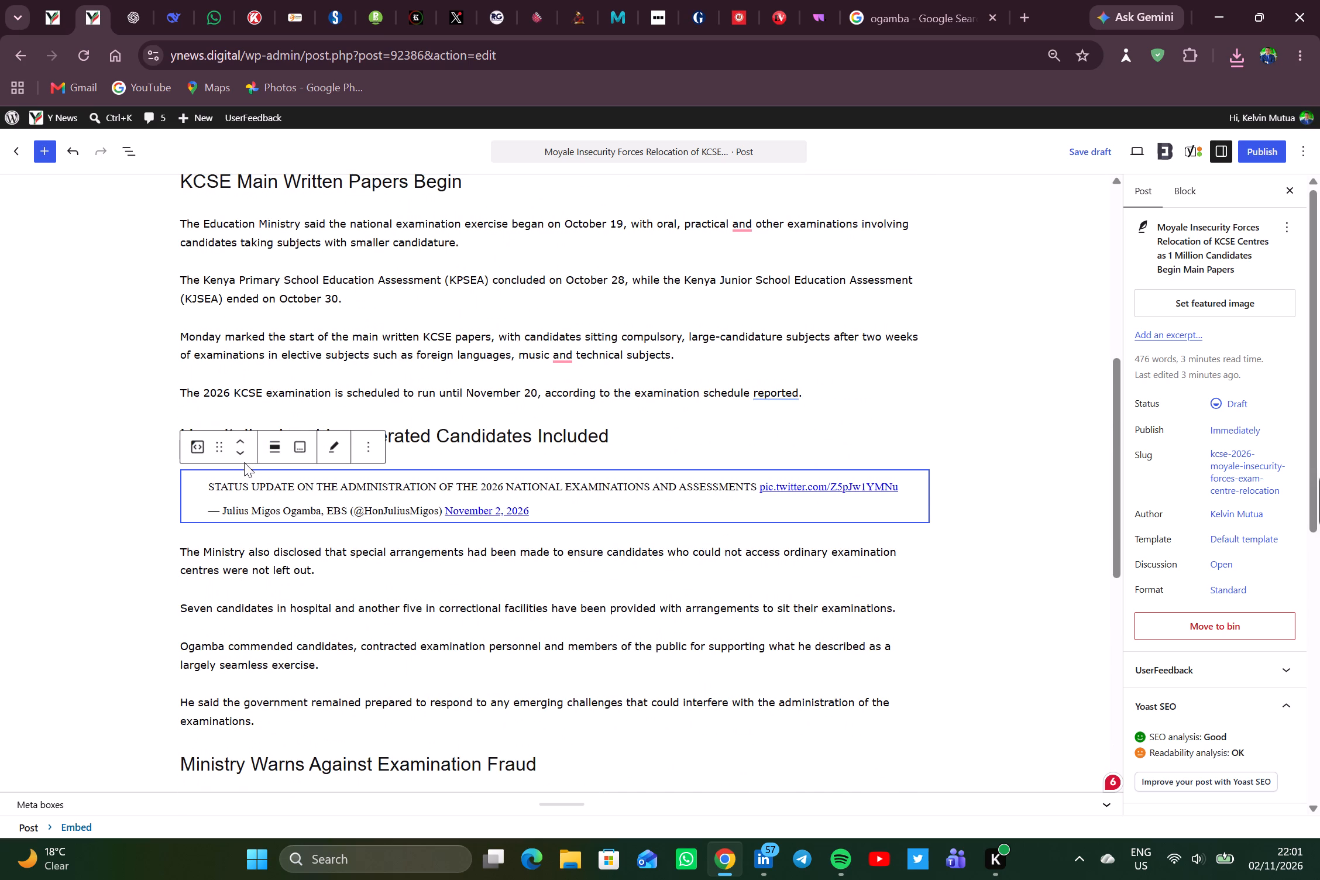
pyautogui.click(239, 450)
pyautogui.click(239, 450)
pyautogui.click(239, 450)
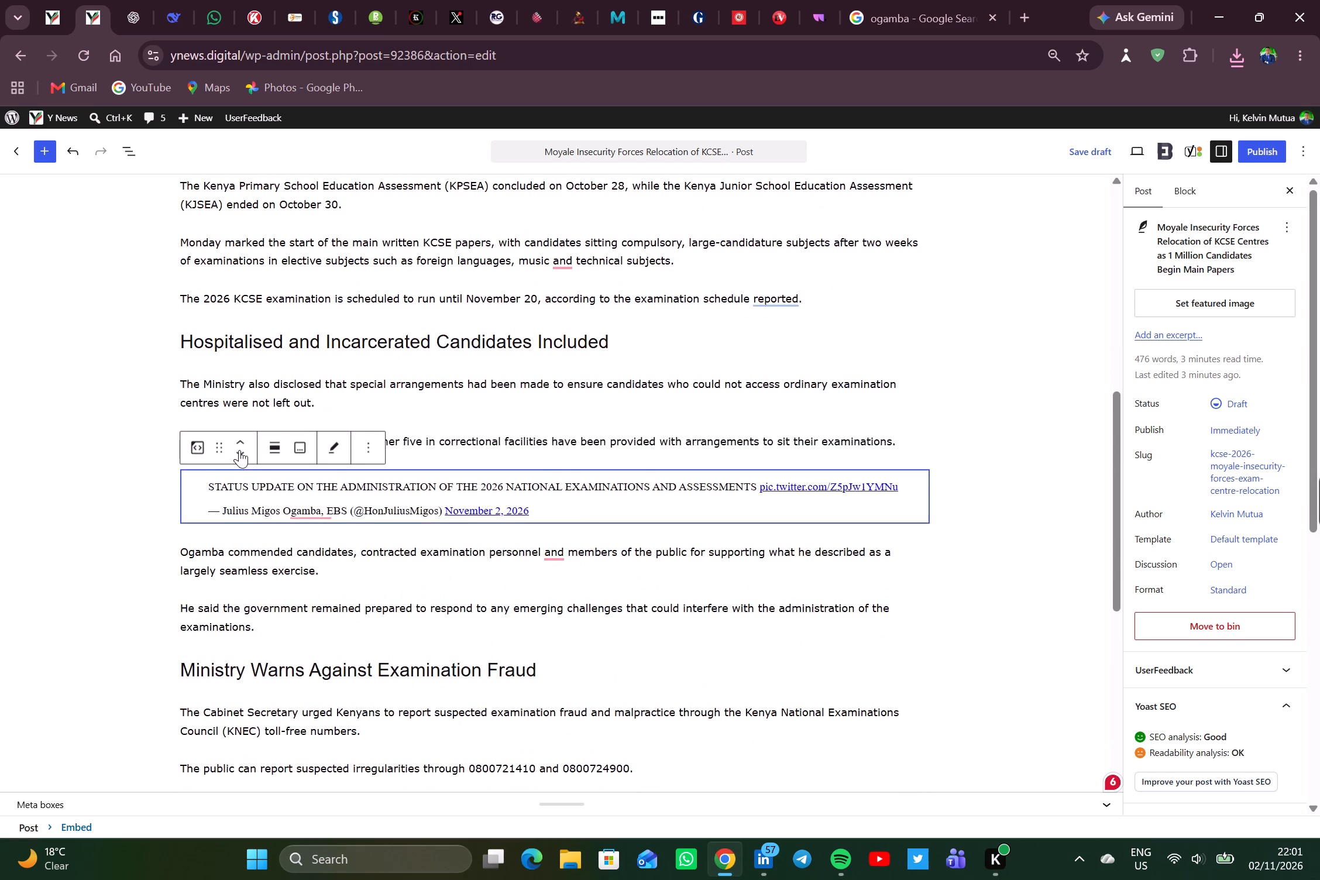
# Move the embedded X post further down to just above the "Ministry Warns Against Examination Fraud" heading.
pyautogui.click(239, 450)
# Insert the image "ogamba-KCSE-2026-y-news" from Downloads just above the "Hospitalised and Incarcerated Candidates Included" heading.
pyautogui.scroll(6, 654, 329)
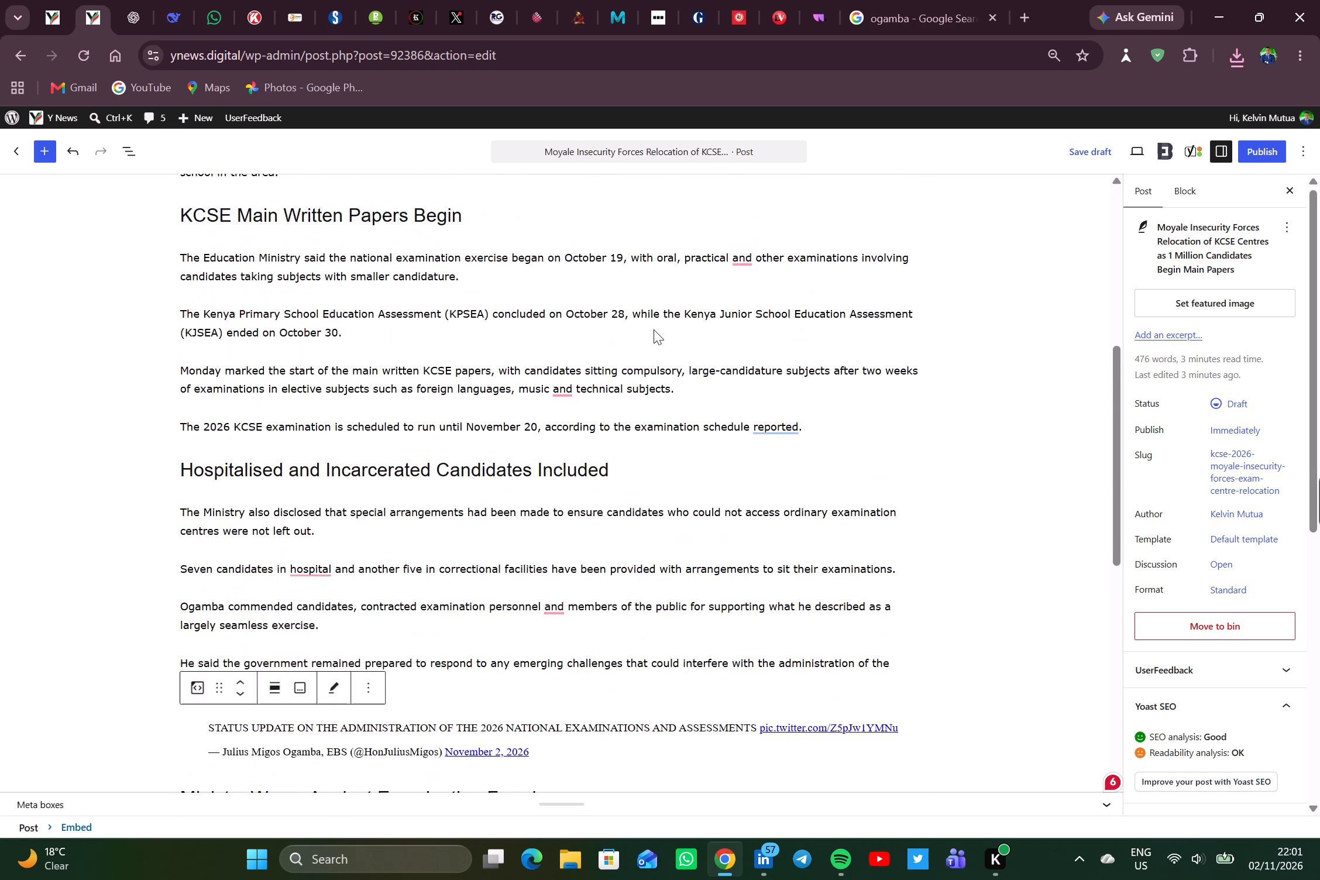
pyautogui.scroll(-3, 654, 329)
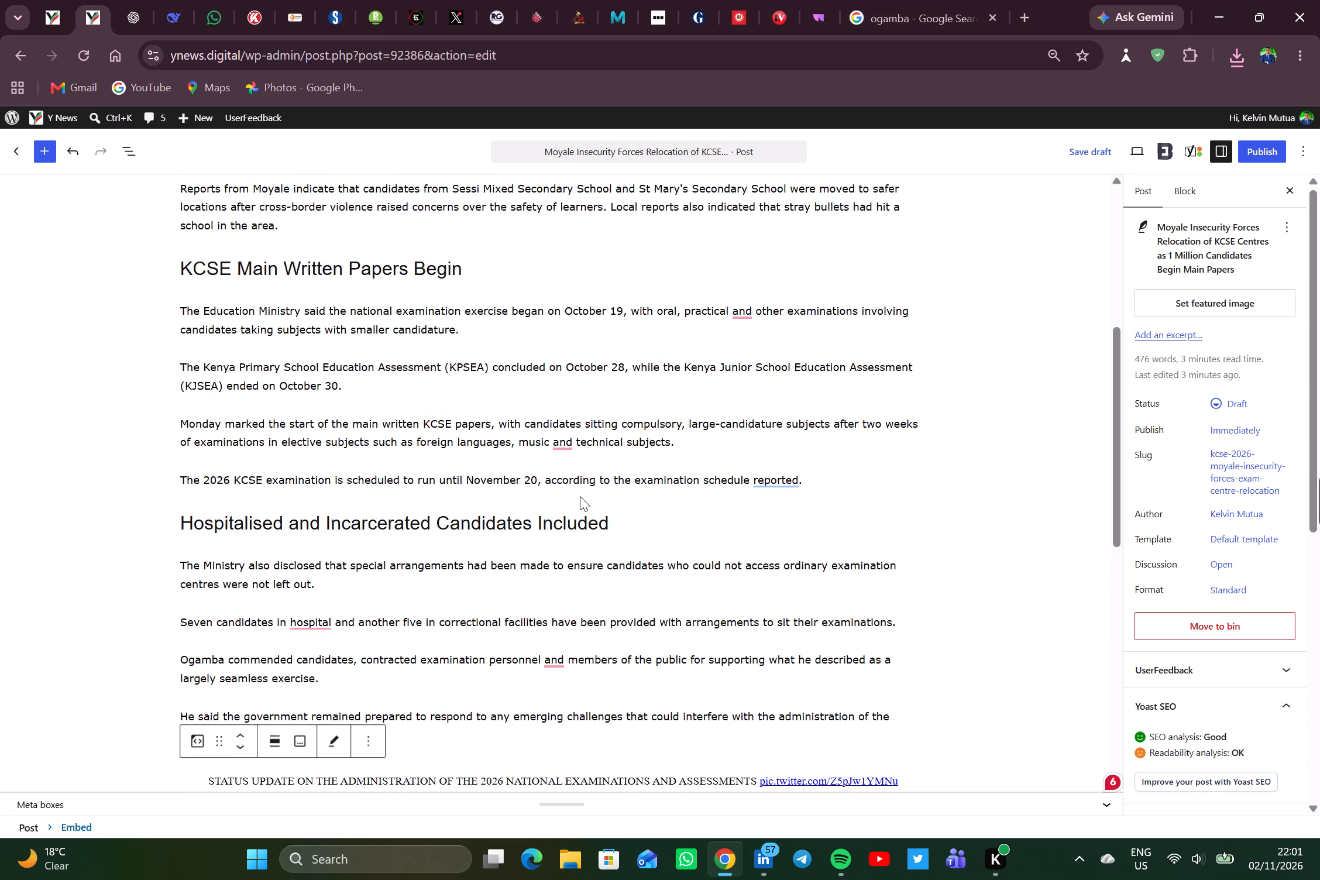
pyautogui.click(556, 501)
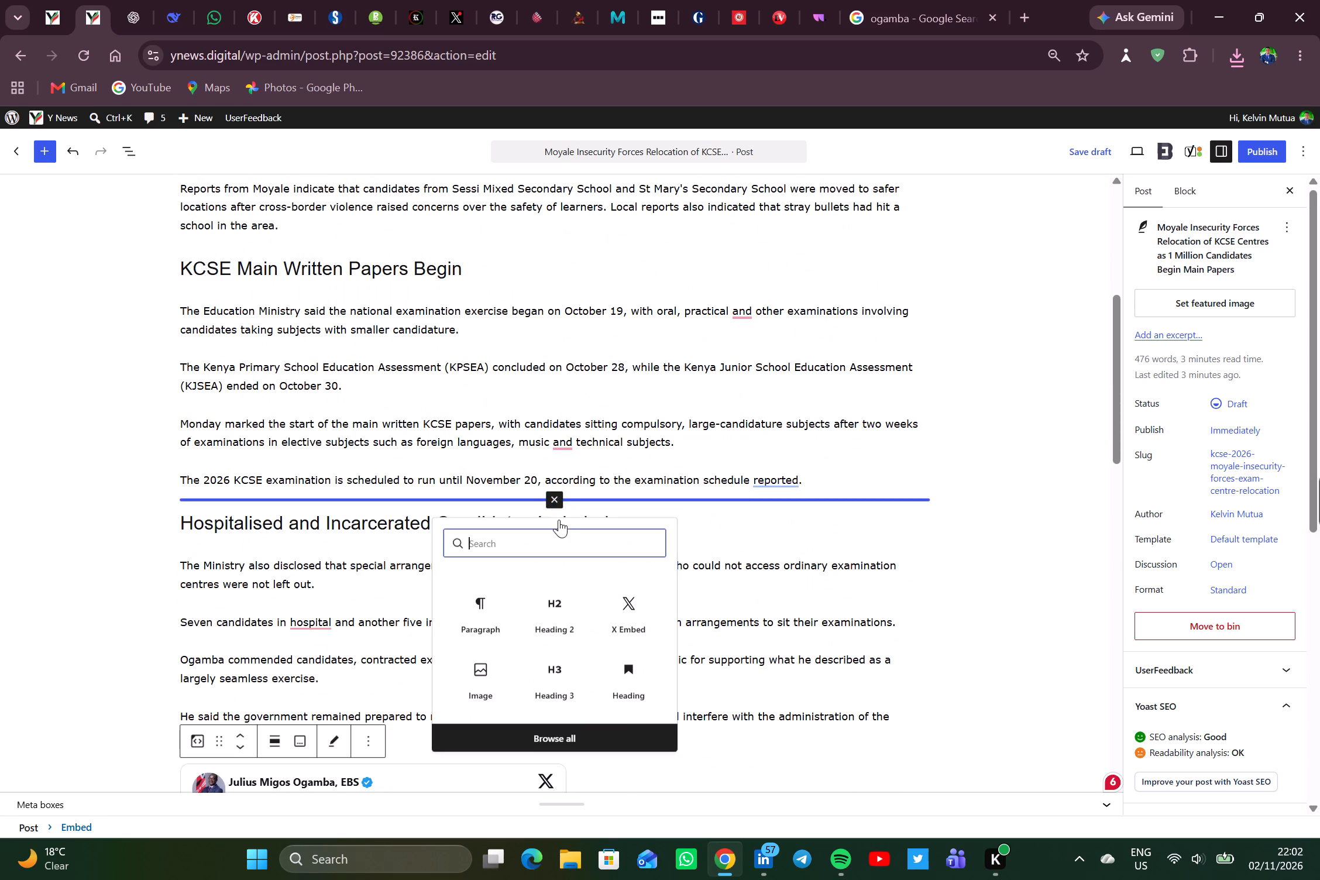
pyautogui.click(493, 668)
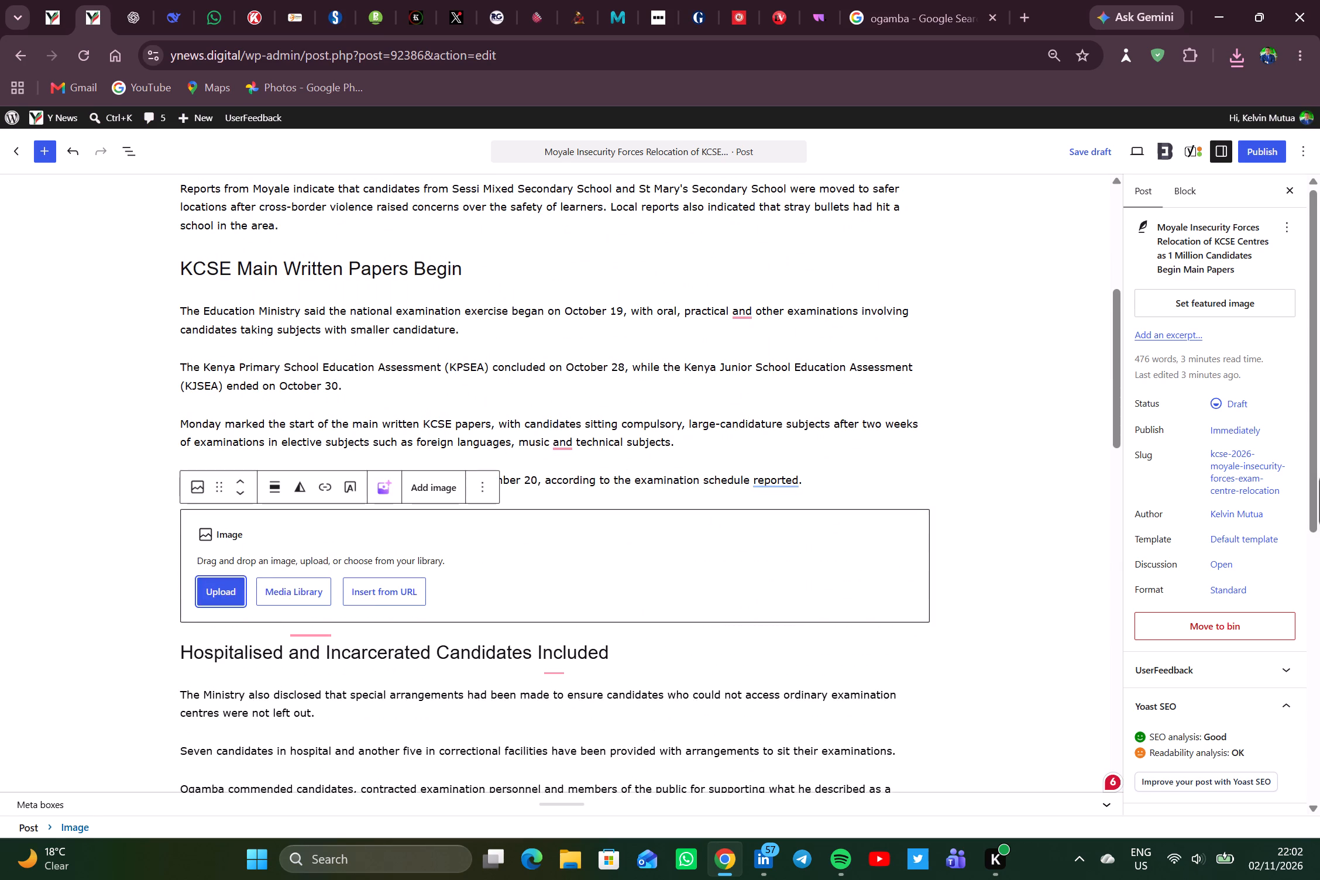
pyautogui.click(239, 597)
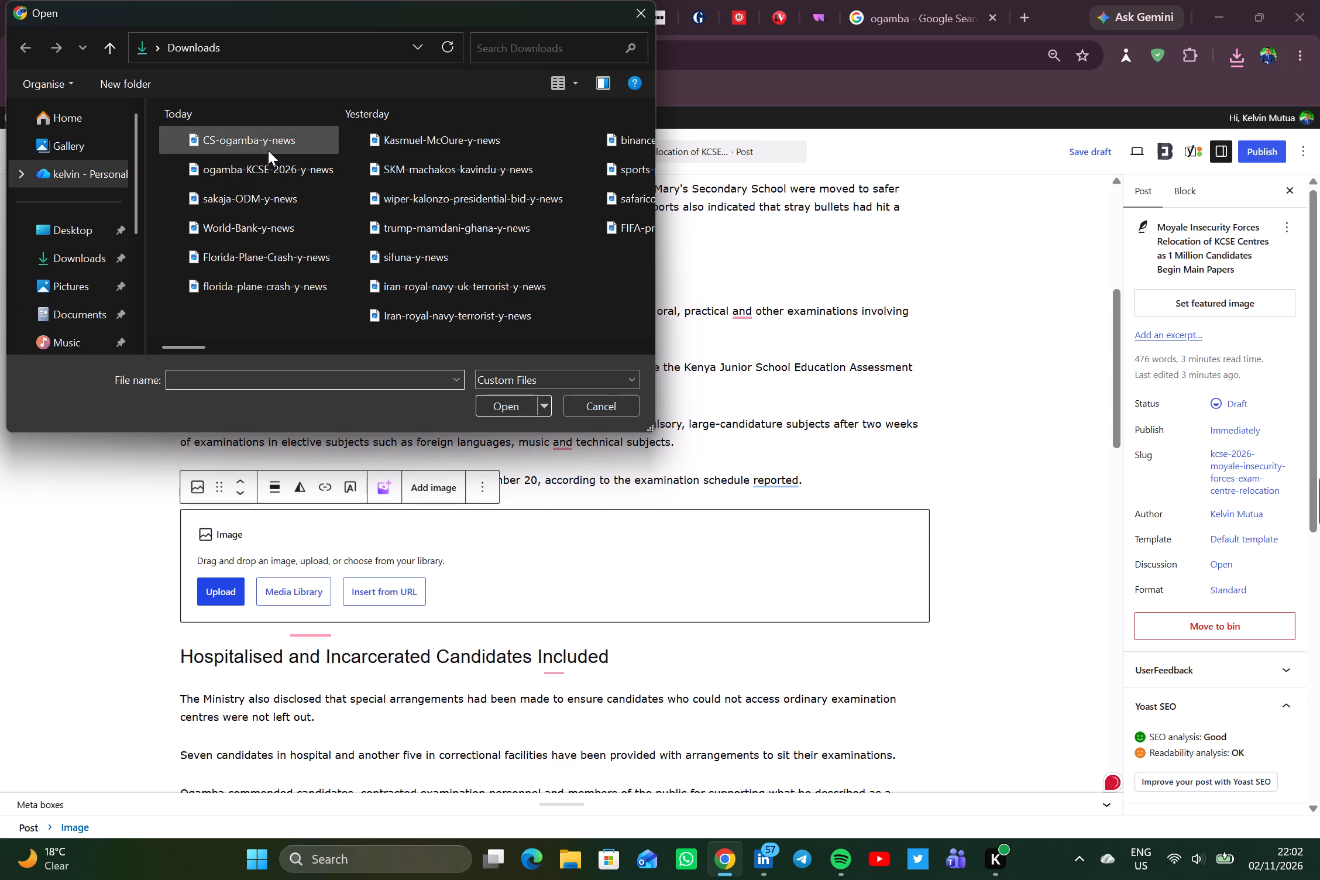
pyautogui.doubleClick(271, 164)
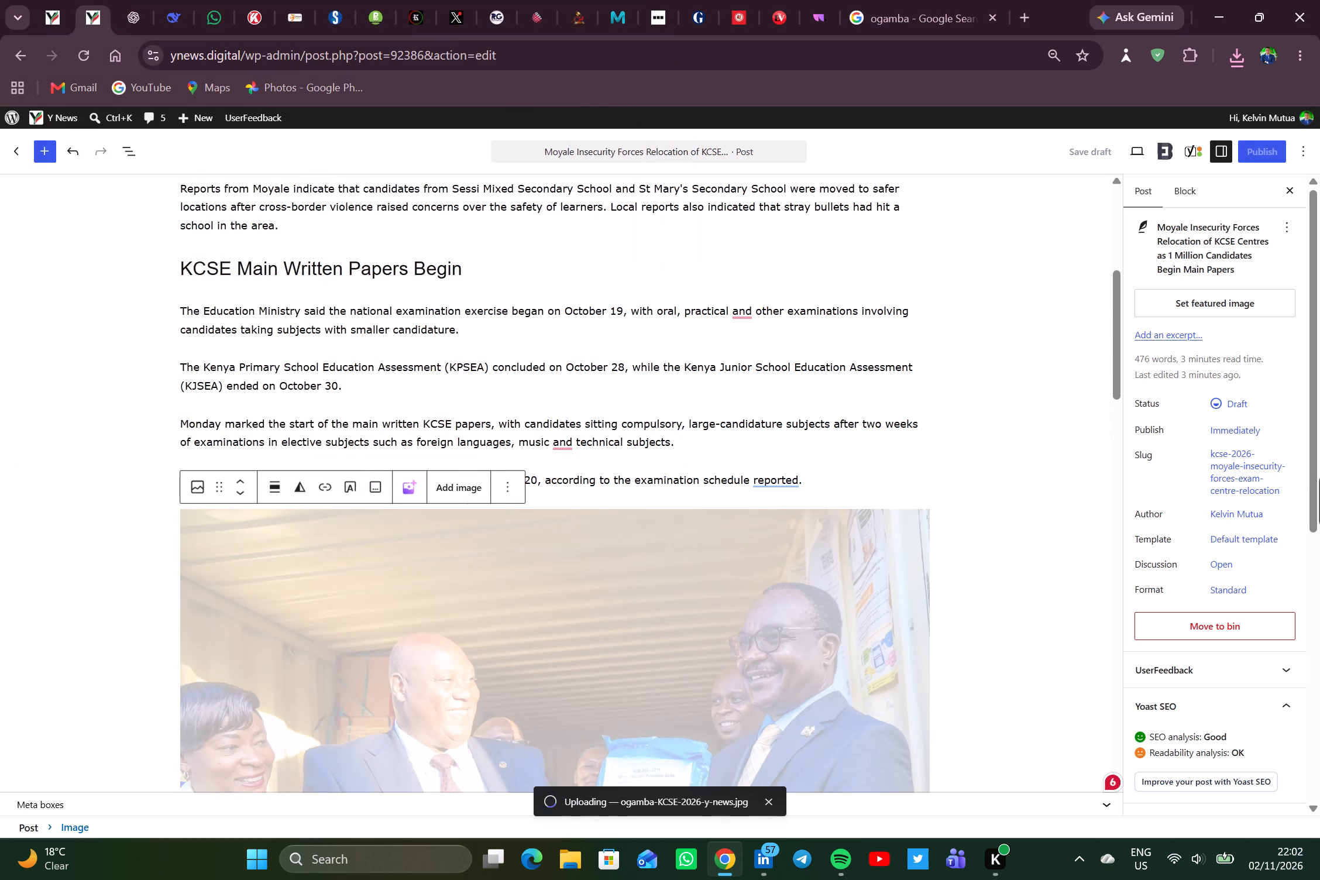
pyautogui.click(922, 596)
pyautogui.moveTo(929, 604); pyautogui.dragTo(911, 604)
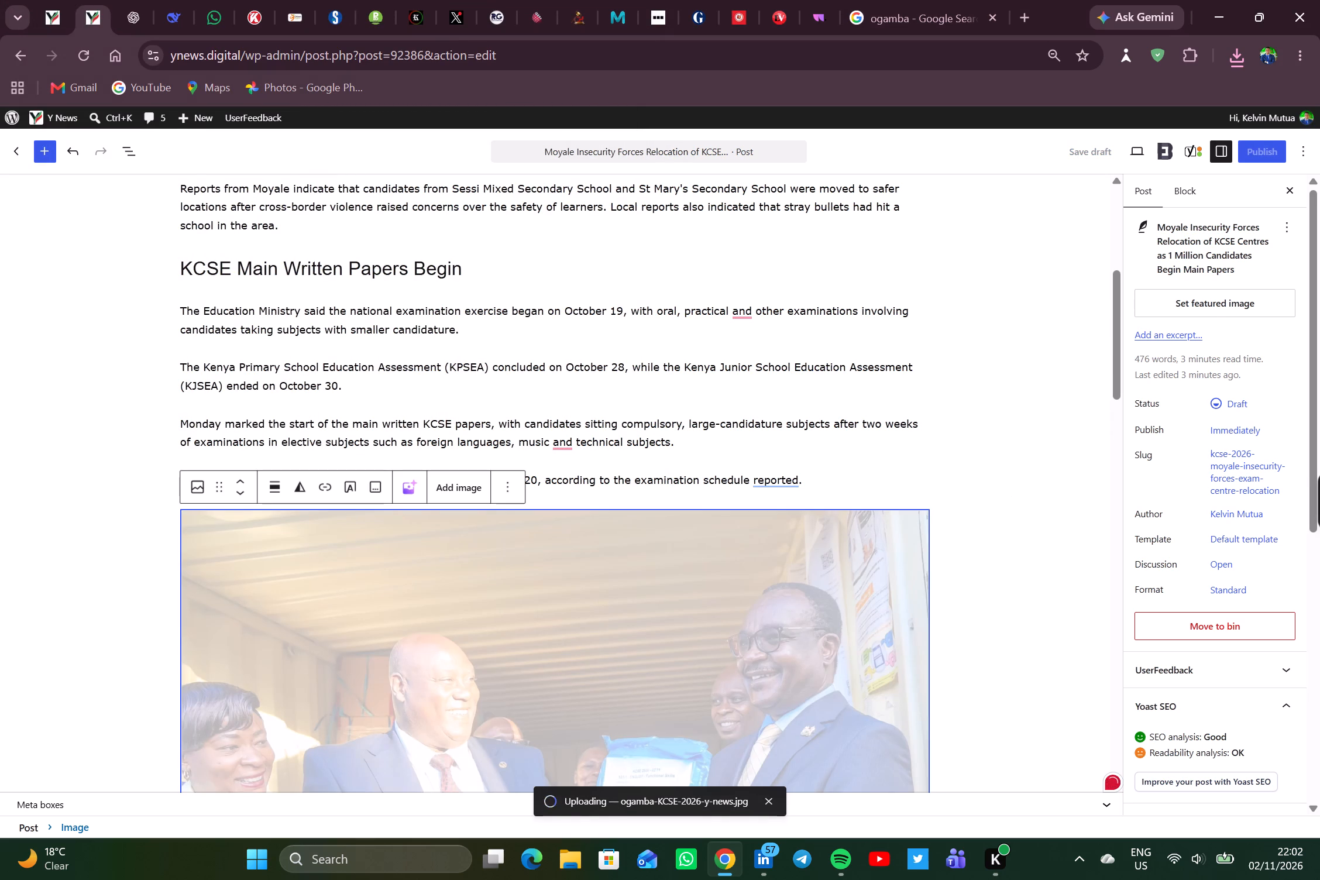
pyautogui.click(1208, 310)
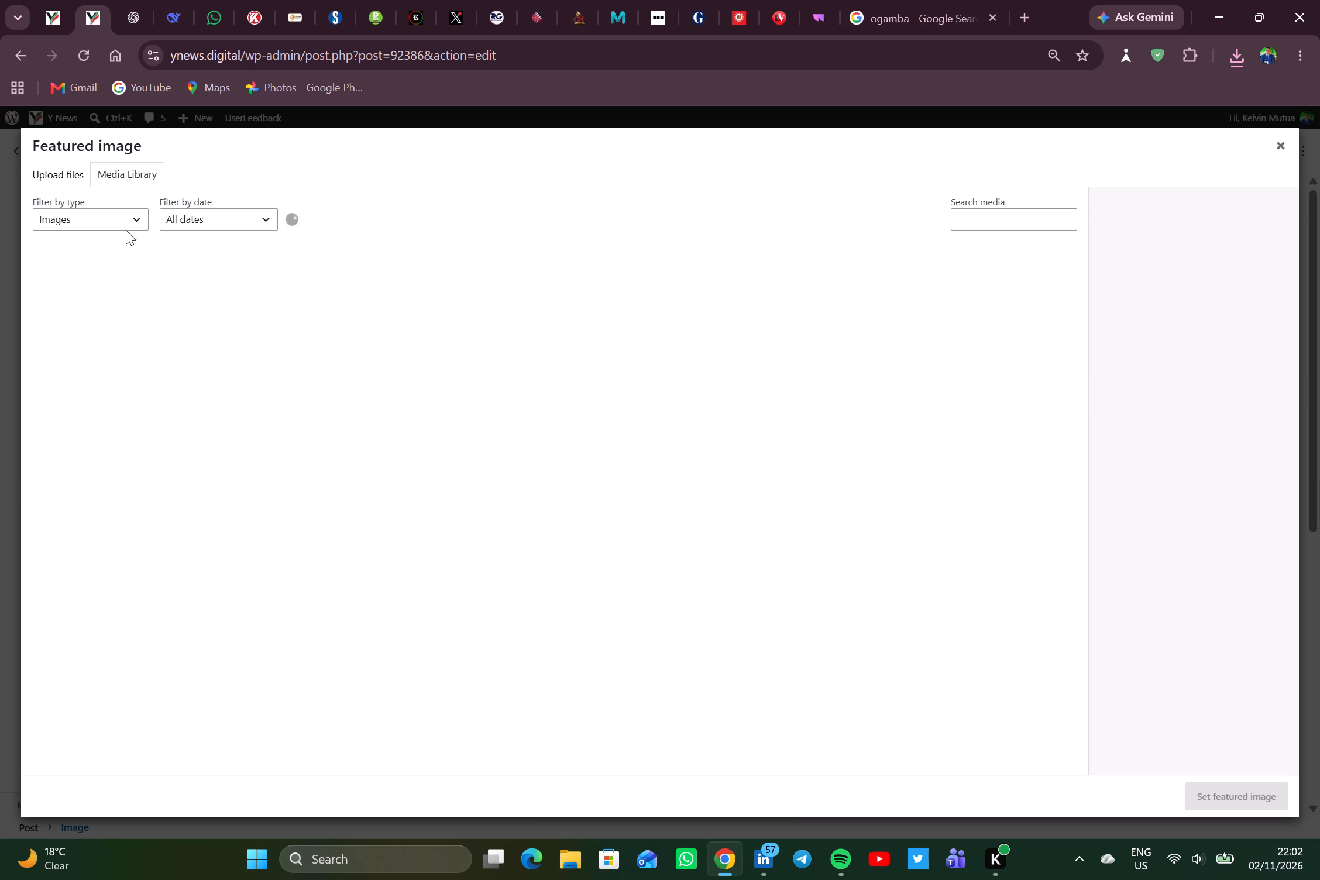
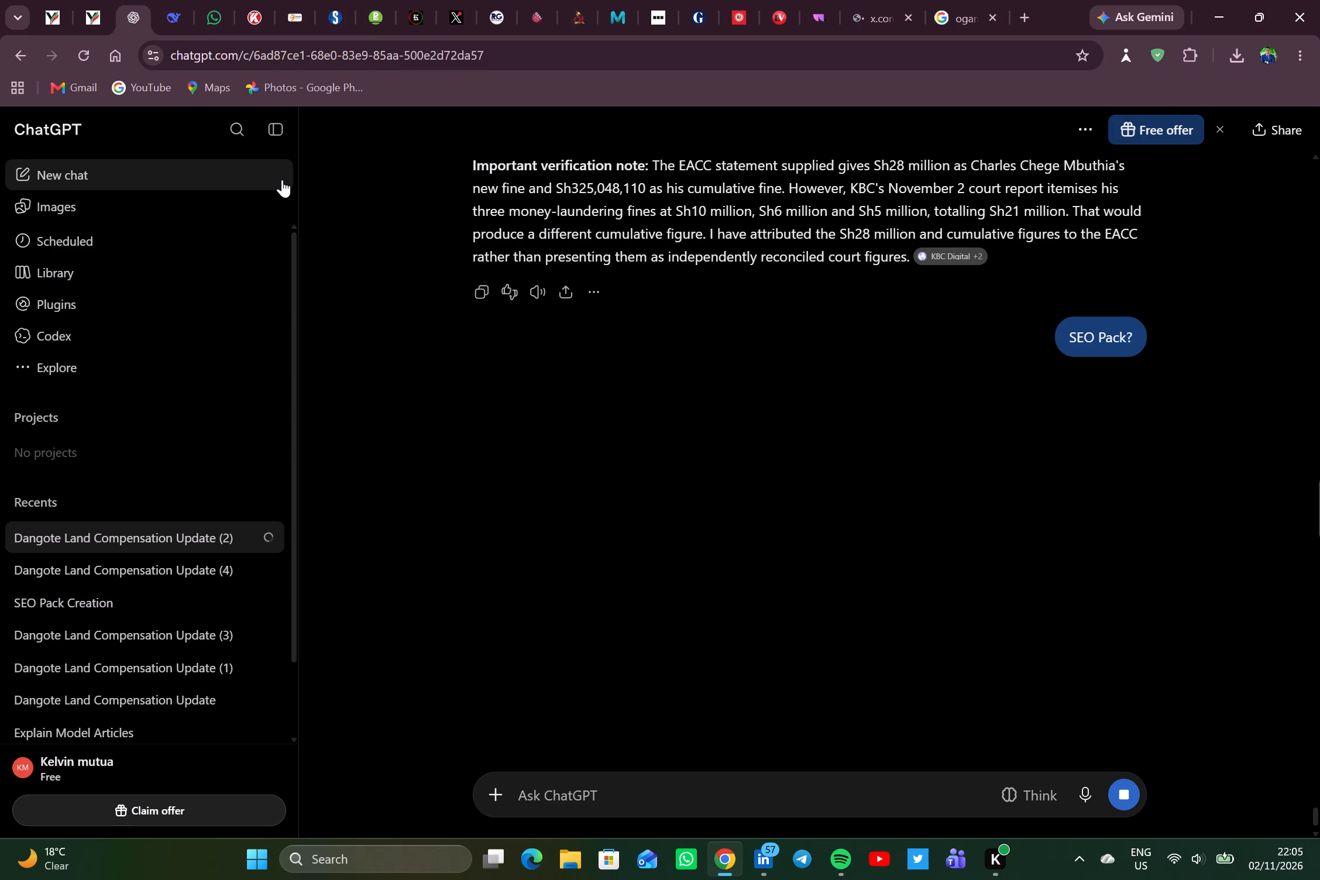
# Paste the copied Waititu article into the new Y News post and remove the bold from the "NAIROBI, Kenya –" dateline.
pyautogui.click(96, 6)
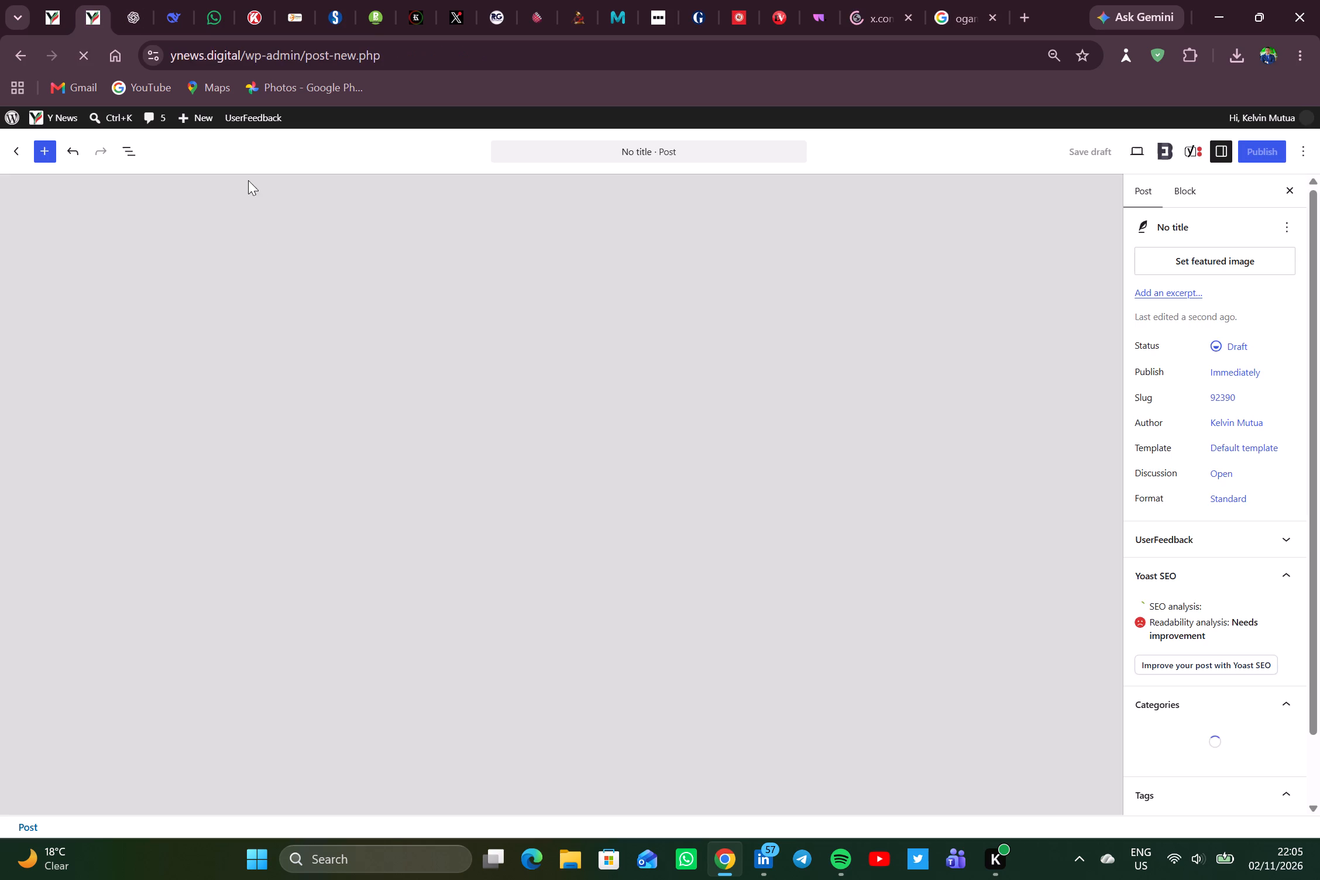
pyautogui.click(238, 236)
pyautogui.hotkey('ctrl', 'v')
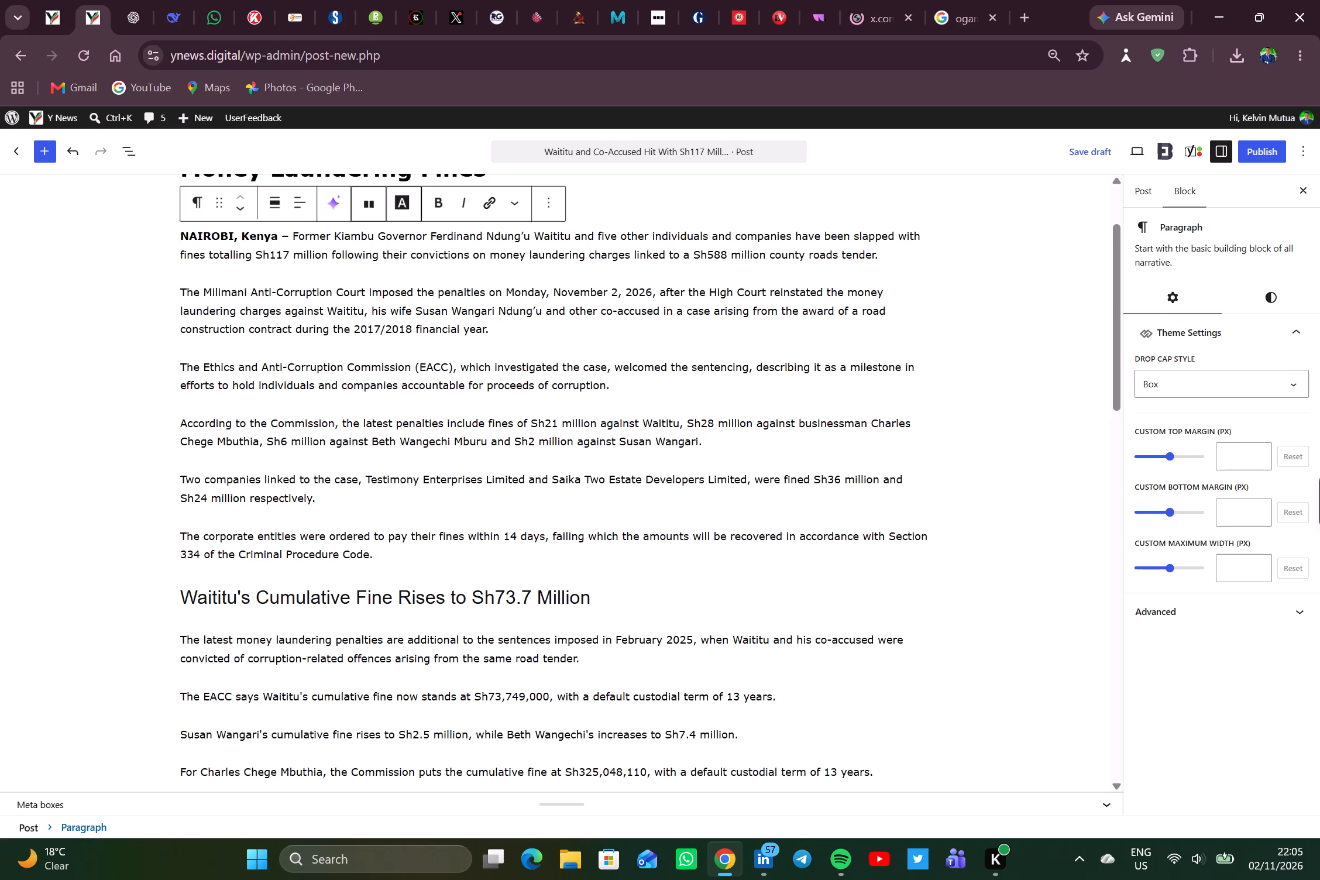
pyautogui.click(238, 236)
pyautogui.scroll(5, 238, 236)
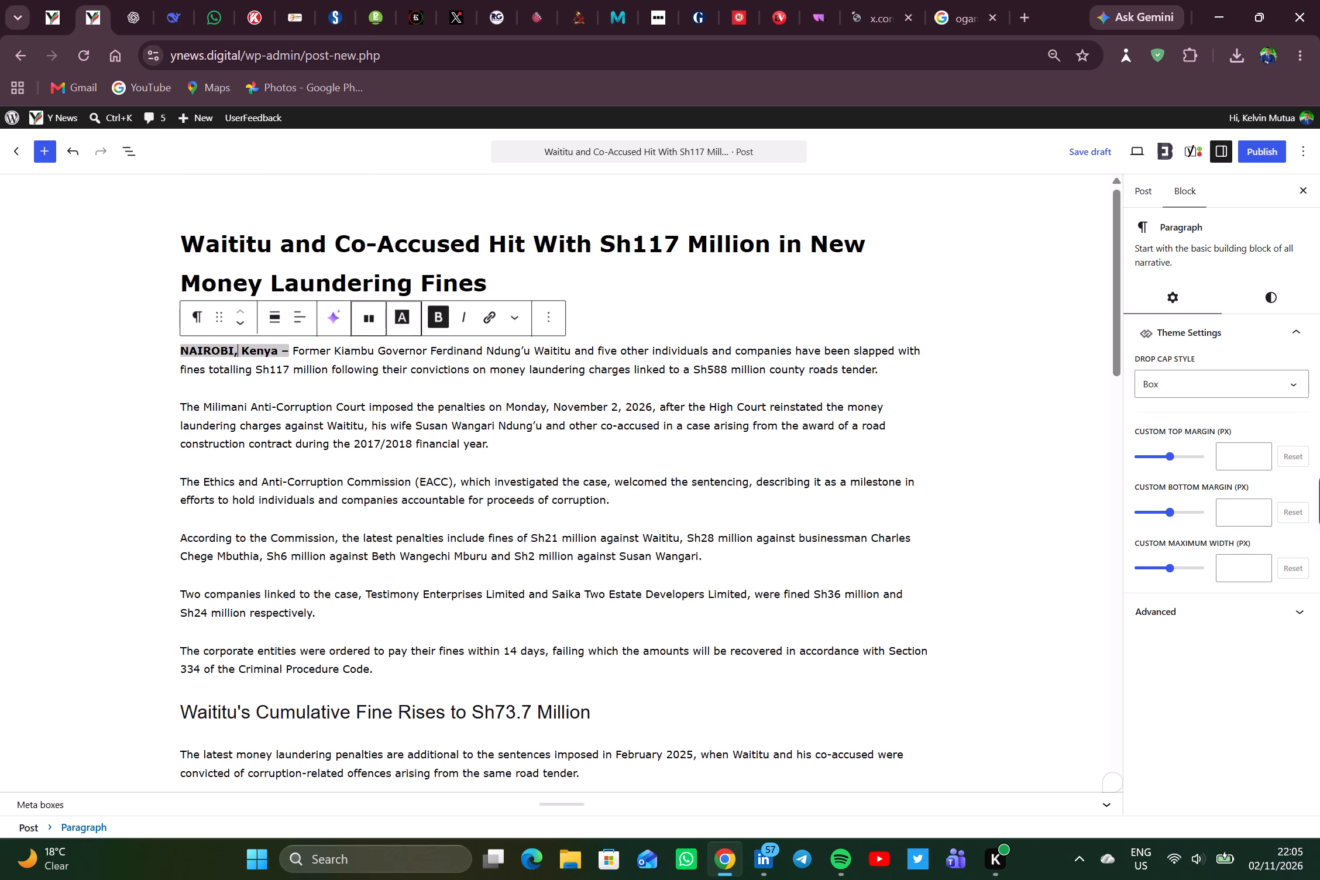
pyautogui.click(427, 321)
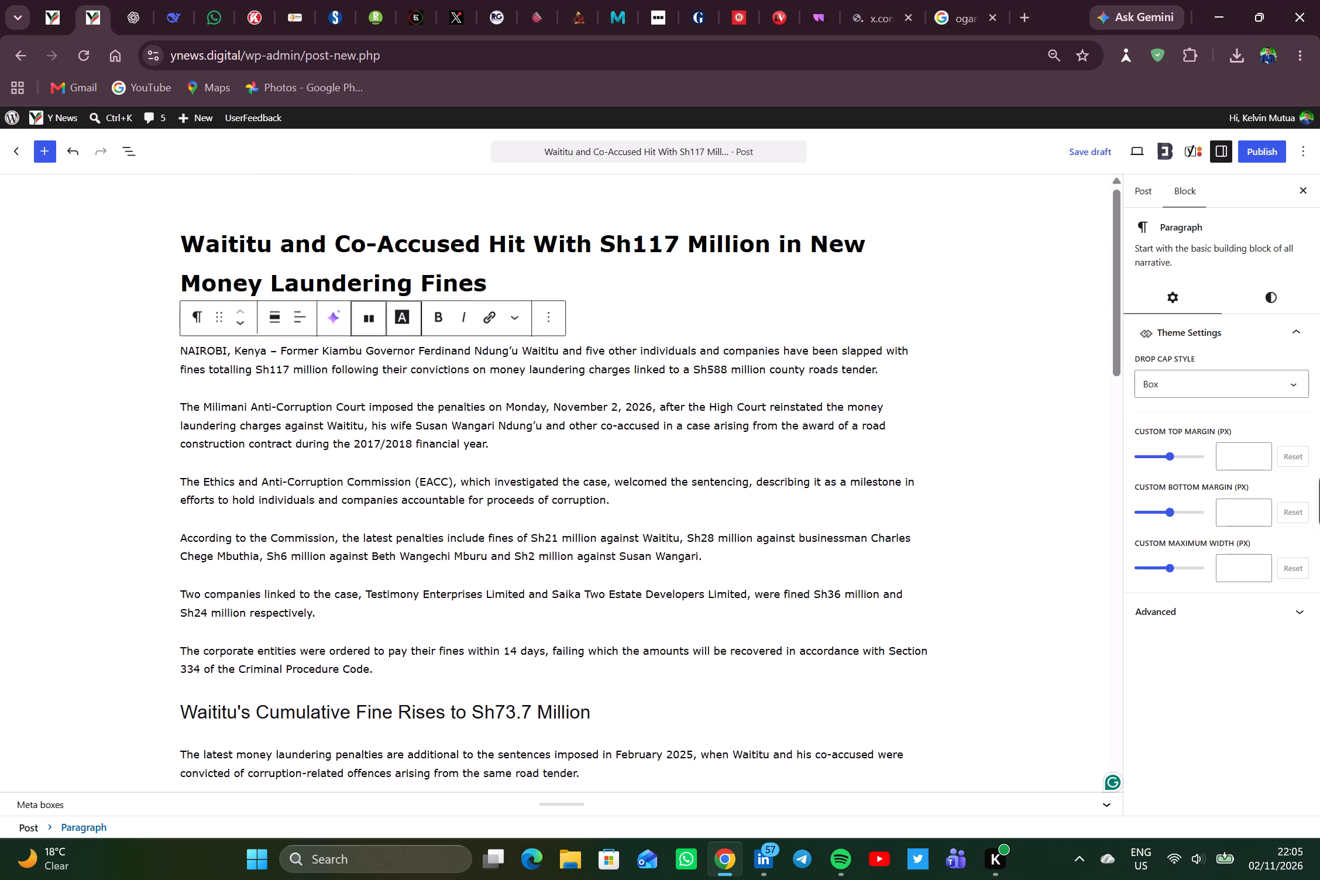
# Copy the link to the EACC post about Waititu's fines from the X home feed.
pyautogui.scroll(-1, 488, 386)
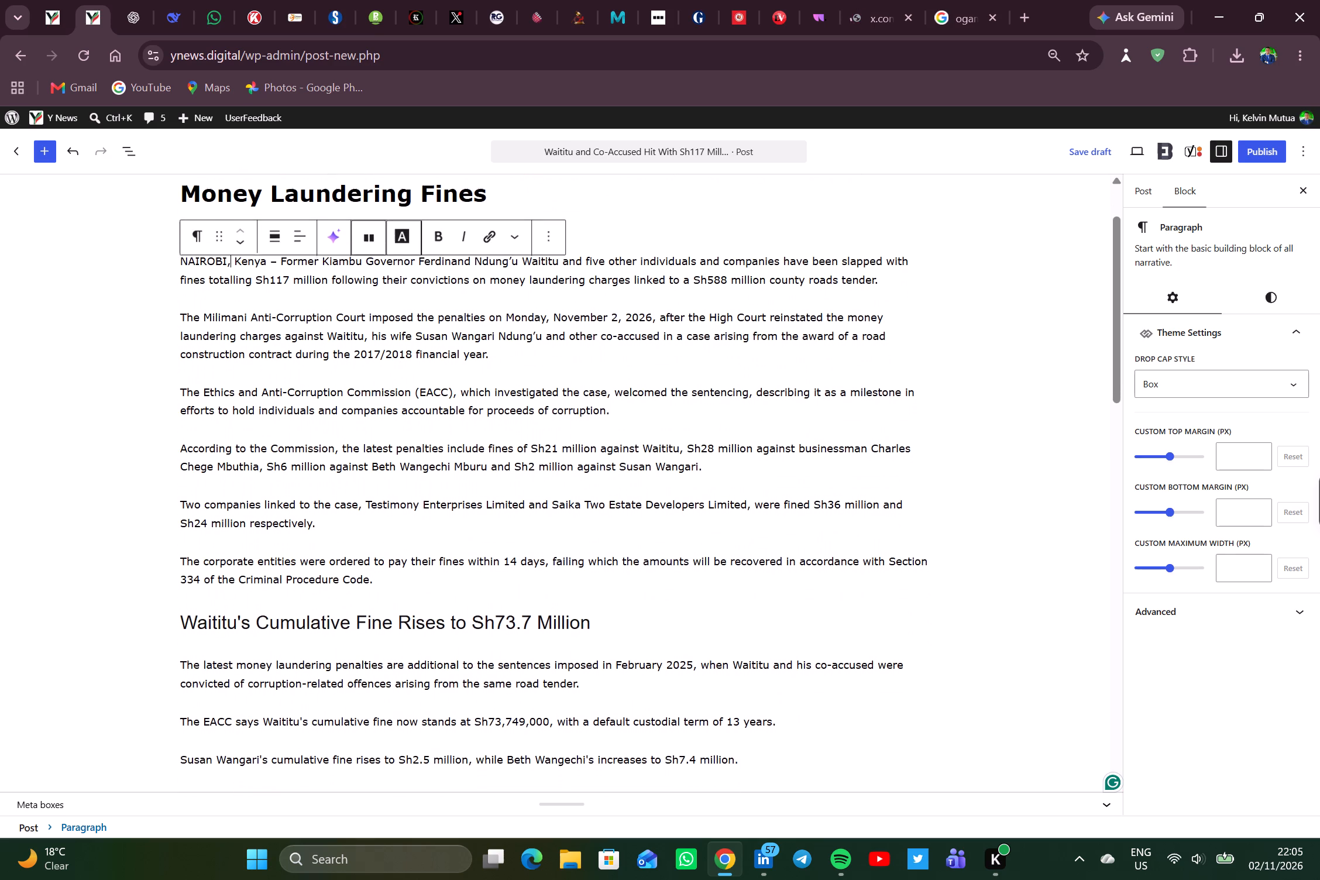
pyautogui.scroll(-2, 488, 386)
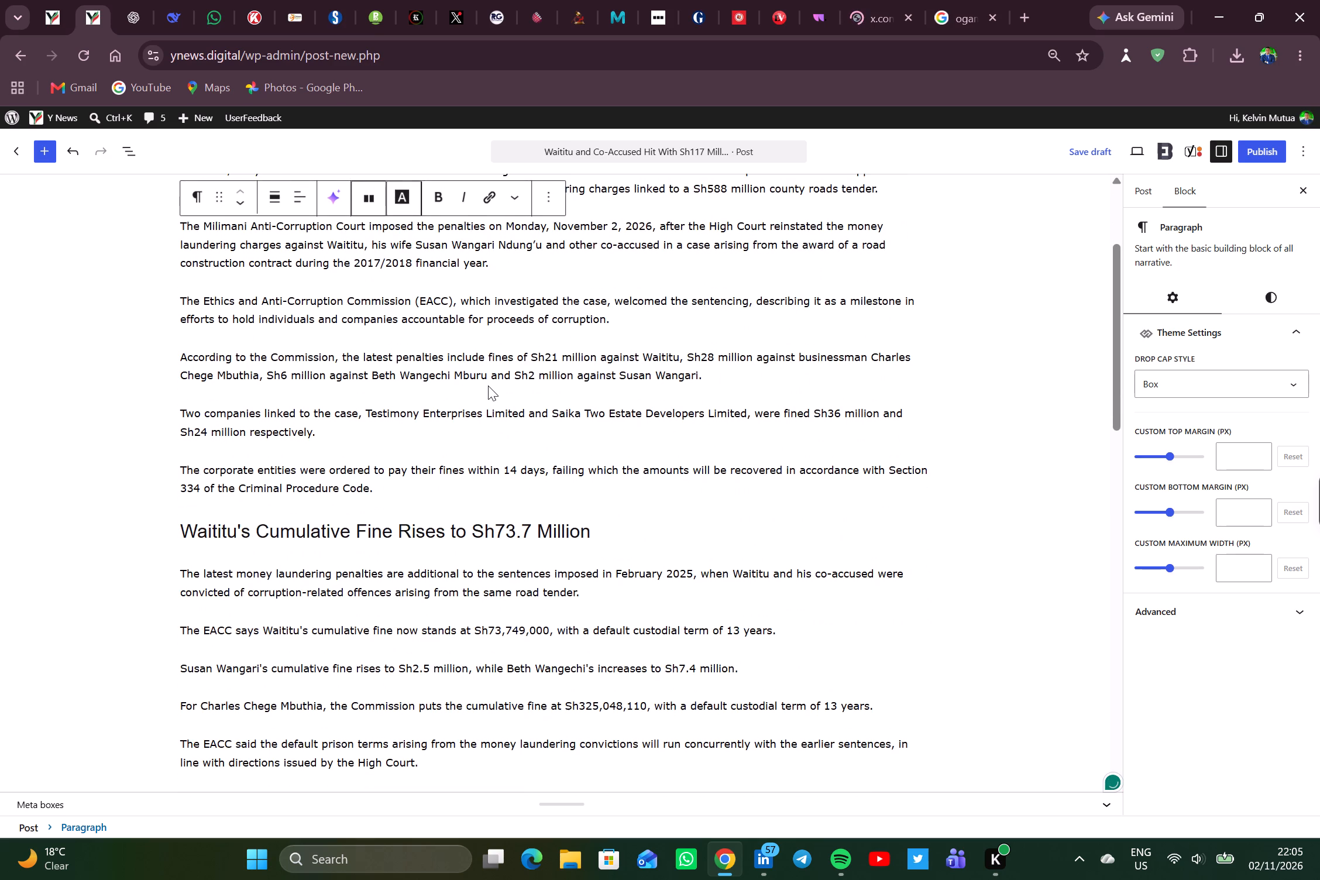
pyautogui.scroll(-1, 488, 386)
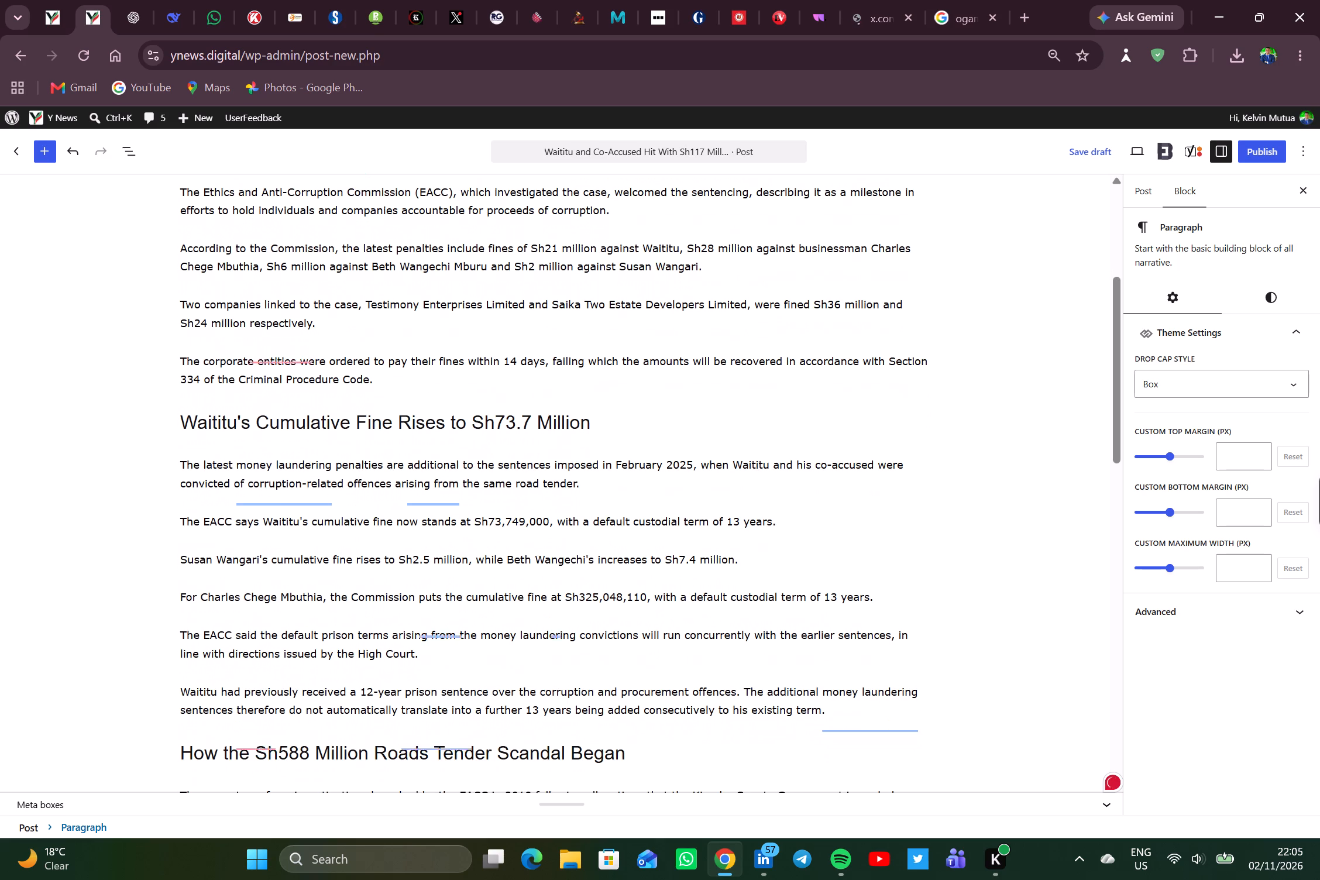
pyautogui.scroll(-1, 488, 386)
pyautogui.click(451, 6)
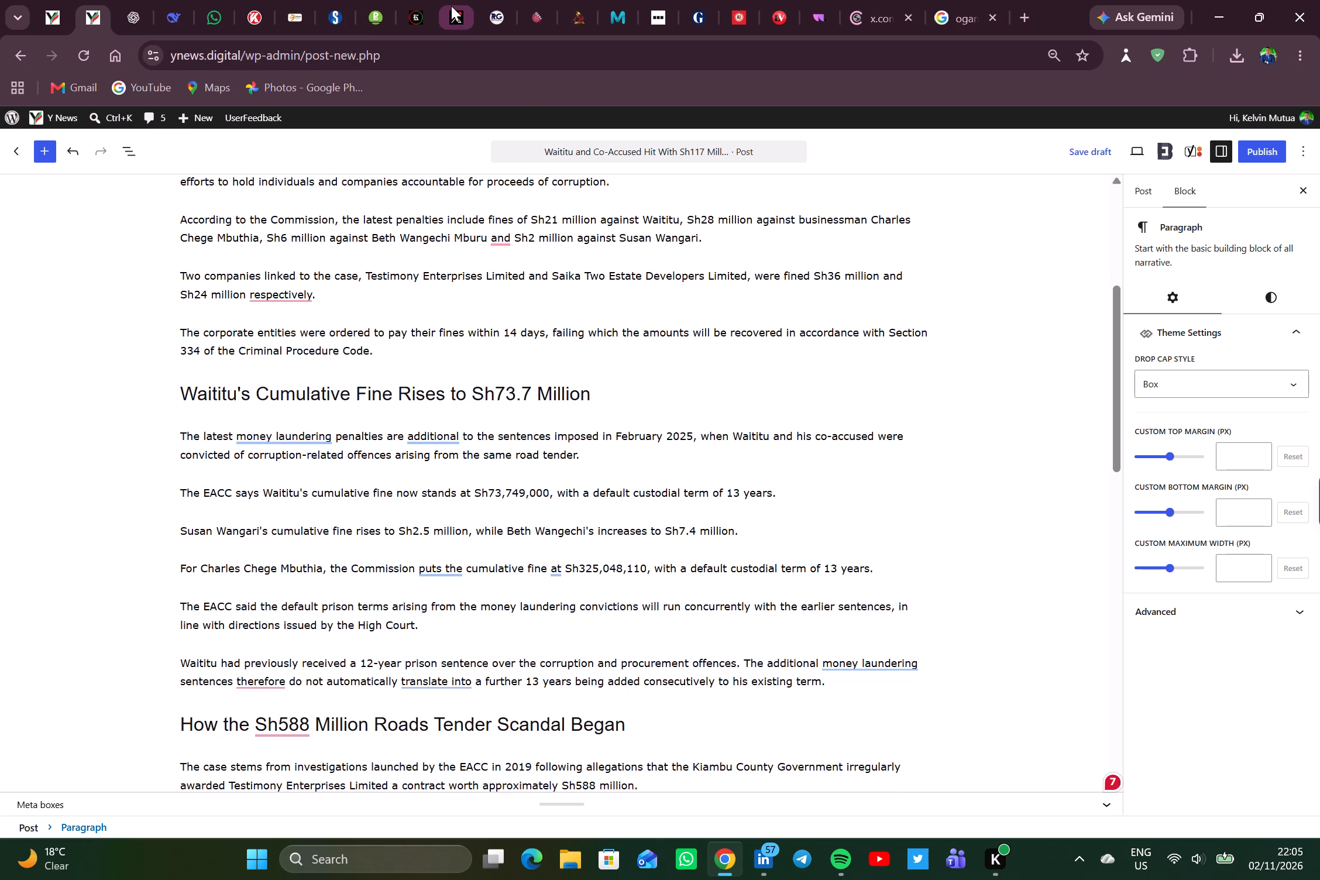
pyautogui.scroll(-1, 687, 486)
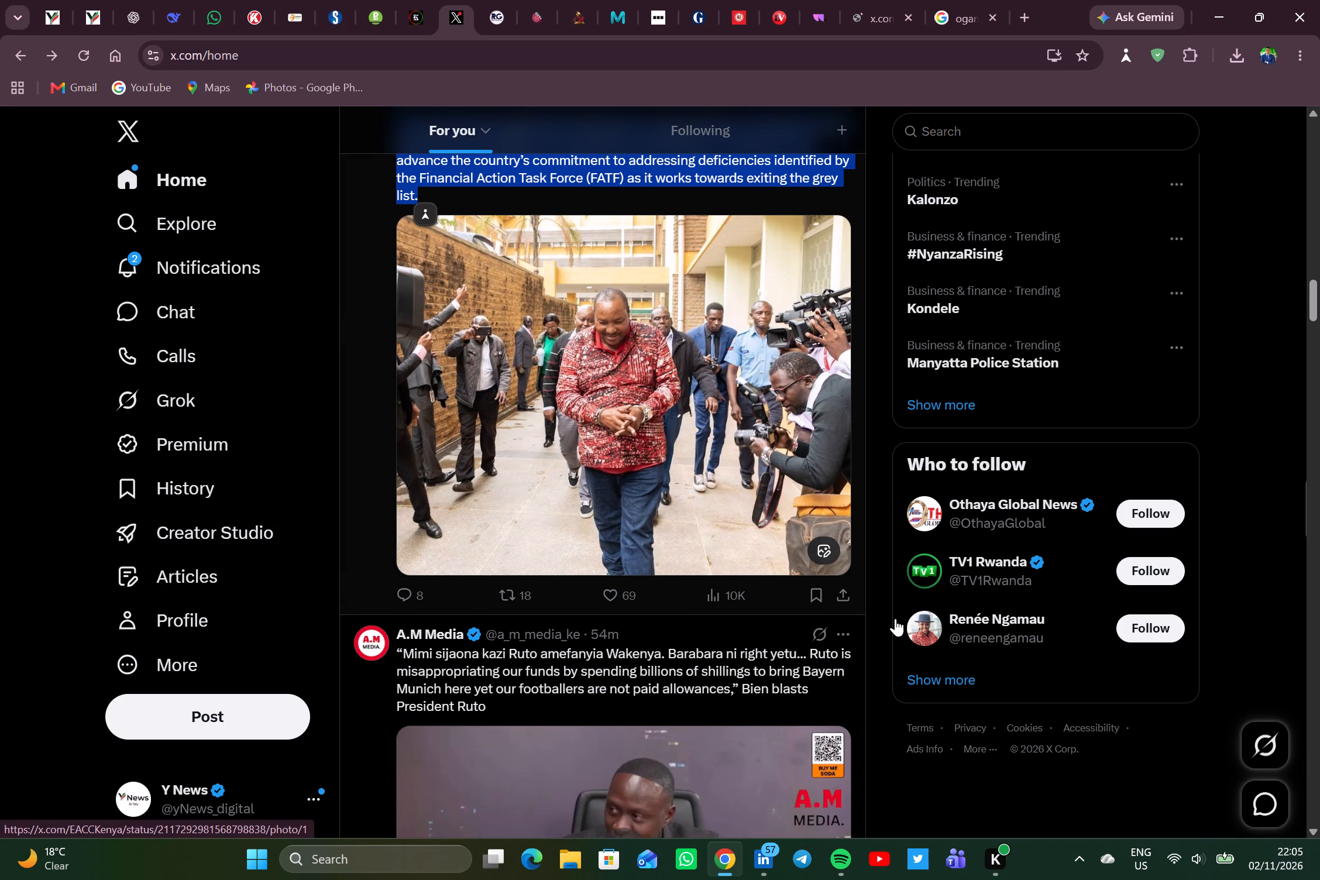
pyautogui.click(850, 597)
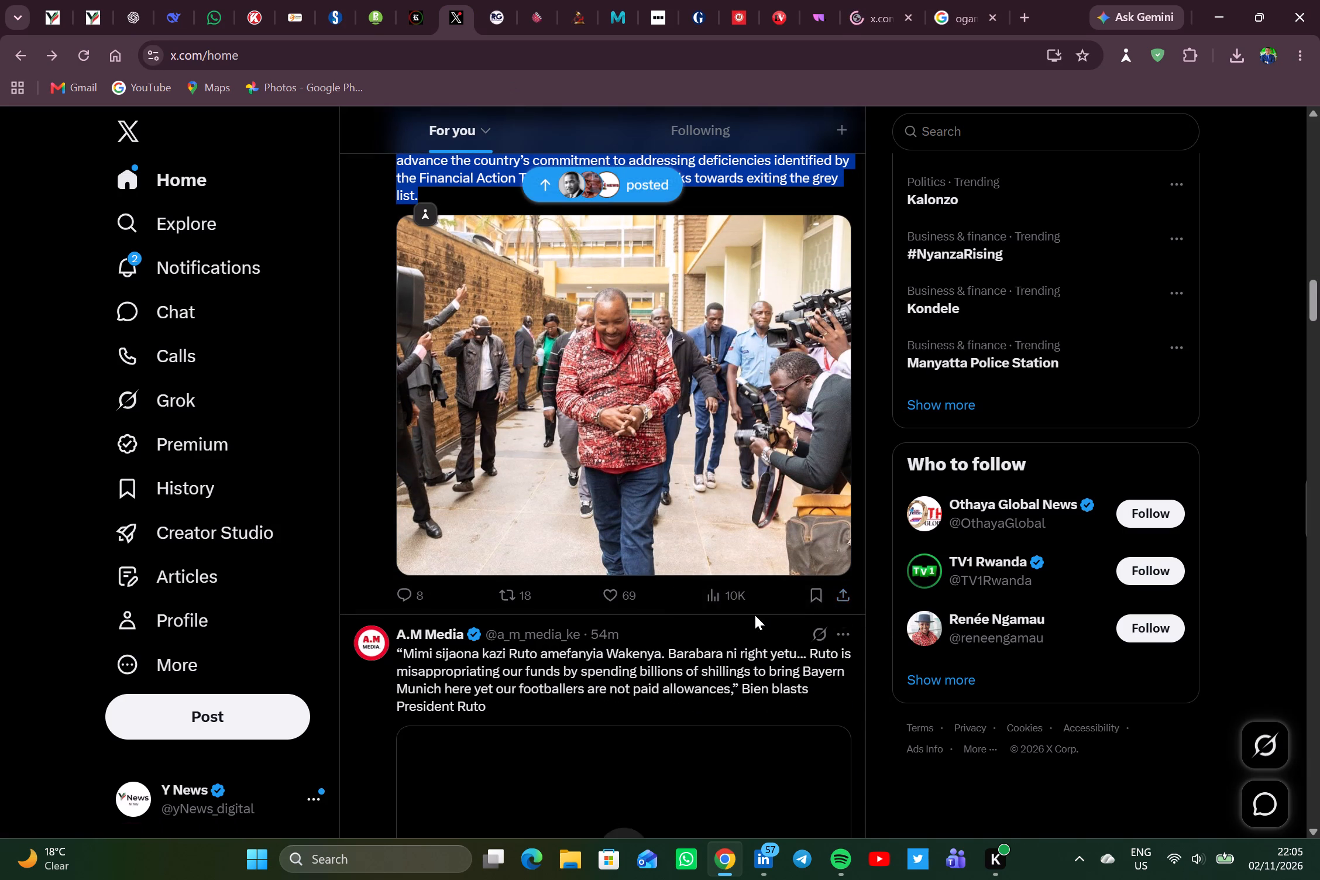
pyautogui.click(740, 643)
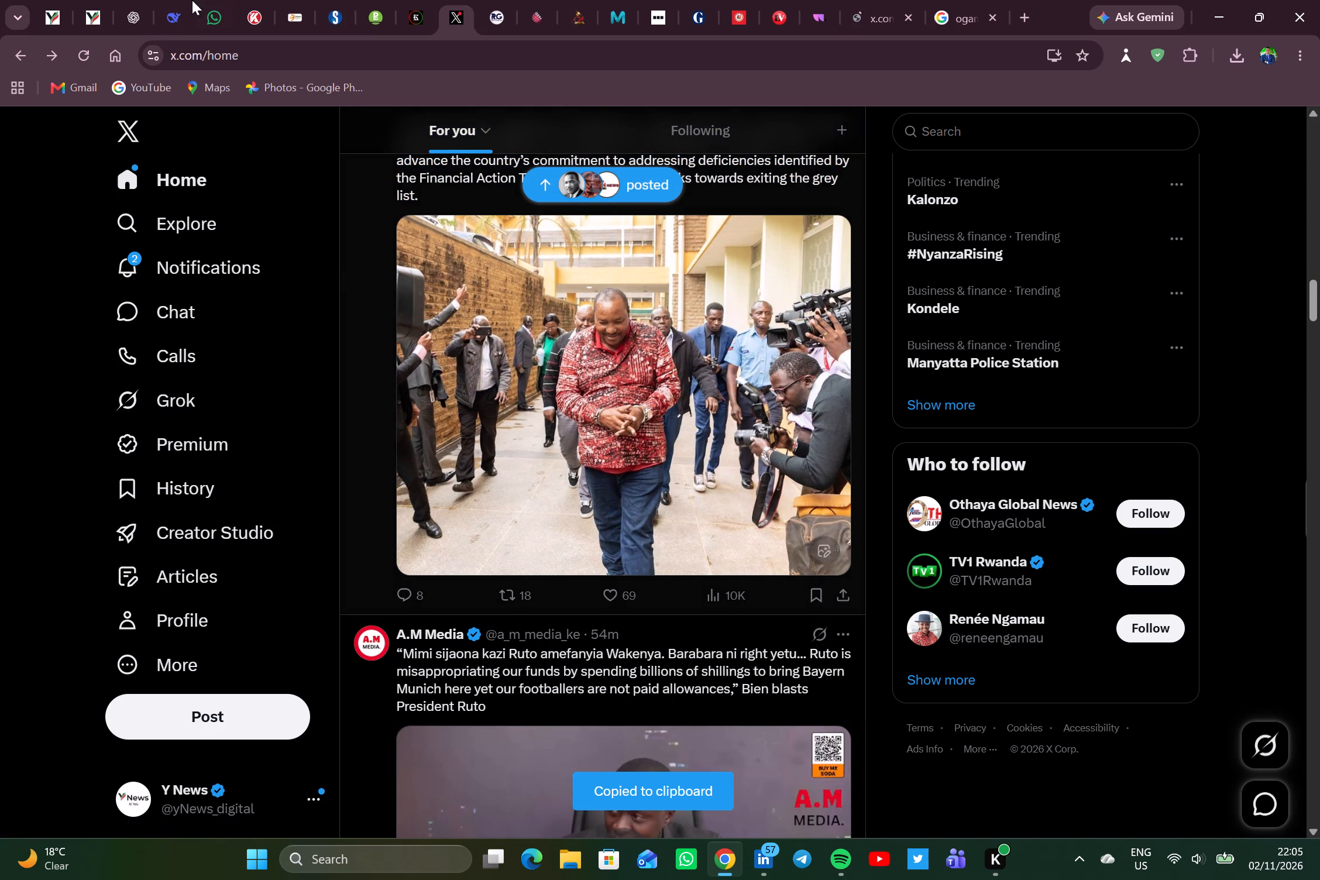
# Embed the copied EACC X post in the article directly above the heading "How the Sh588 Million Roads Tender Scandal Began".
pyautogui.click(97, 18)
pyautogui.scroll(-1, 450, 313)
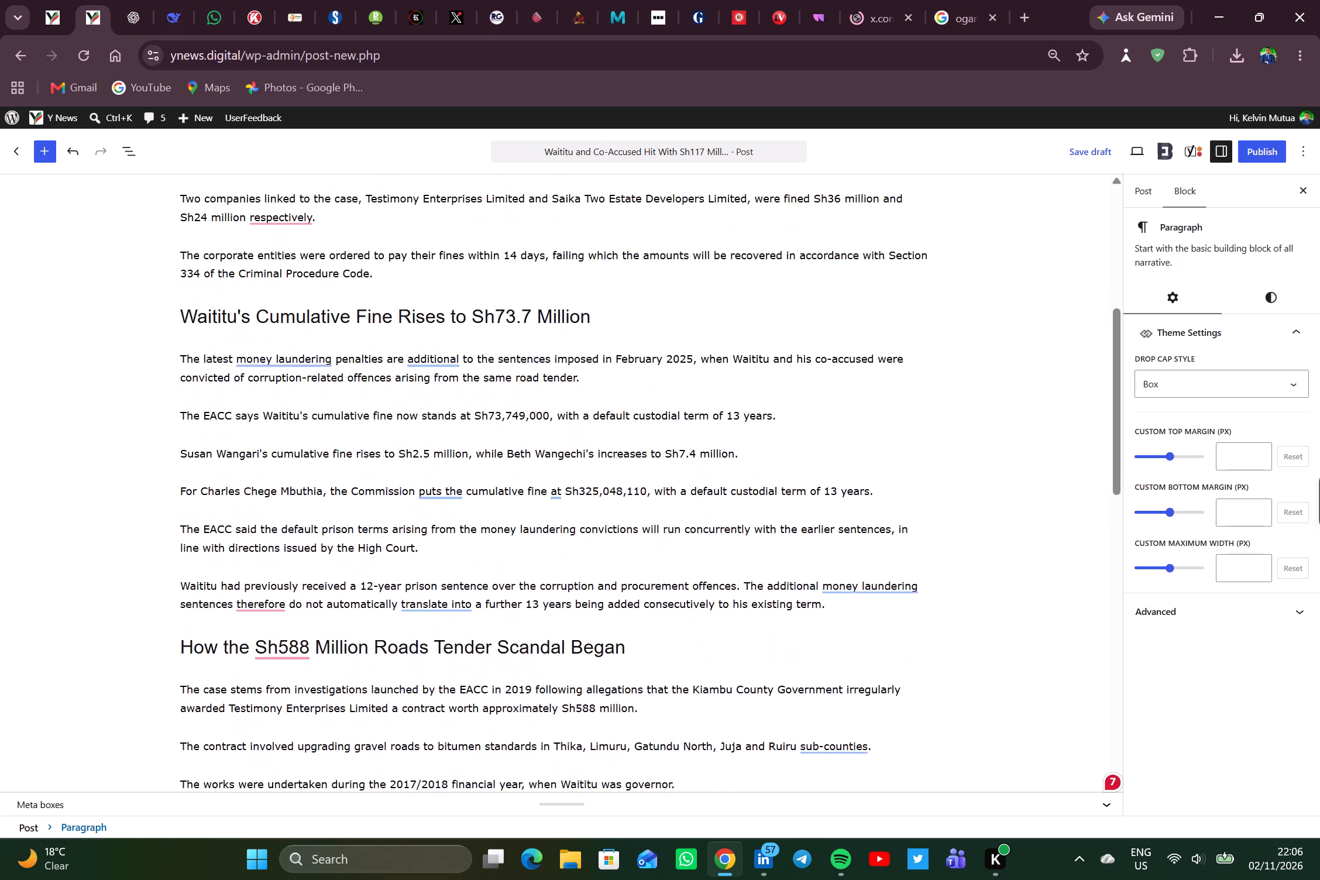
pyautogui.scroll(-2, 450, 313)
pyautogui.scroll(-1, 541, 366)
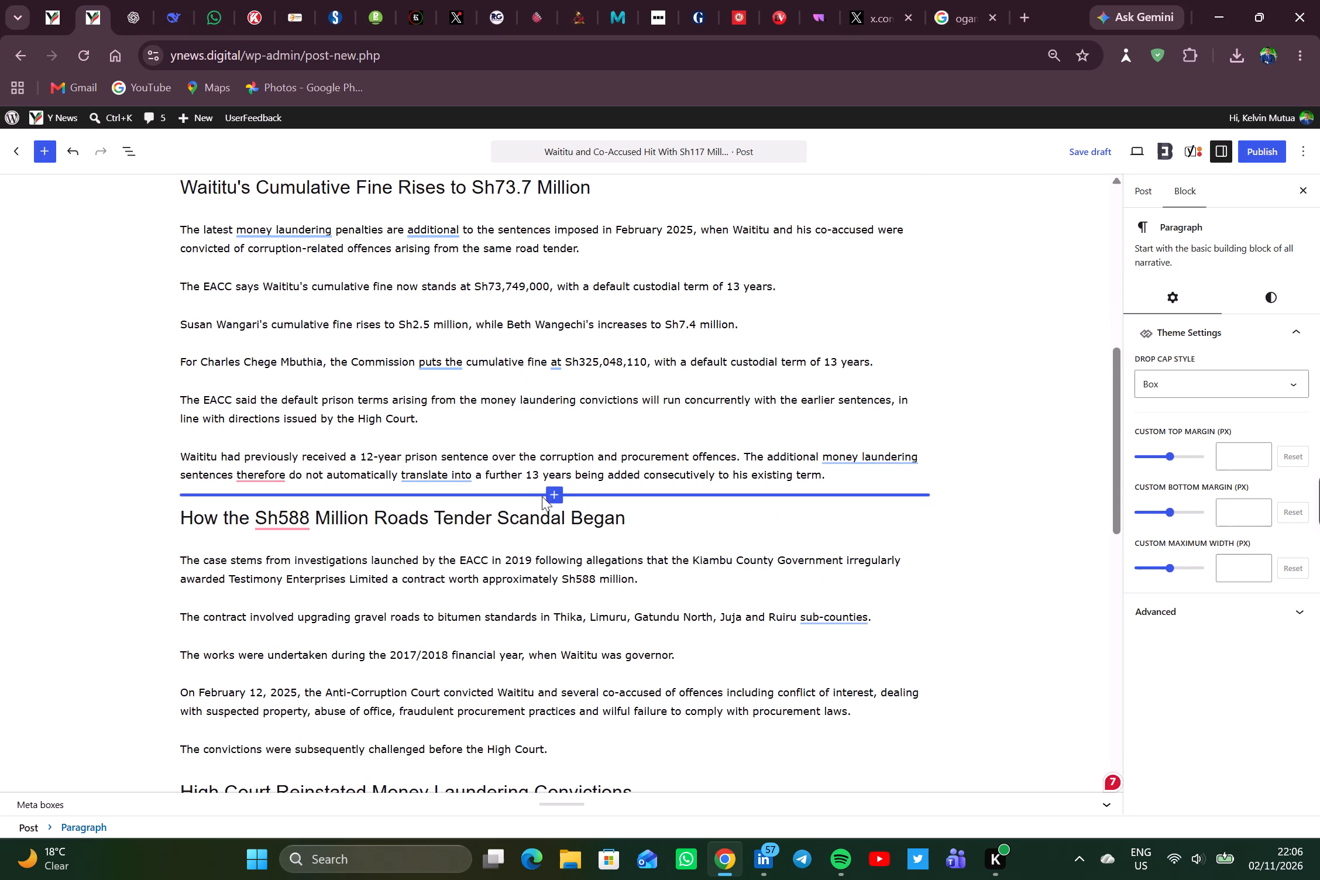
pyautogui.click(546, 496)
pyautogui.click(484, 664)
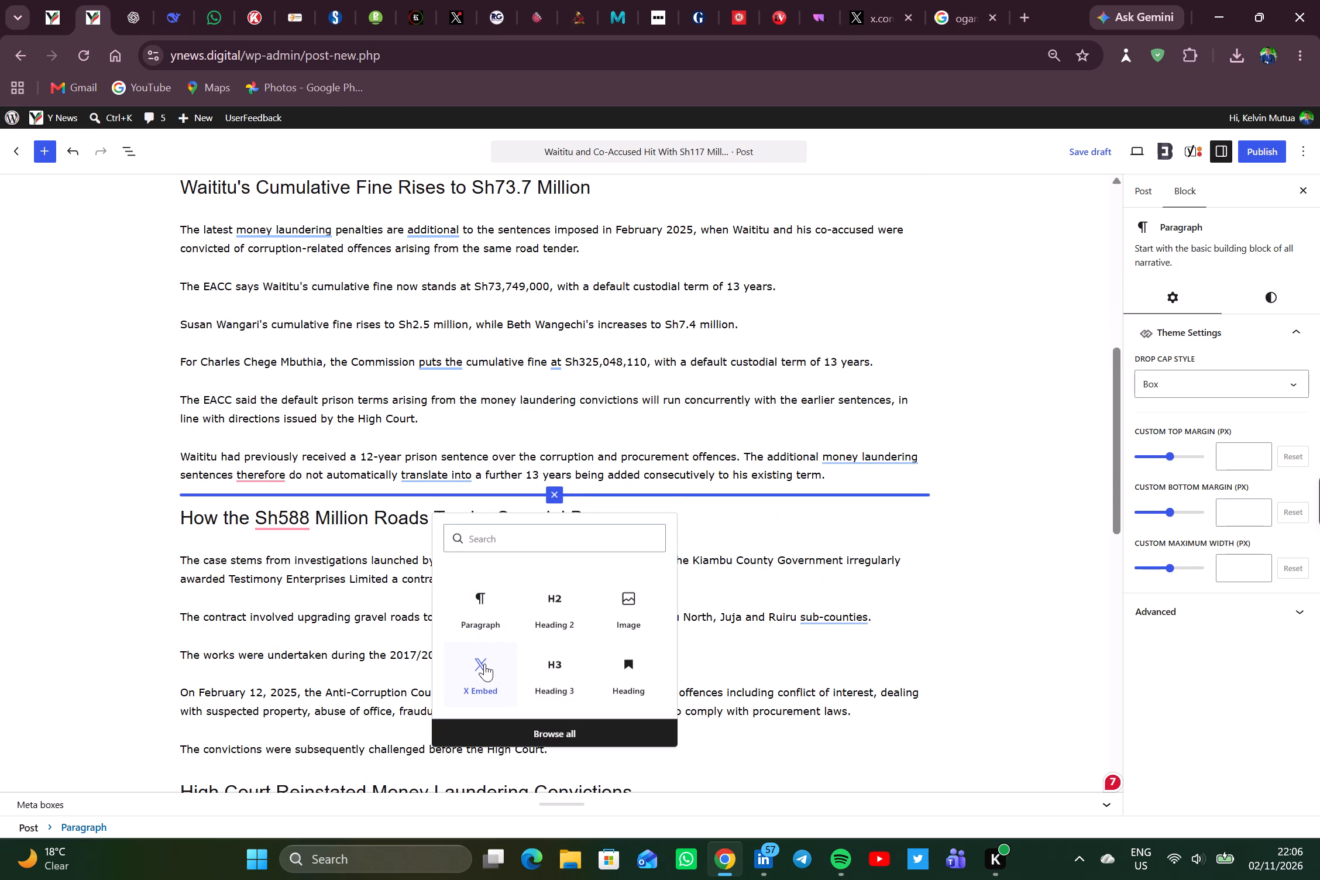
pyautogui.hotkey('ctrl', 'v')
pyautogui.press('Return')
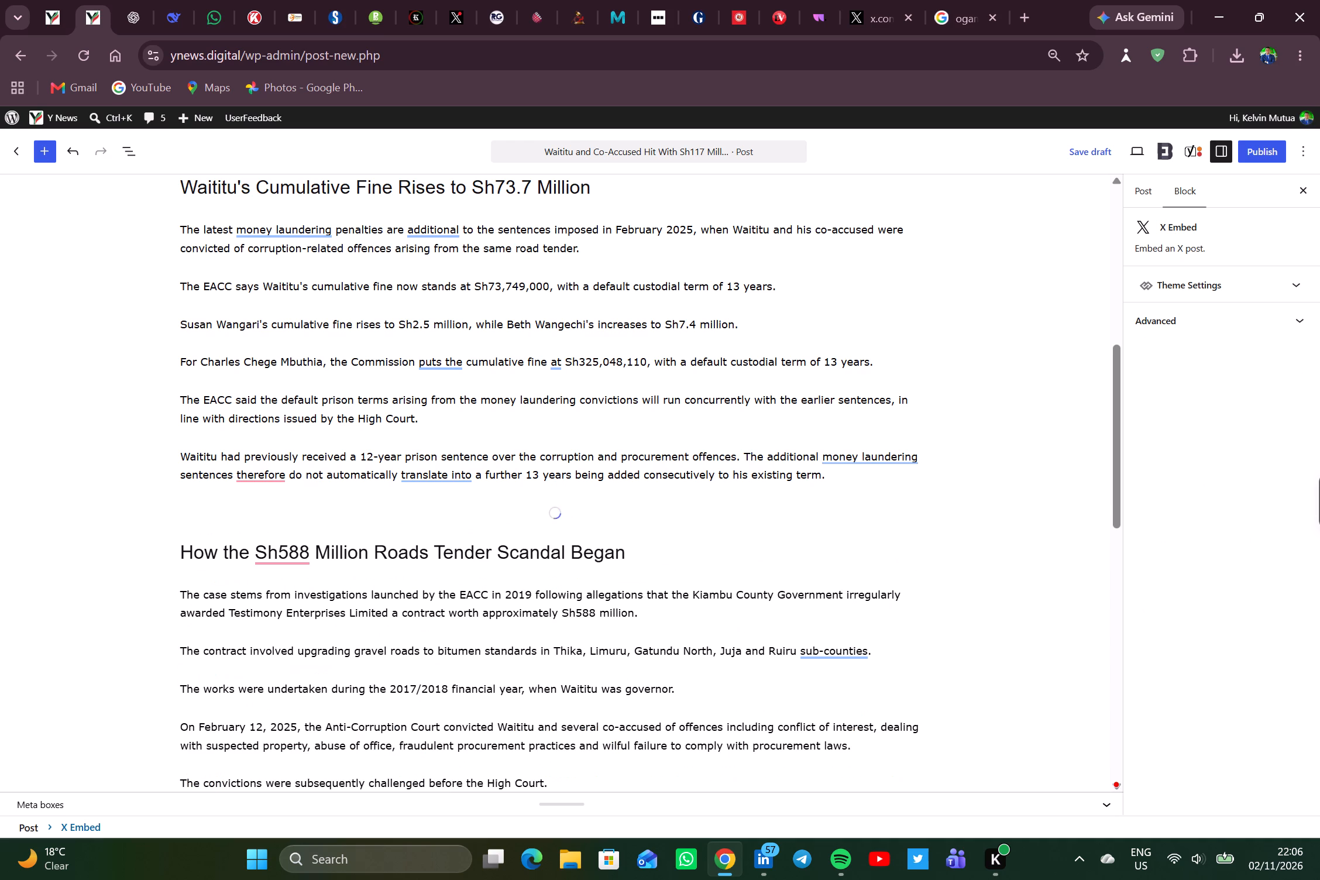
# Search the Y News site for "waititu" and copy the link of "Court Sentences Waititu to 13 Years Over Sh588 Million Kiambu Tender".
pyautogui.click(60, 0)
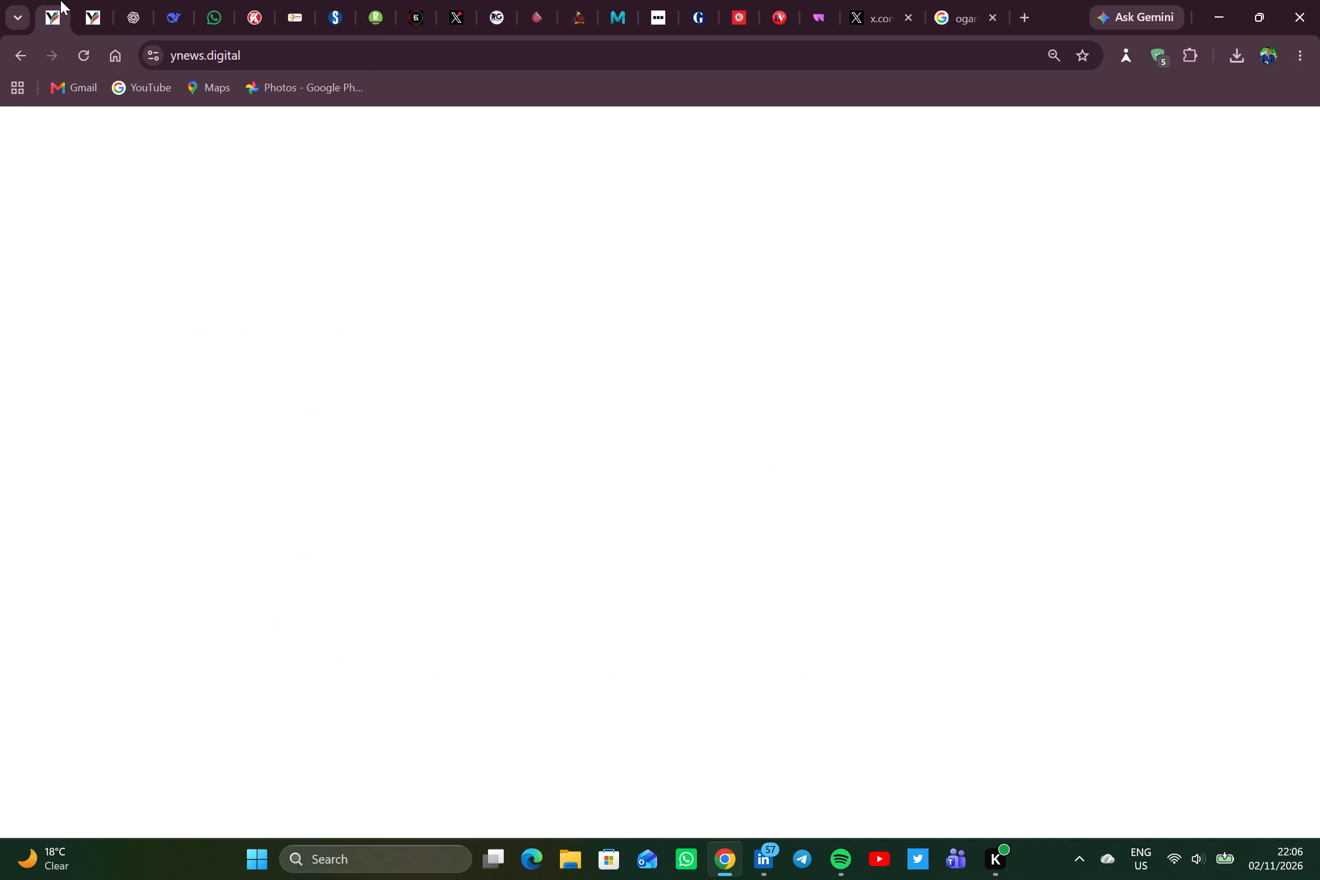
pyautogui.click(1125, 222)
pyautogui.write('waititu')
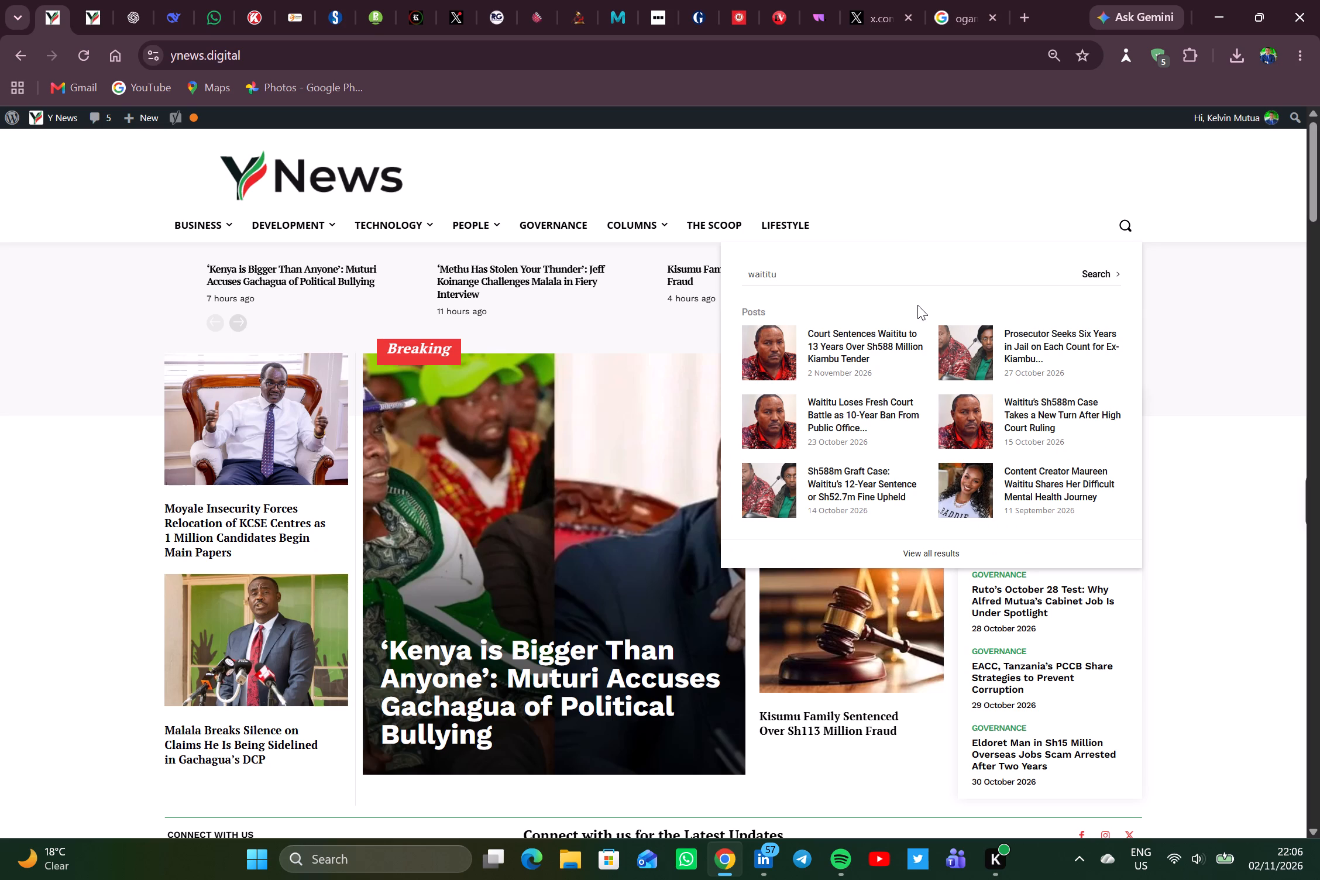
pyautogui.rightClick(862, 339)
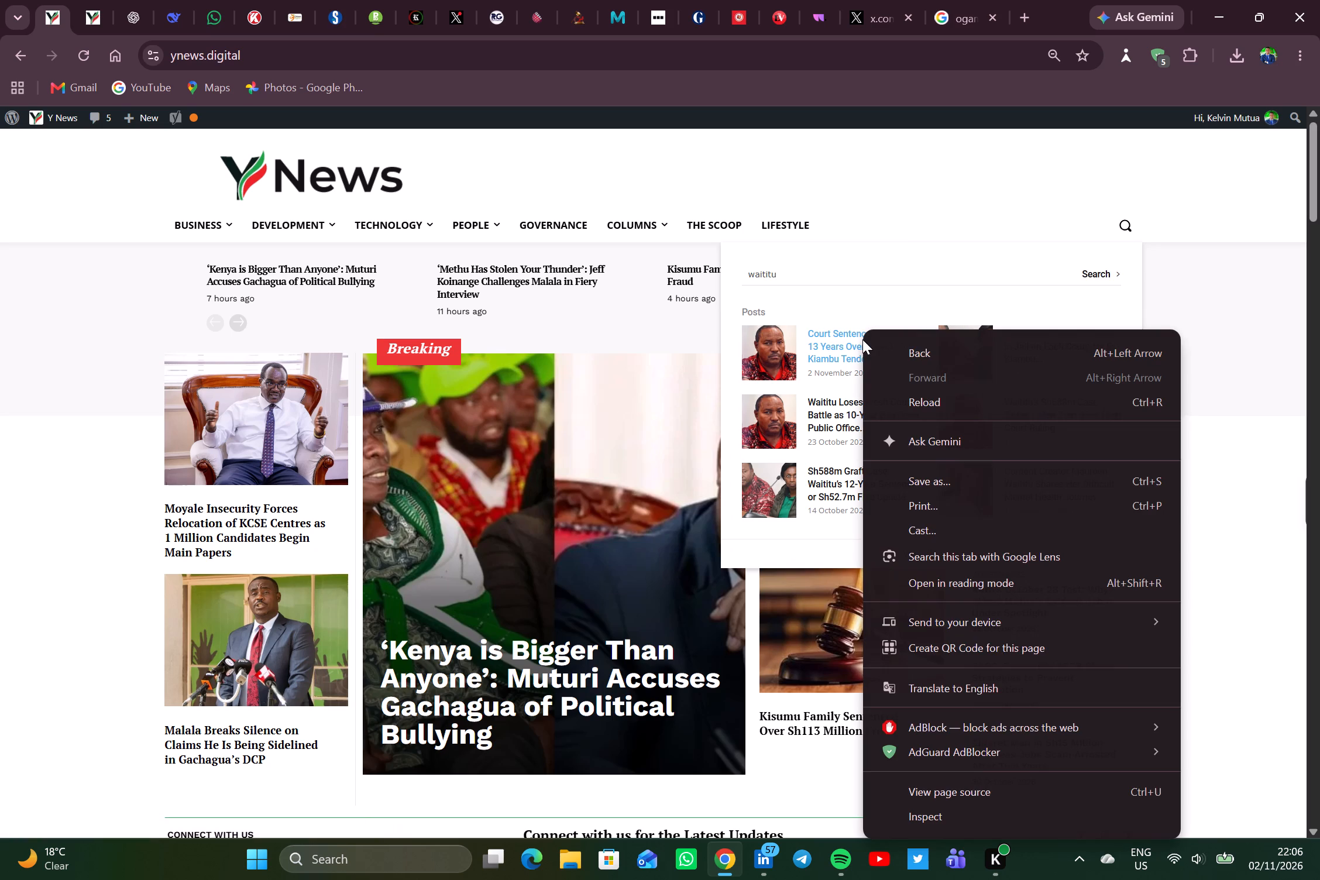
pyautogui.rightClick(839, 343)
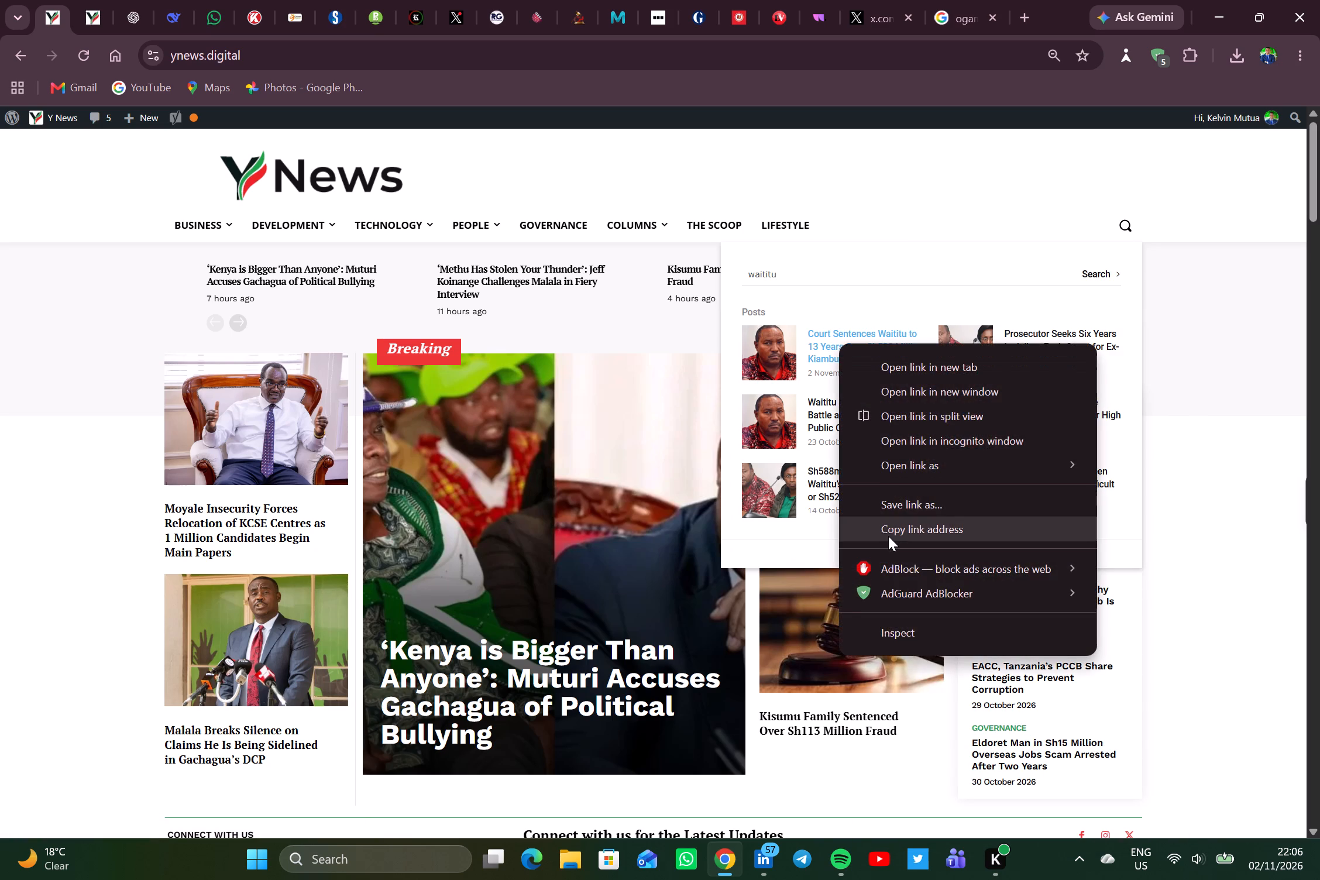
pyautogui.click(888, 536)
# Link the phrase "12-year prison sentence" in the paragraph above the EACC embed to the copied Y News article.
pyautogui.click(98, 12)
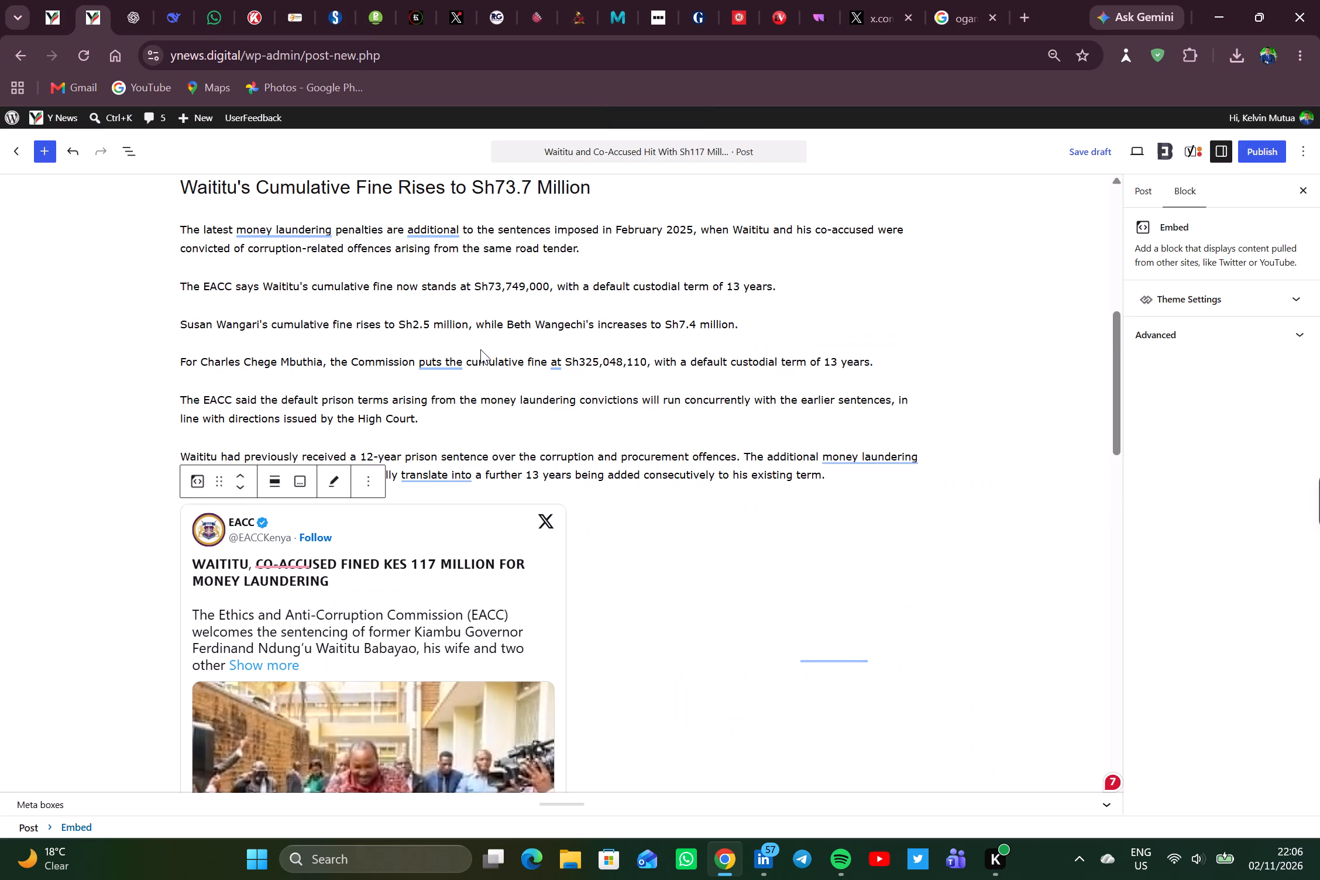
pyautogui.scroll(-1, 480, 349)
pyautogui.click(395, 355)
pyautogui.scroll(-1, 395, 355)
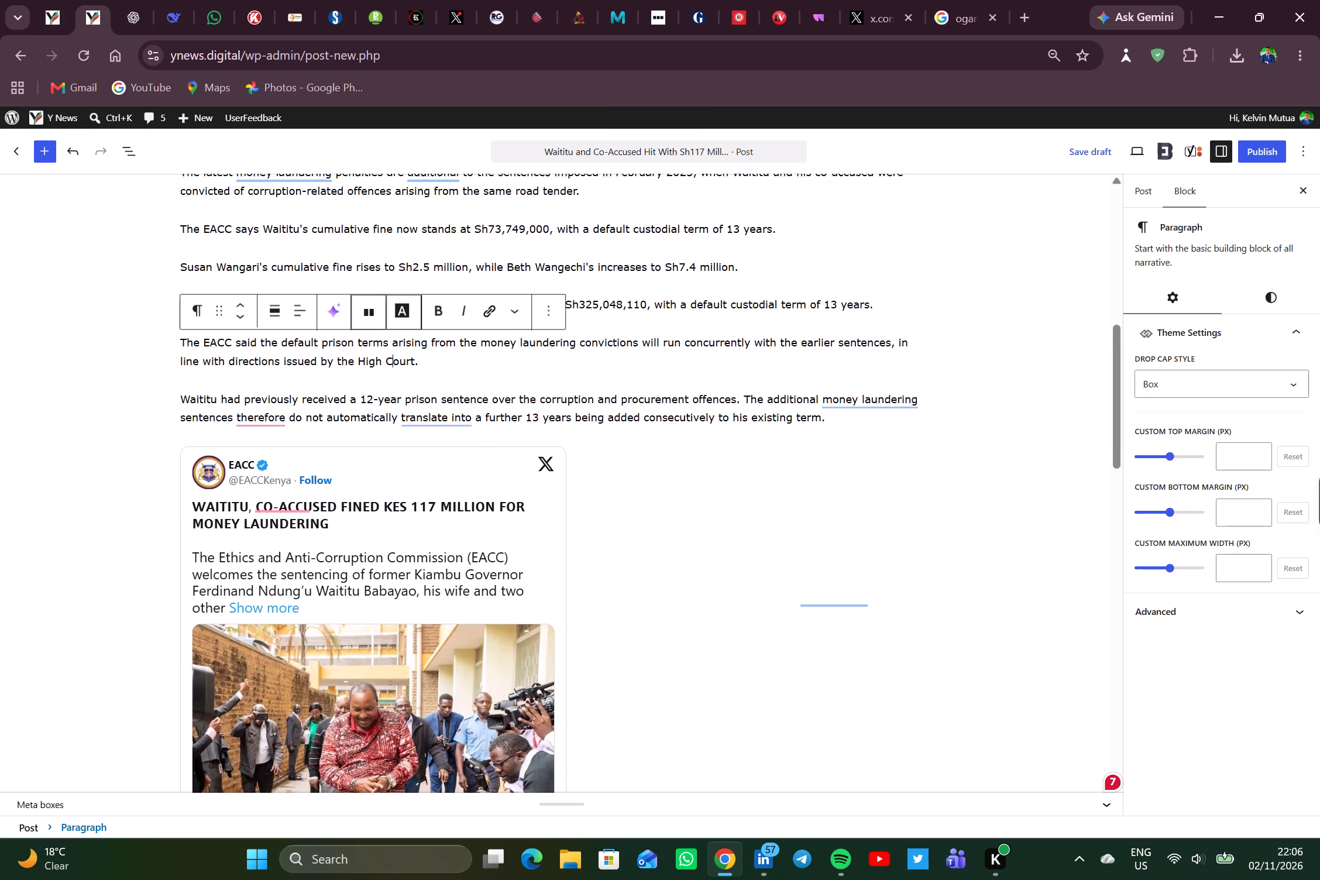
pyautogui.scroll(-1, 395, 355)
pyautogui.moveTo(360, 378); pyautogui.dragTo(462, 377)
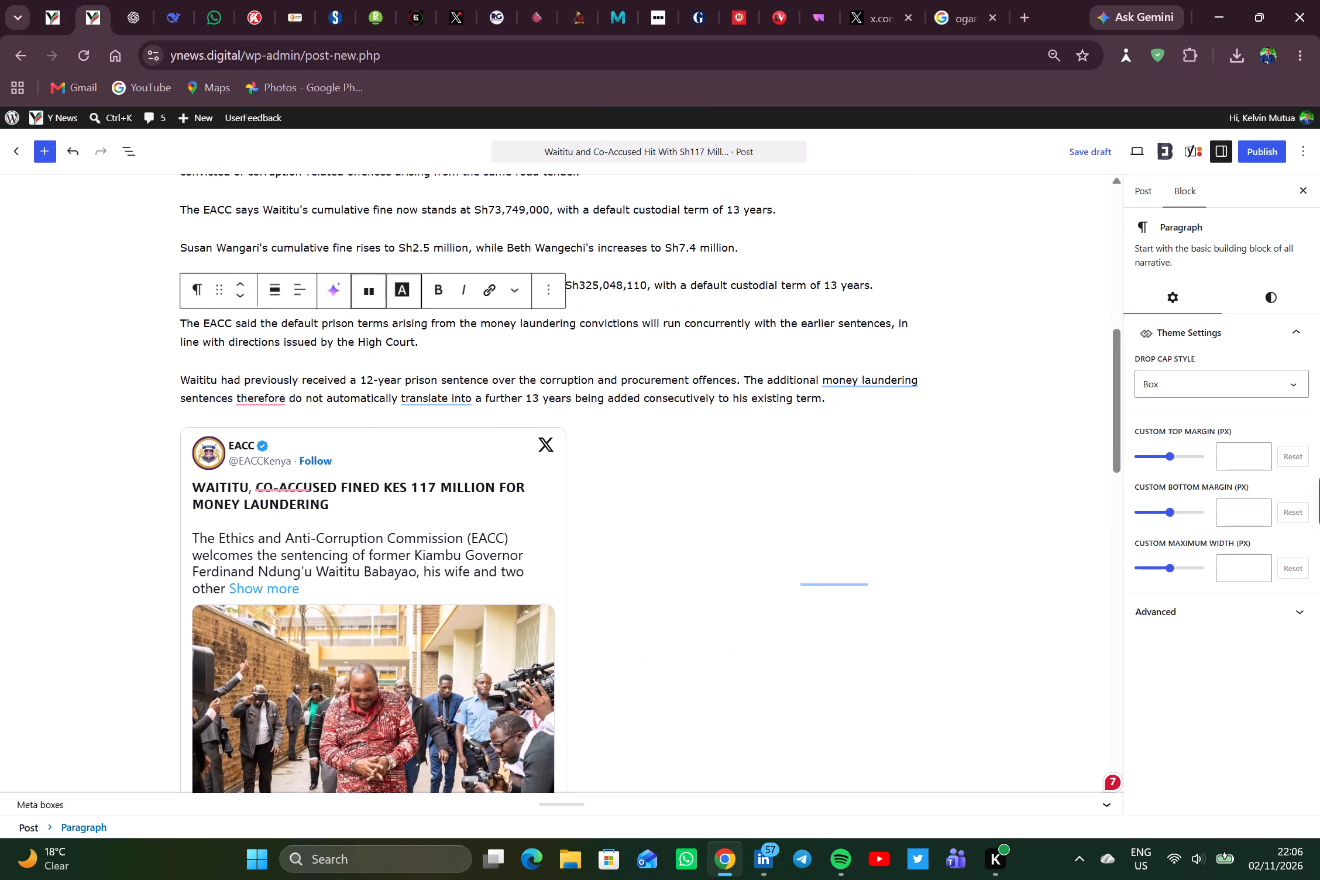
pyautogui.moveTo(462, 377); pyautogui.dragTo(492, 379)
pyautogui.click(491, 352)
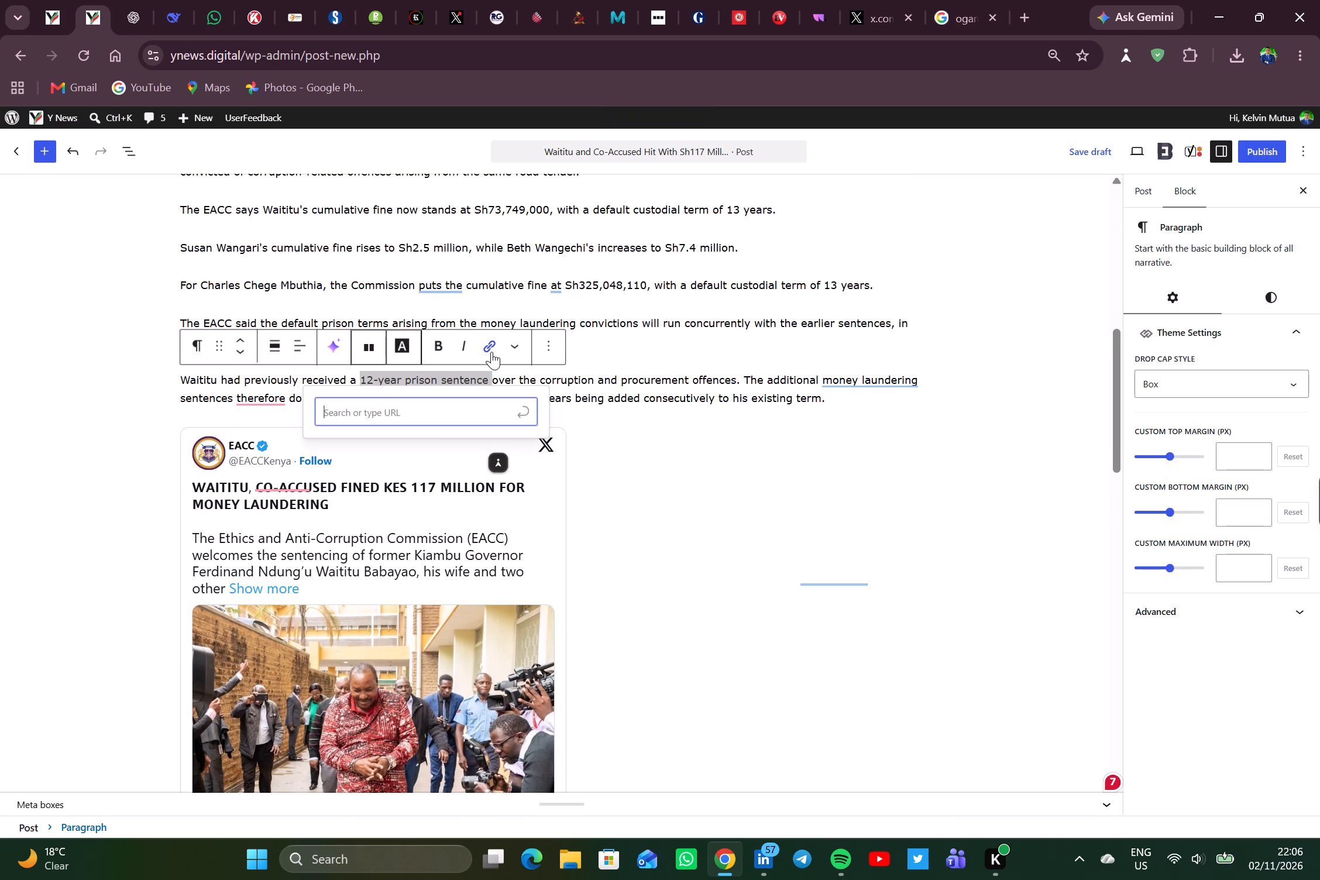
pyautogui.hotkey('ctrl', 'v')
pyautogui.press('Return')
# Copy the embedded EACC post's link and apply it to "EACC" in the first paragraph under "How the Sh588 Million Roads Tender Scandal Began".
pyautogui.scroll(-2, 355, 396)
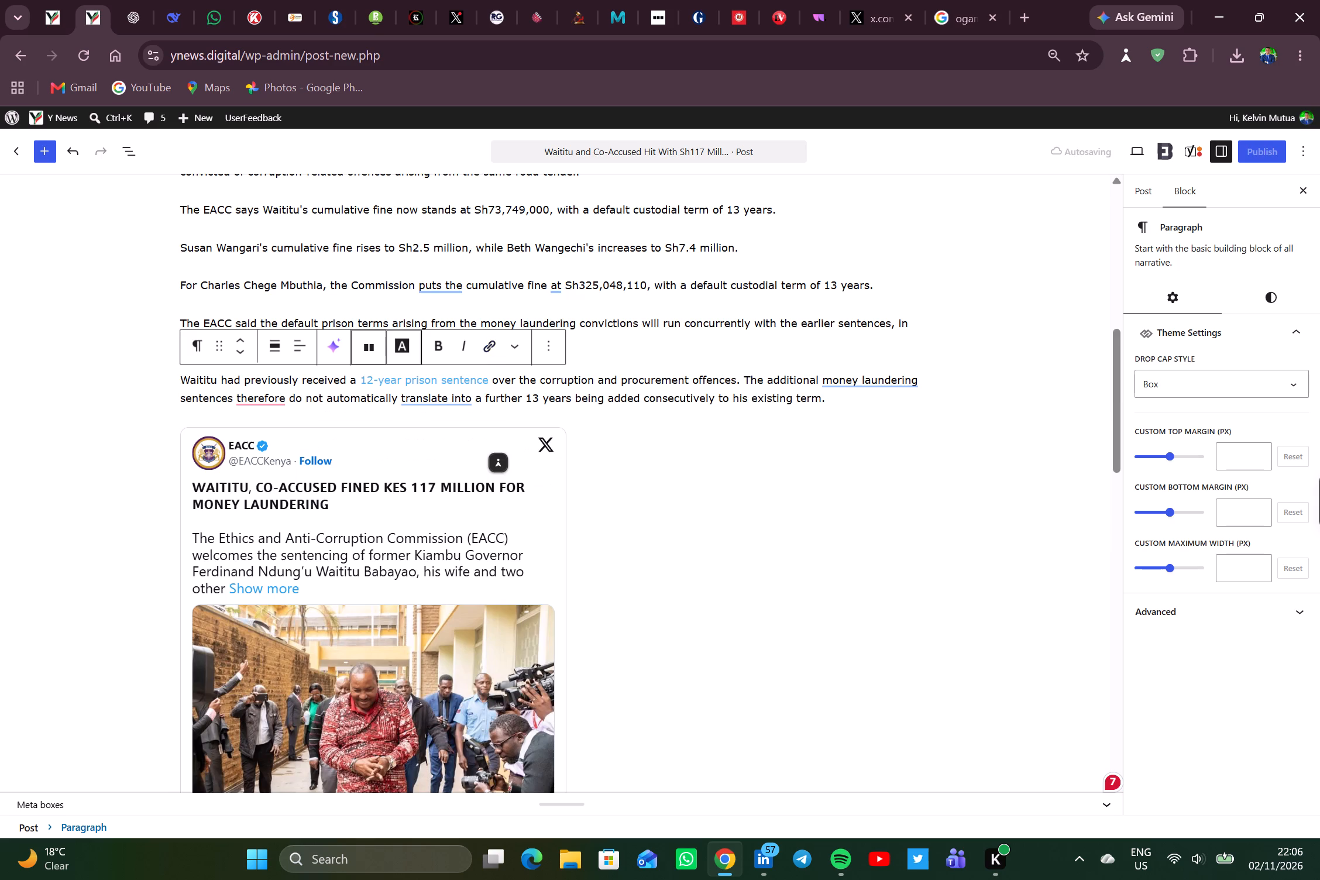
pyautogui.scroll(-2, 355, 396)
pyautogui.click(332, 358)
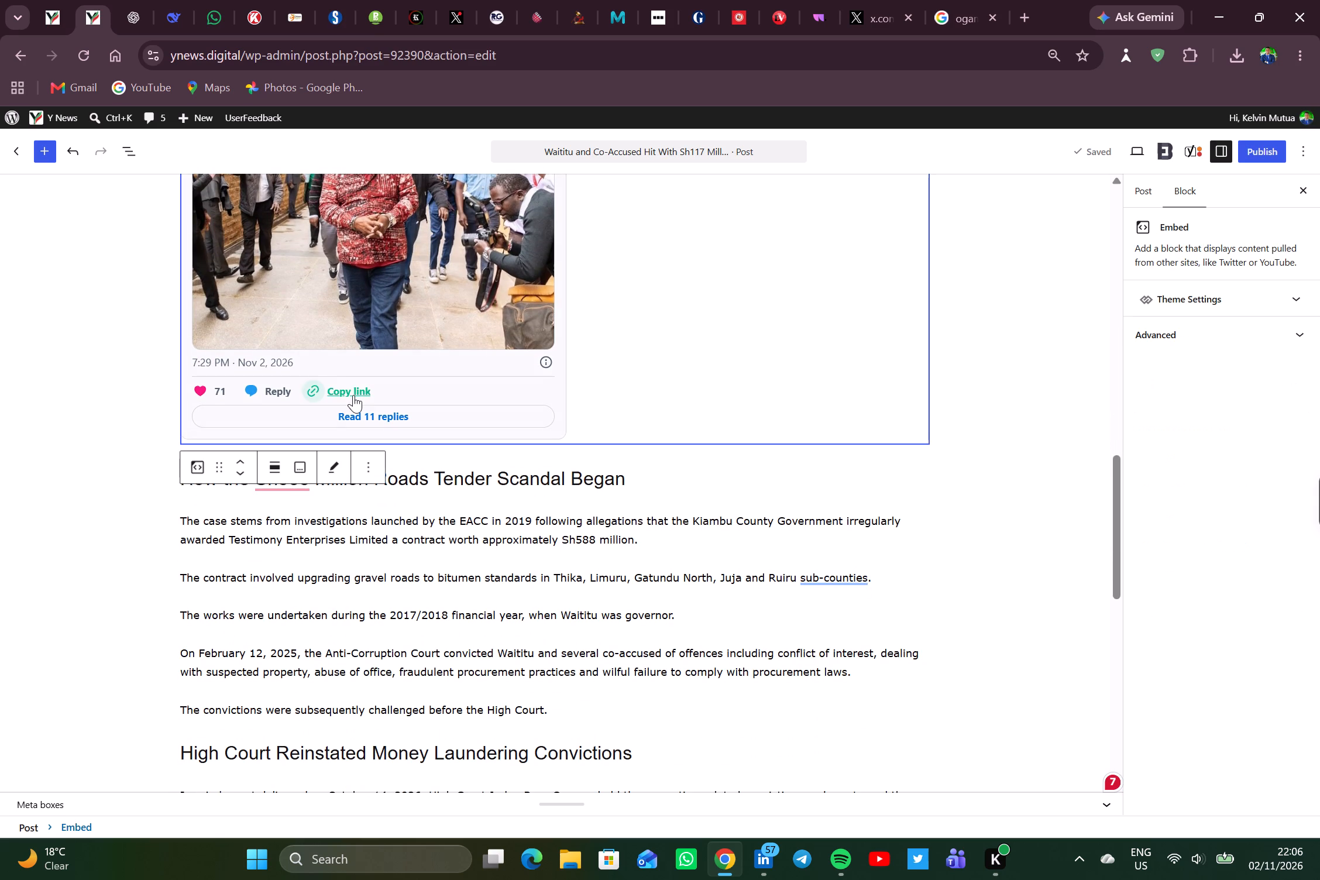
pyautogui.click(353, 396)
pyautogui.scroll(-1, 355, 553)
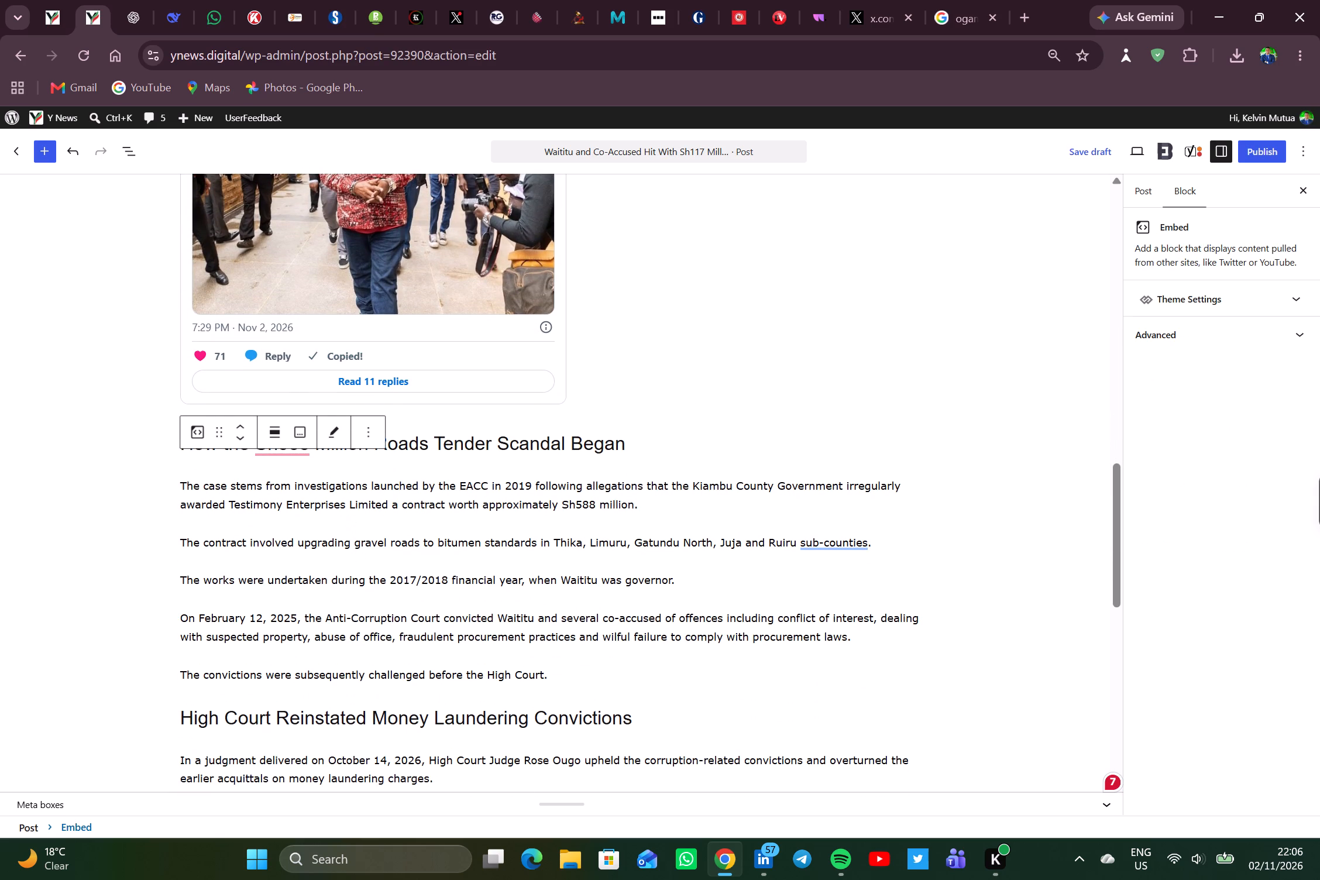
pyautogui.doubleClick(473, 482)
pyautogui.click(482, 451)
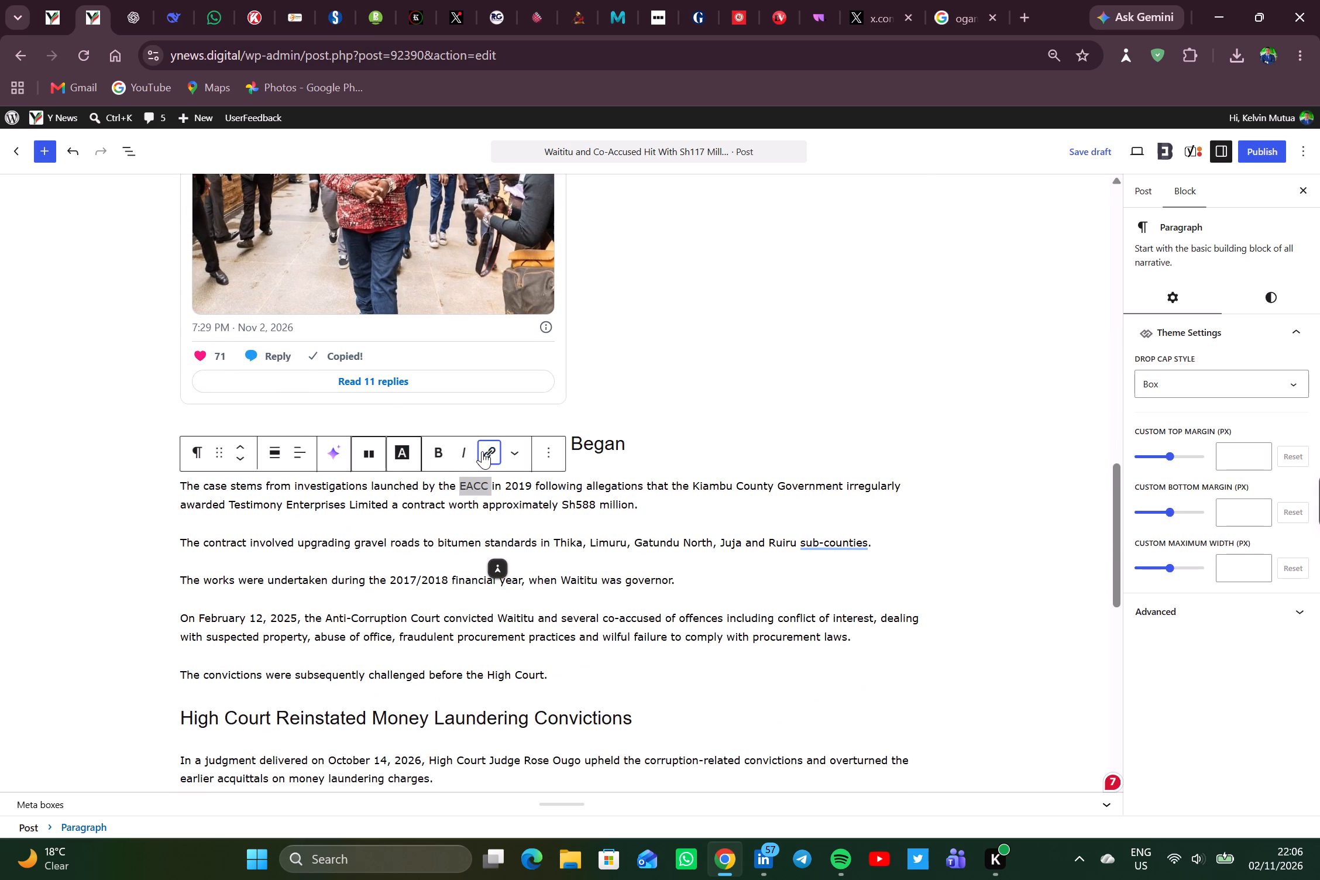
pyautogui.hotkey('ctrl', 'v')
pyautogui.press('Return')
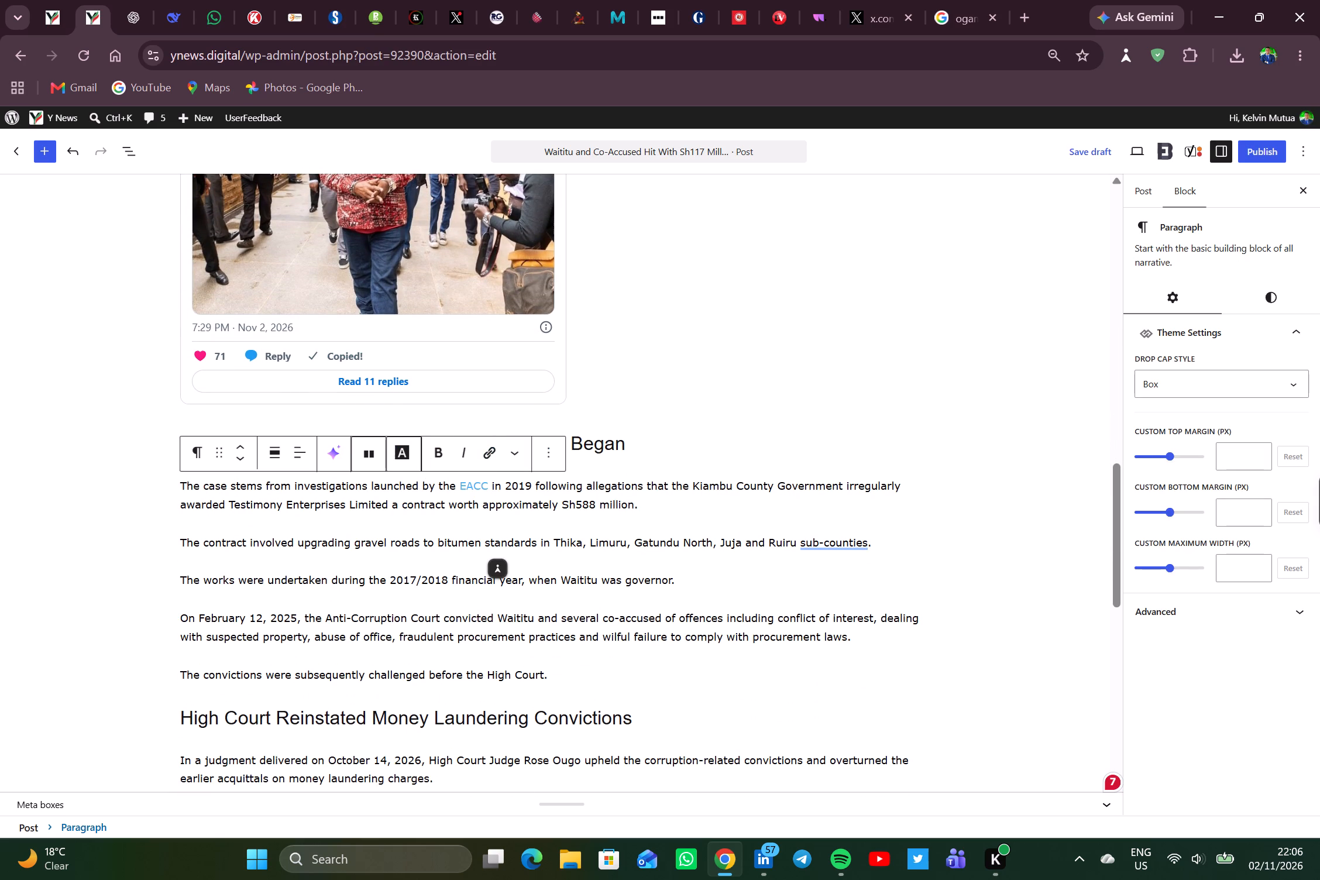
# Copy the link of "Waititu's Sh588m Case Takes a New Turn After High Court Ruling" from the Y News site's search results.
pyautogui.scroll(-2, 646, 635)
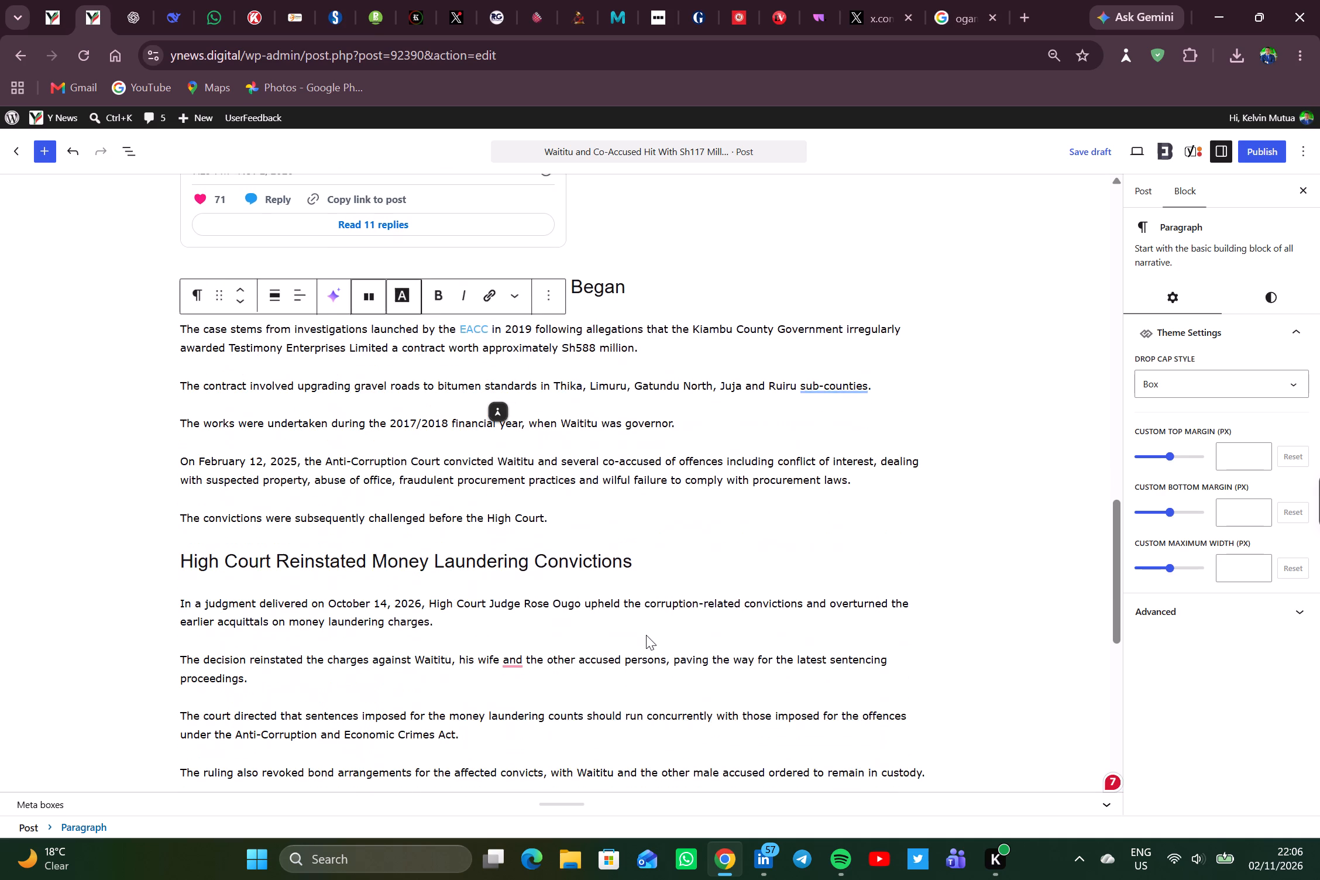
pyautogui.scroll(-2, 646, 635)
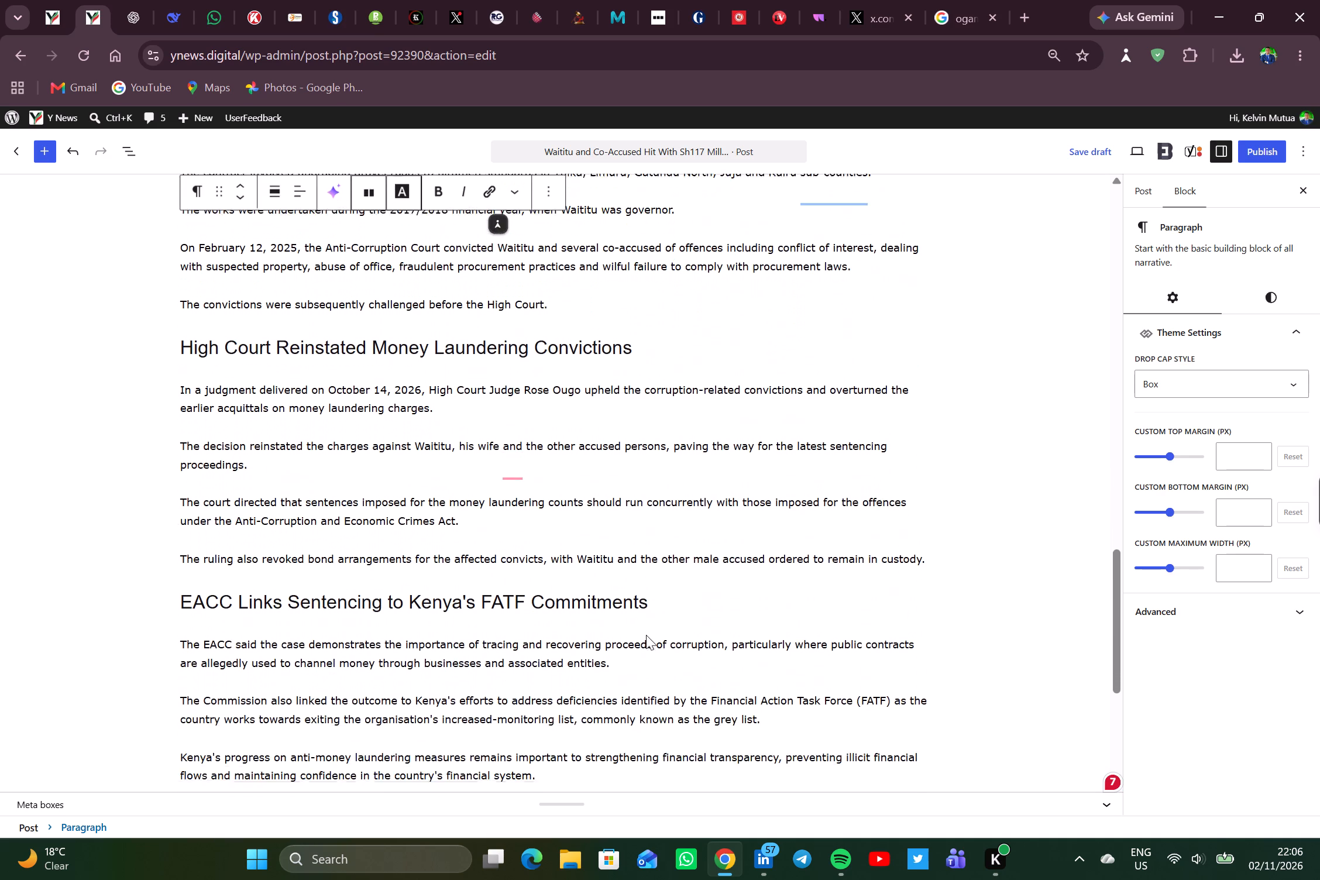
pyautogui.scroll(-2, 646, 635)
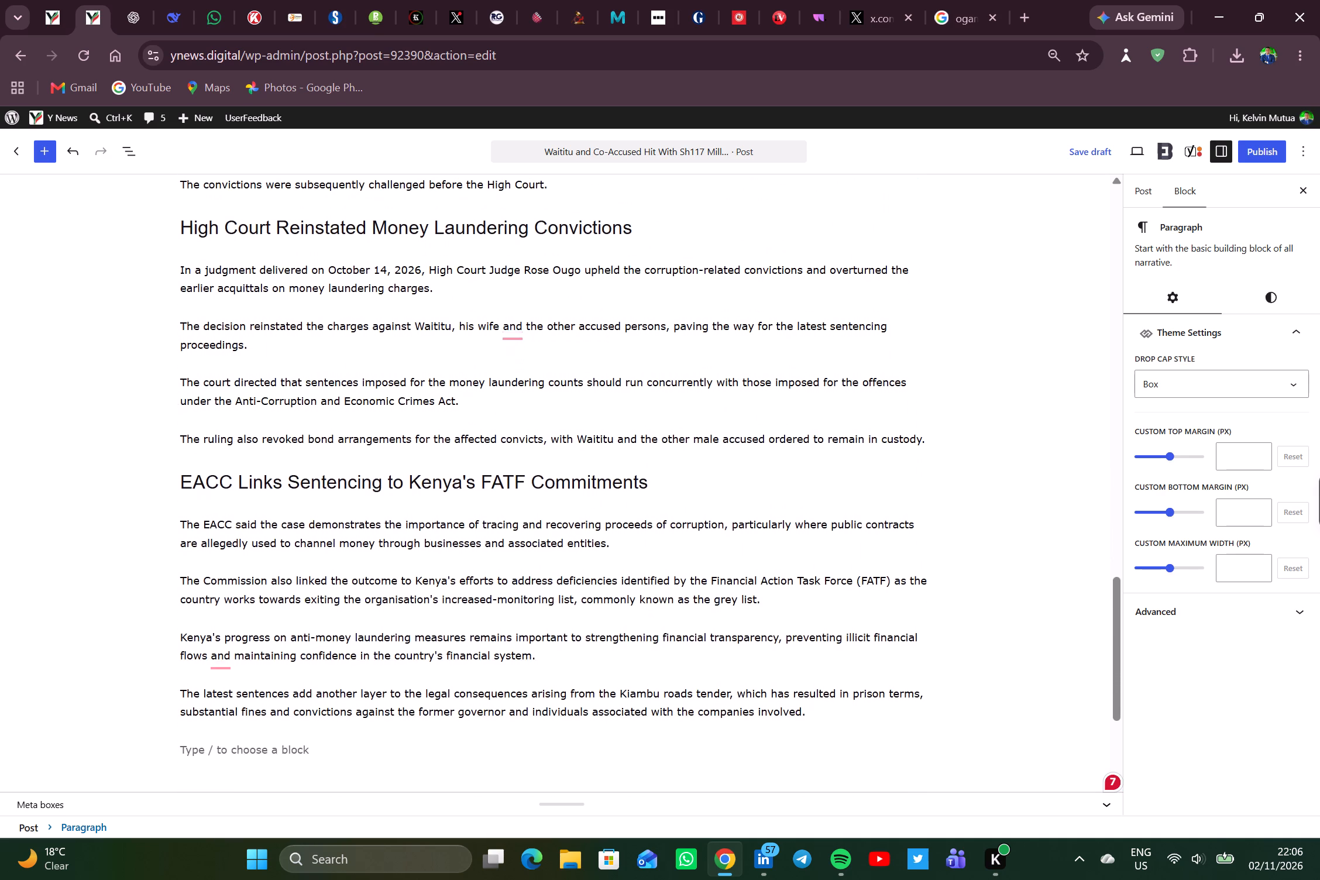
pyautogui.scroll(-1, 646, 635)
pyautogui.click(64, 12)
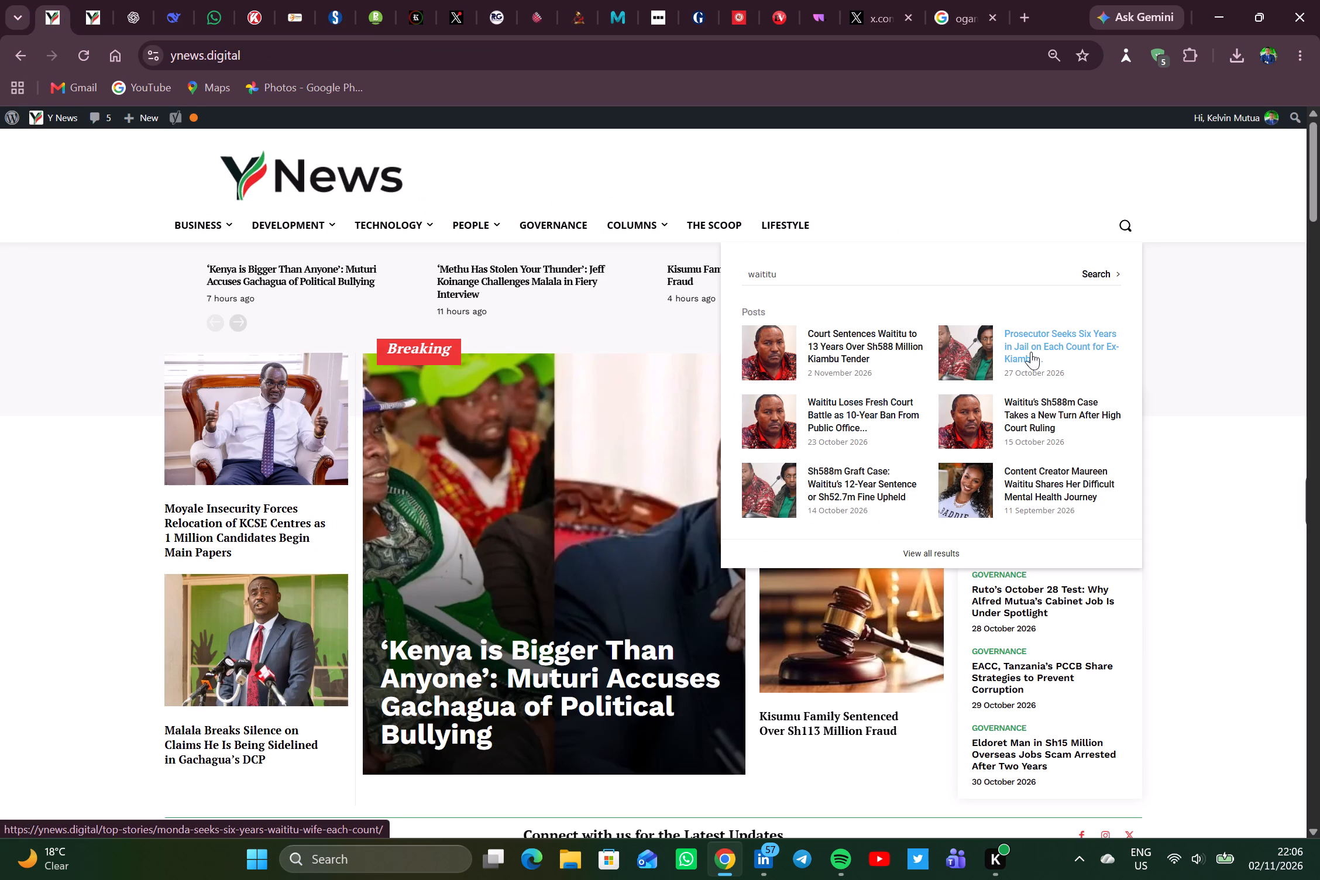
pyautogui.rightClick(1034, 411)
pyautogui.click(1081, 604)
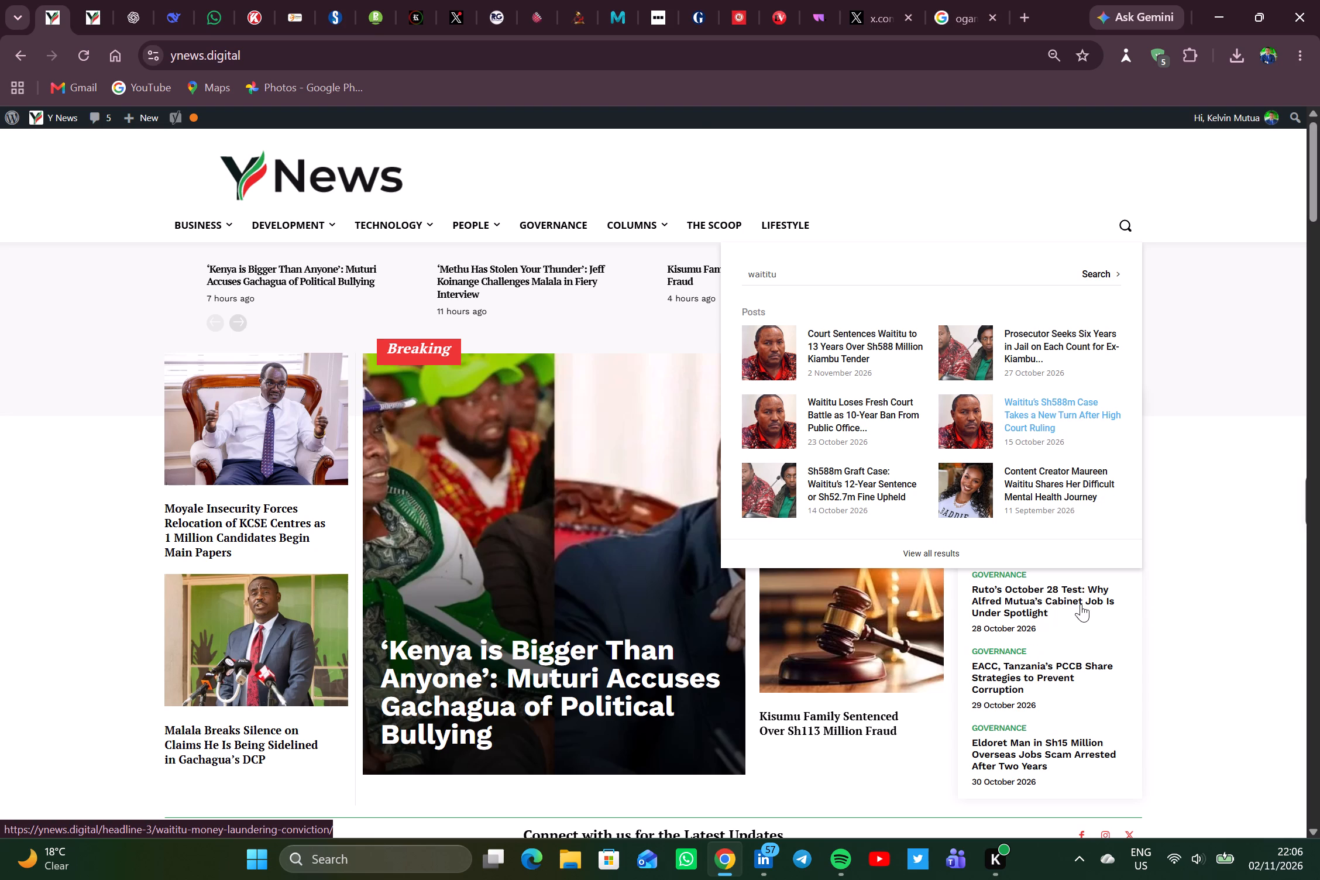
# Link the word "convicts" in the paragraph on revoked bond arrangements to the copied Y News article.
pyautogui.click(95, 0)
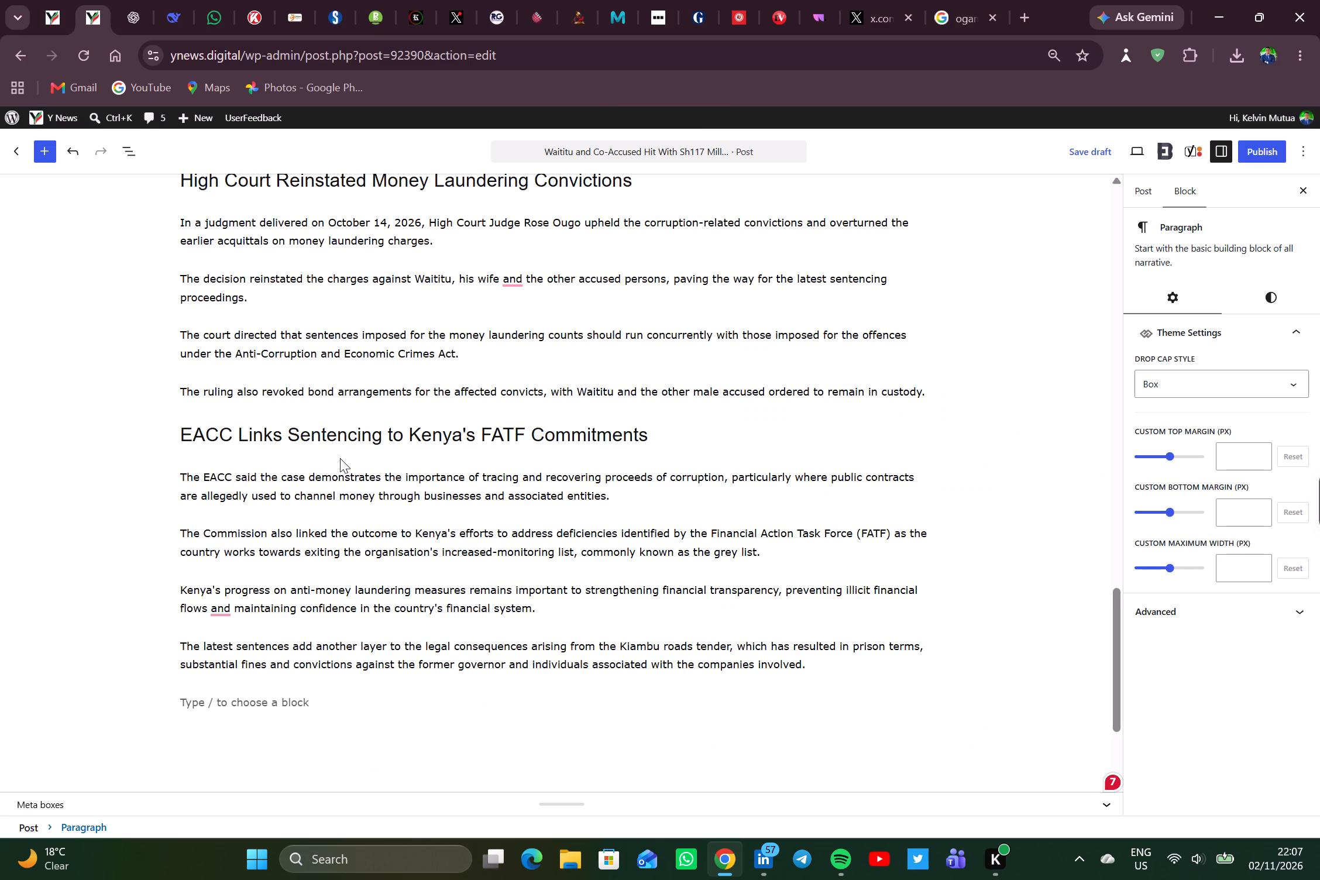
pyautogui.click(323, 474)
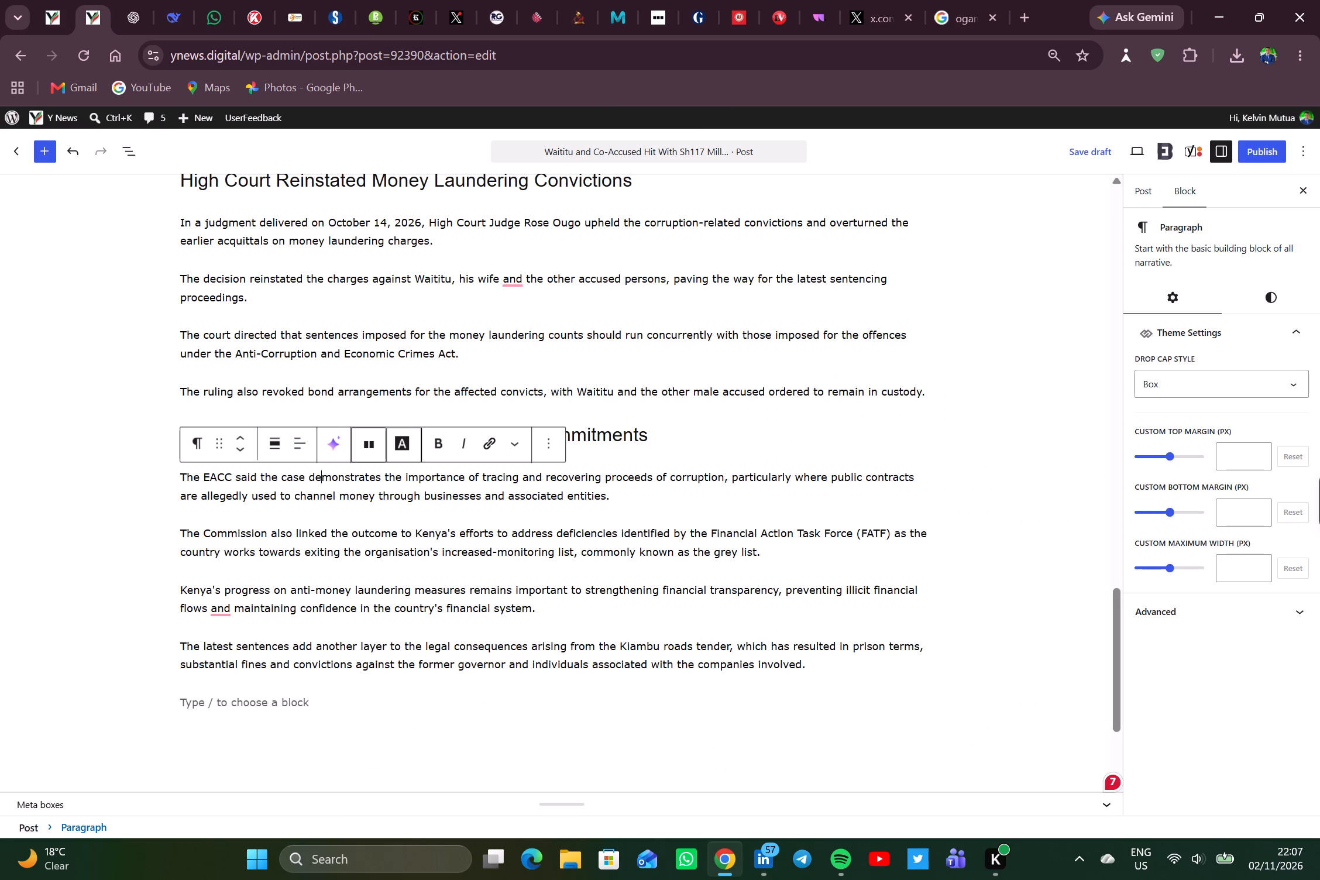
pyautogui.click(357, 350)
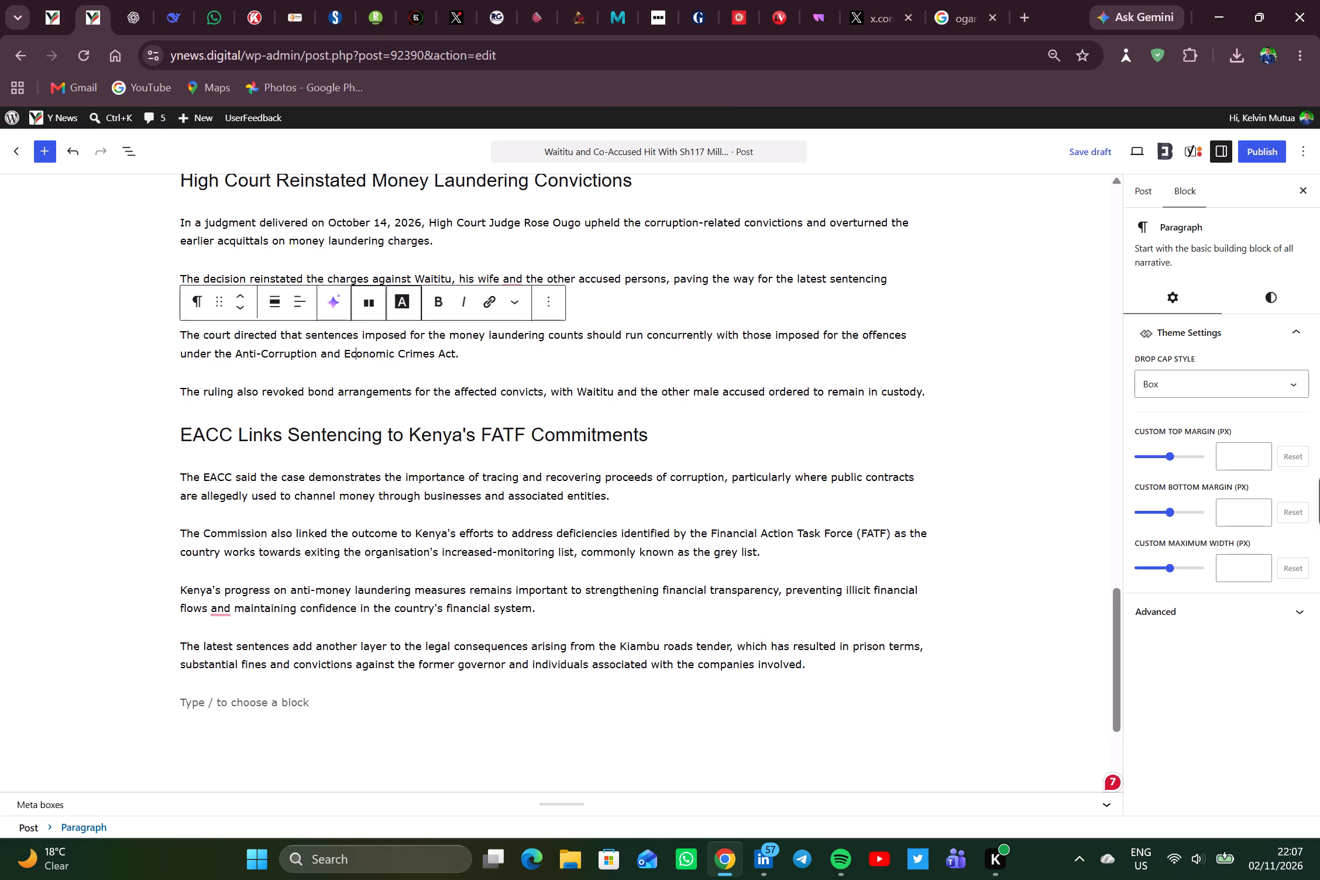
pyautogui.doubleClick(510, 390)
pyautogui.click(496, 366)
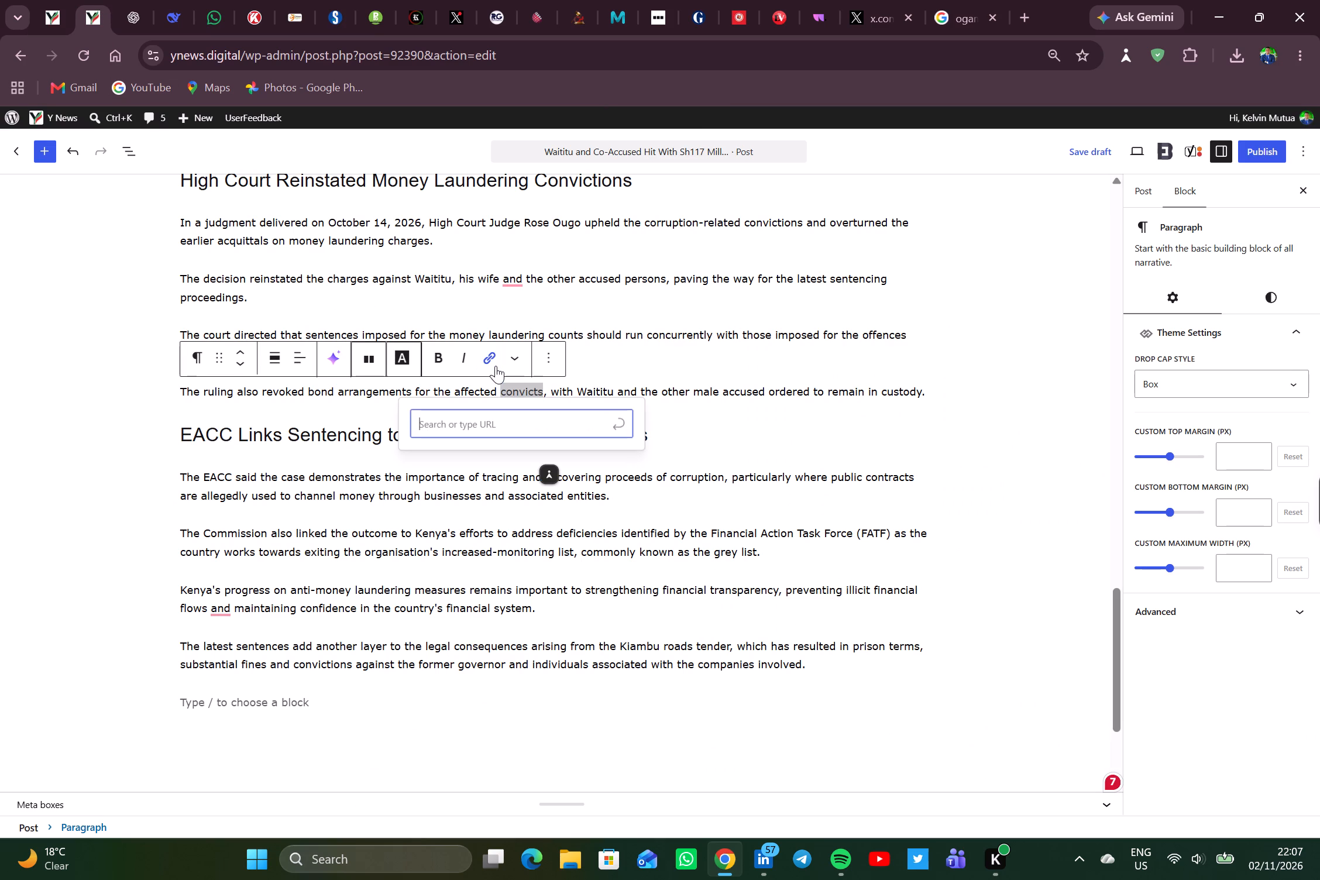
pyautogui.hotkey('ctrl', 'v')
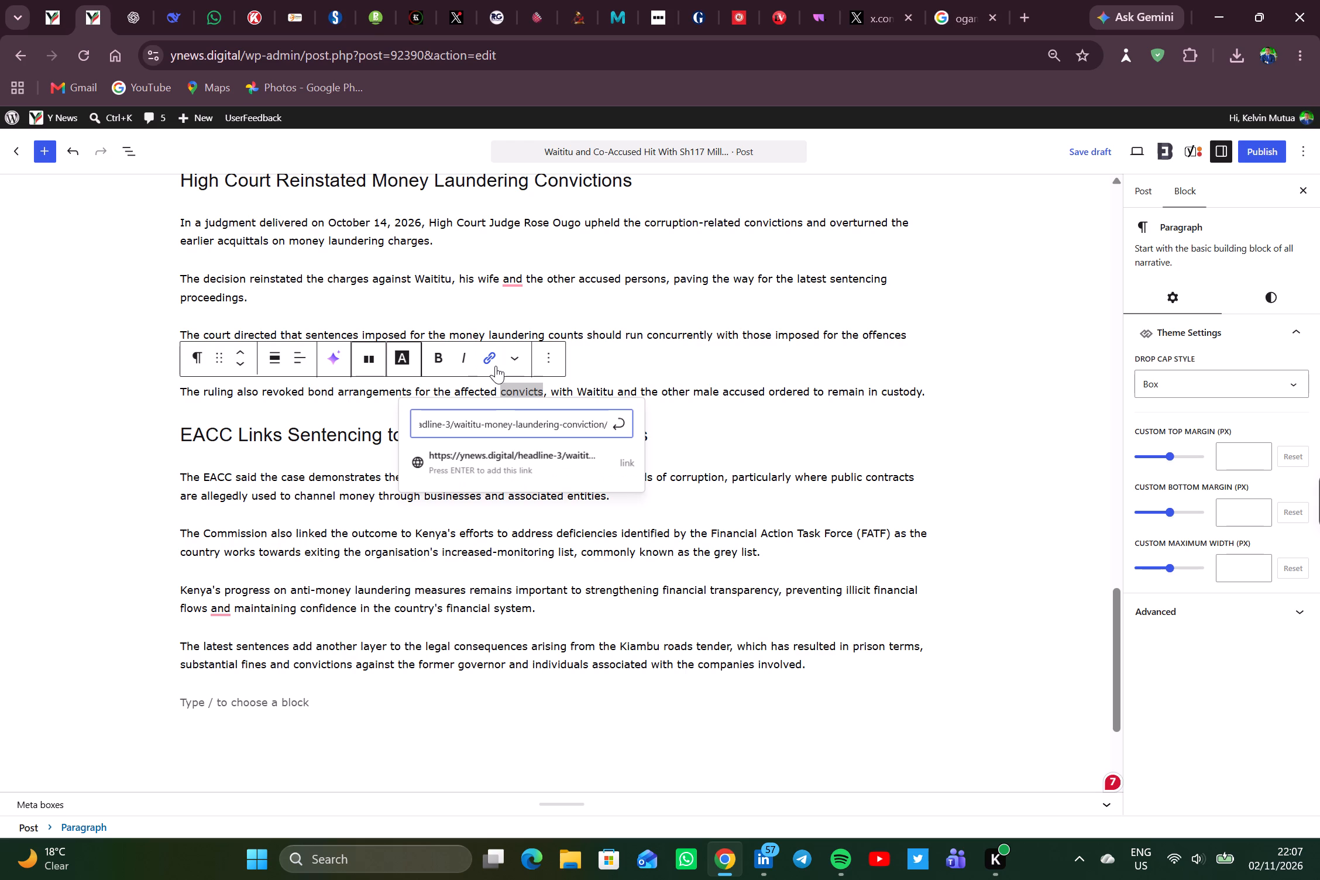
pyautogui.click(594, 469)
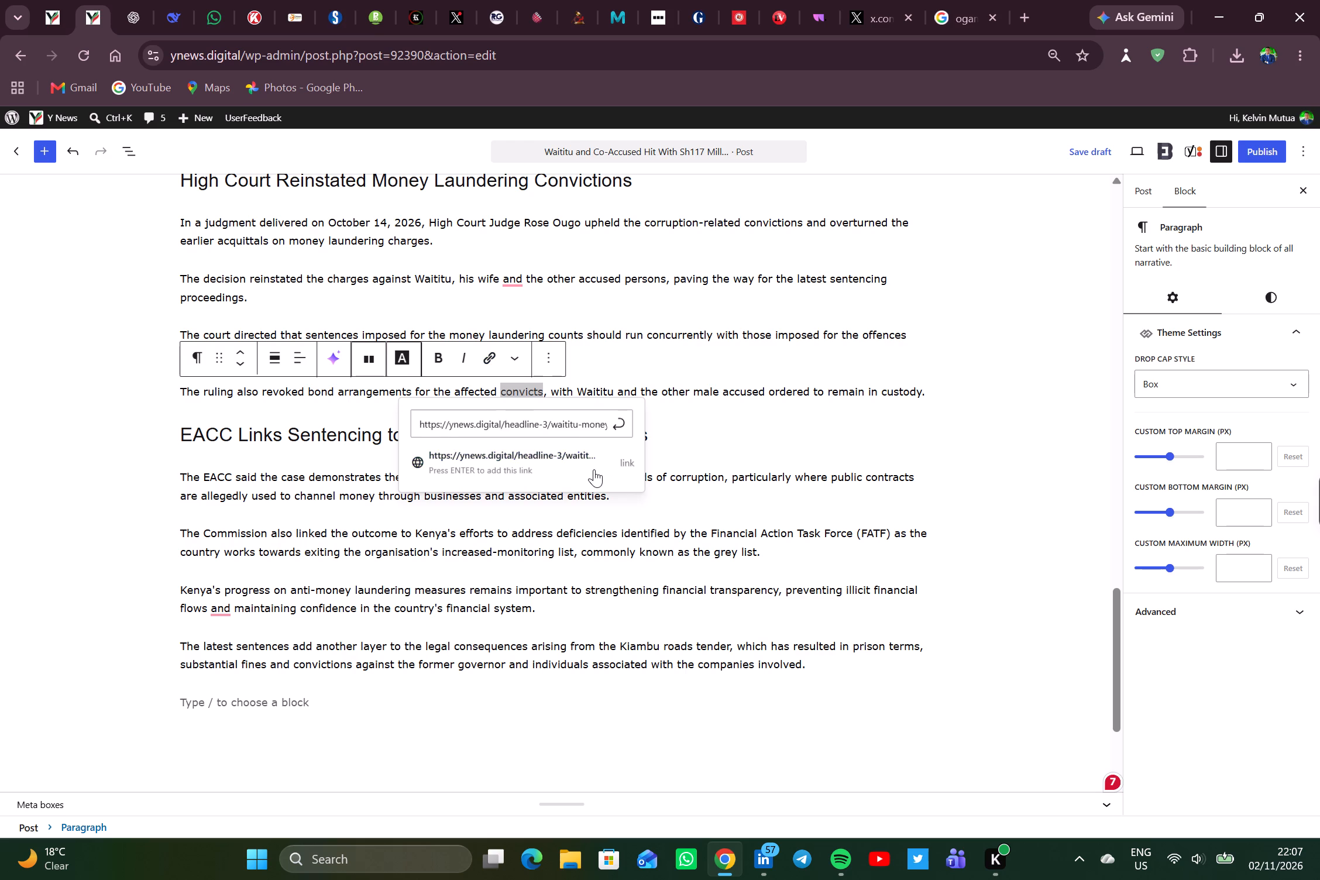
# Delete the article's last two paragraphs, from "Kenya's progress on anti-money laundering measures" through "the companies involved.".
pyautogui.scroll(-2, 594, 469)
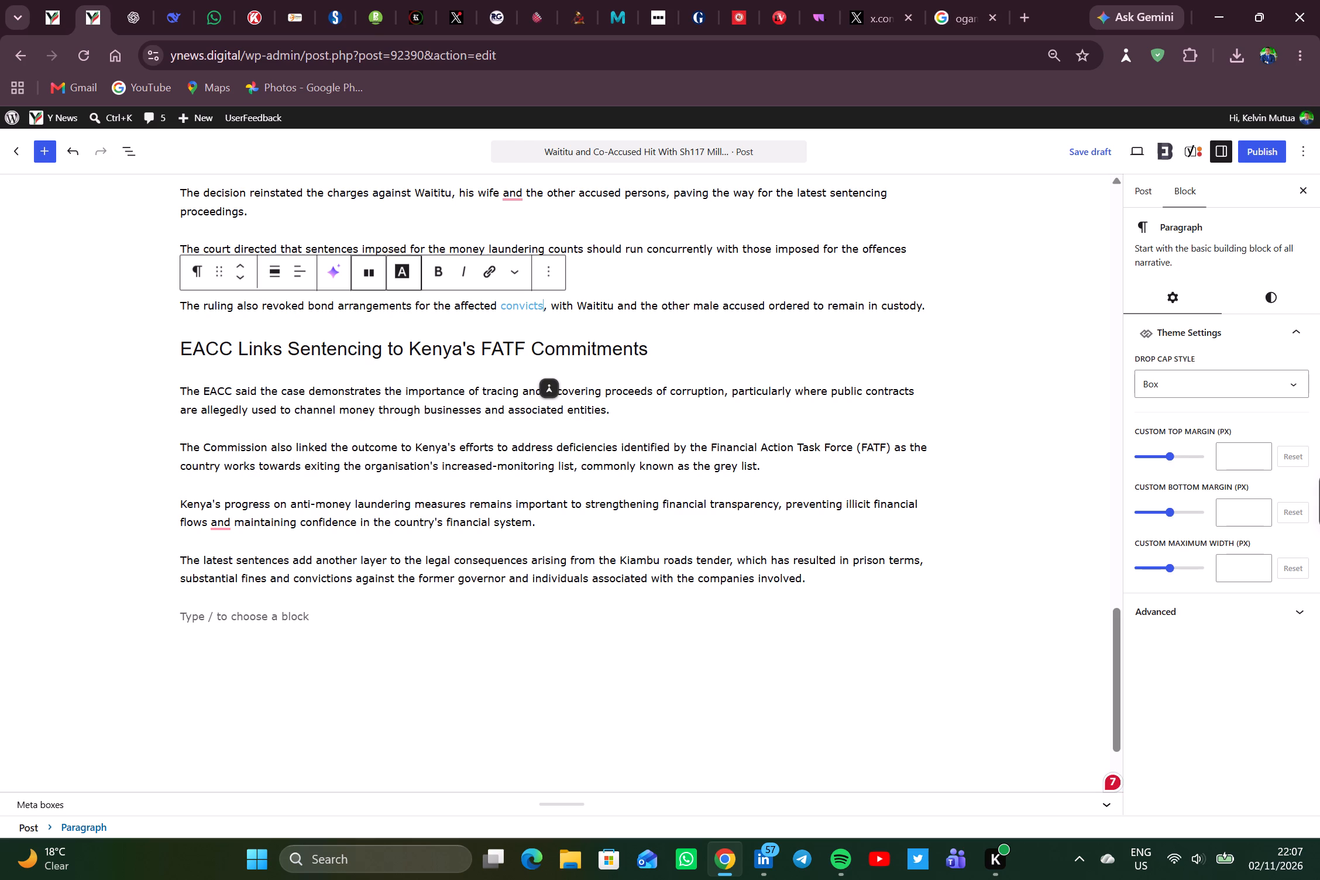
pyautogui.moveTo(814, 577); pyautogui.dragTo(132, 504)
pyautogui.press('BackSpace')
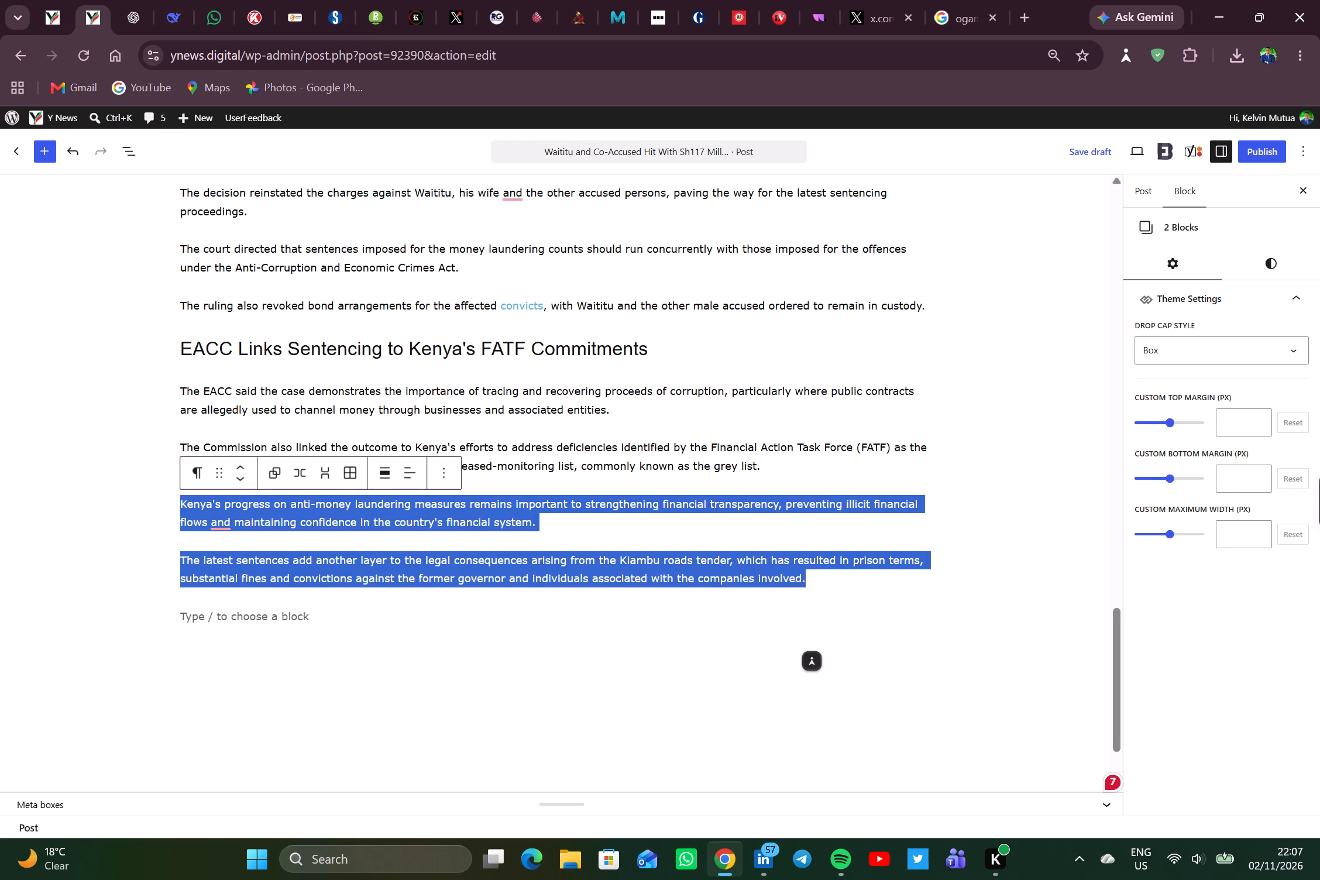
# Expand the post's meta boxes and set the Yoast SEO focus keyphrase to "Waititu".
pyautogui.scroll(-2, 623, 618)
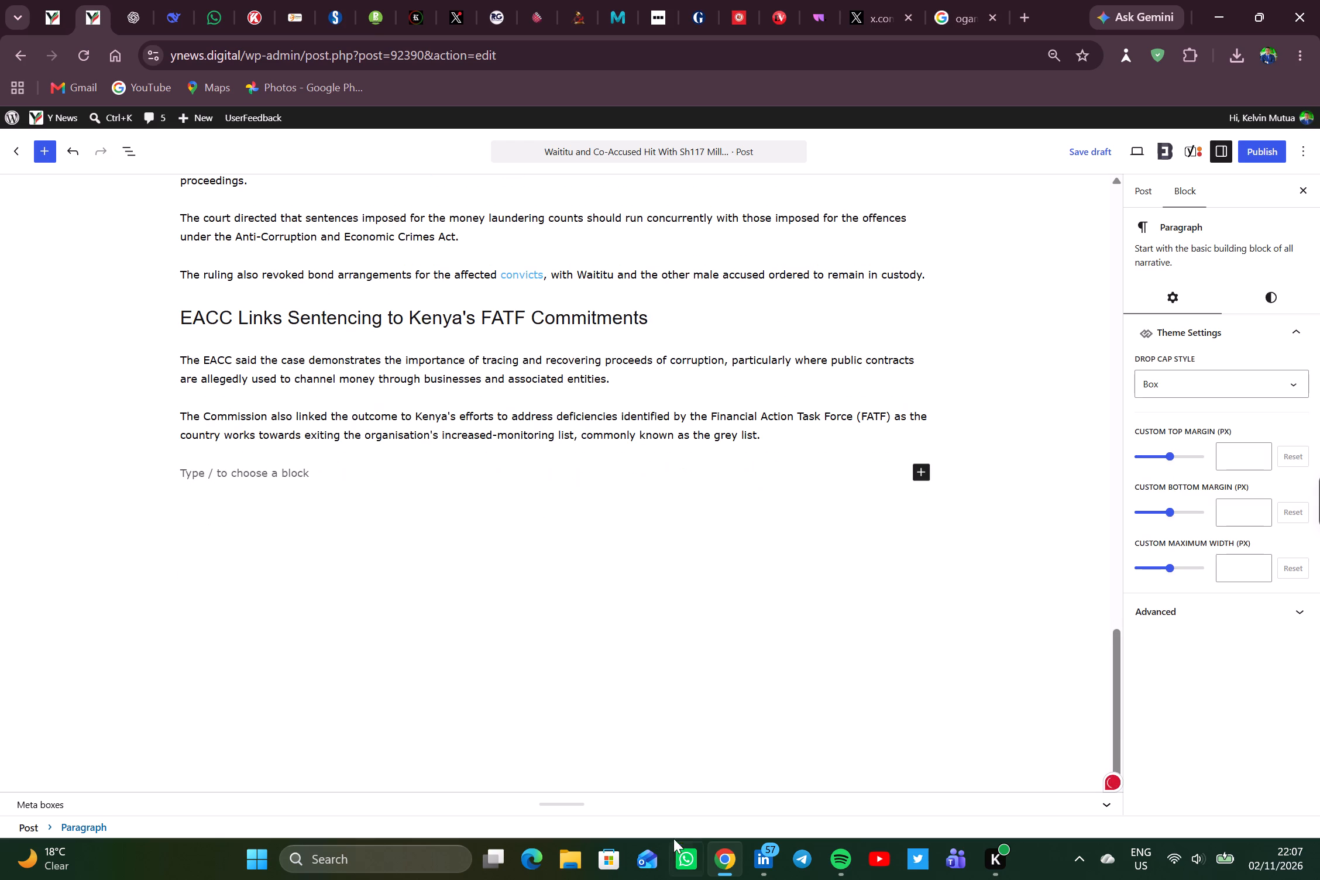
pyautogui.click(652, 800)
pyautogui.scroll(-2, 597, 698)
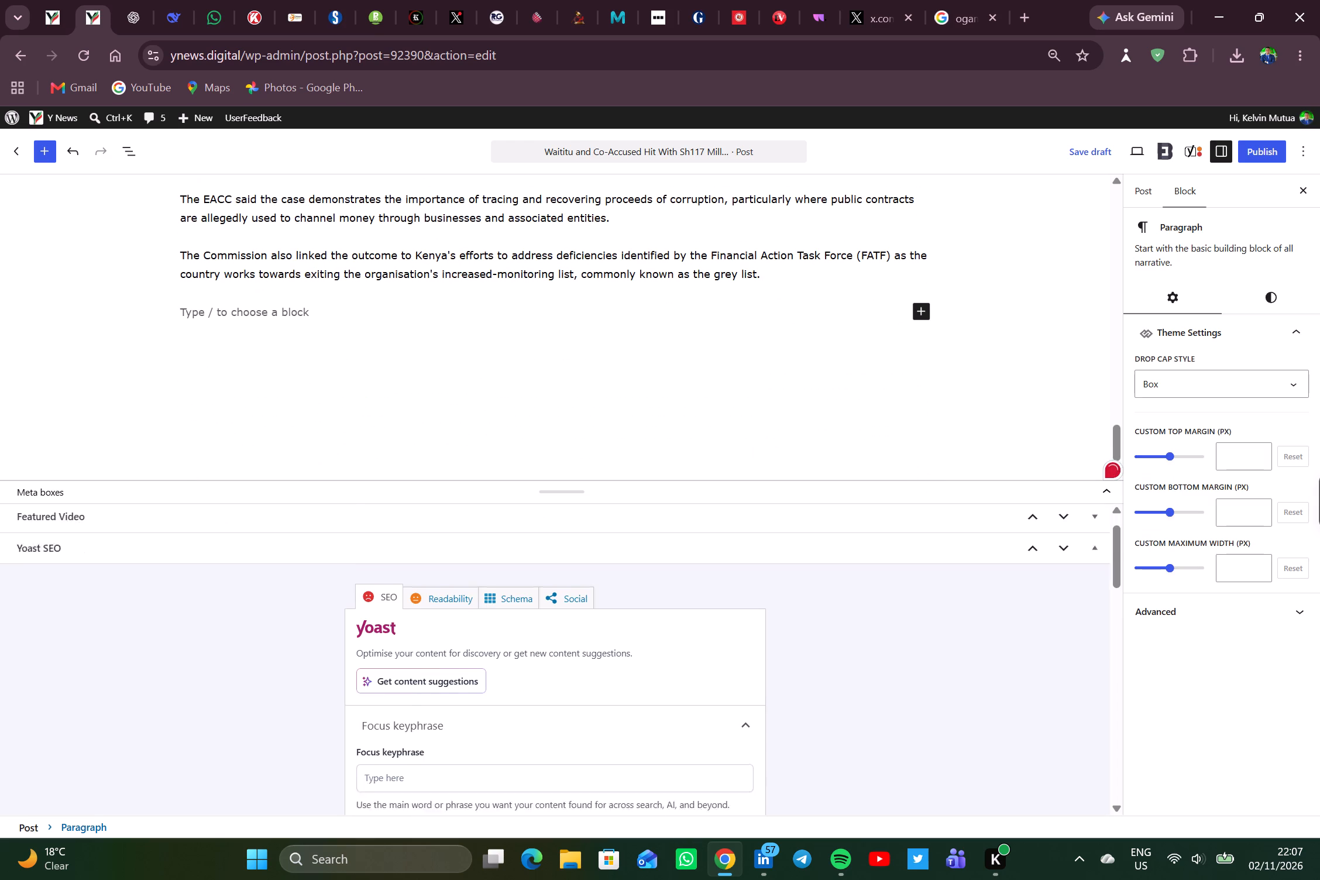
pyautogui.scroll(-1, 572, 698)
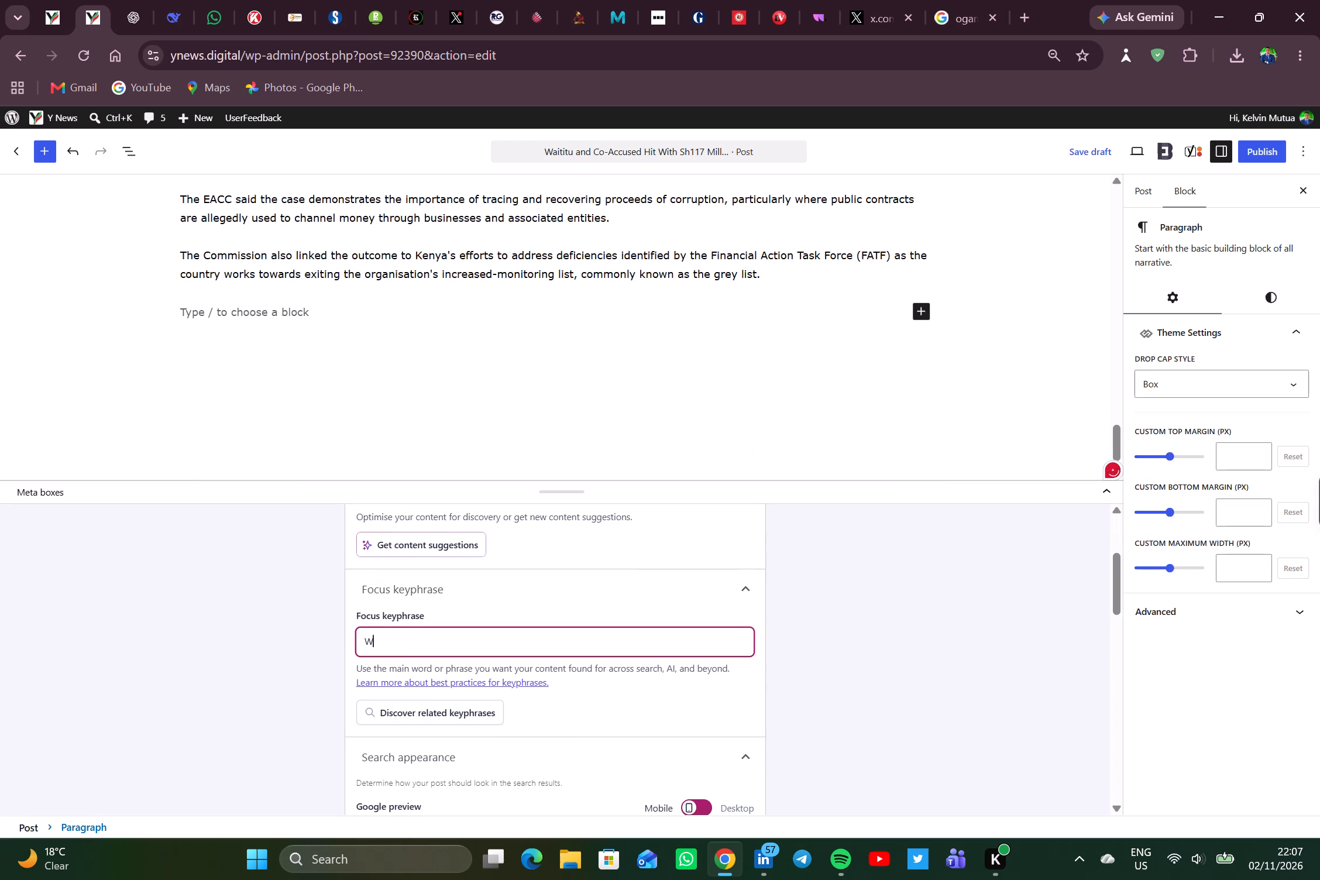
pyautogui.write('itut')
pyautogui.press('BackSpace')
pyautogui.press('BackSpace')
pyautogui.write('itu')
pyautogui.scroll(-1, 548, 592)
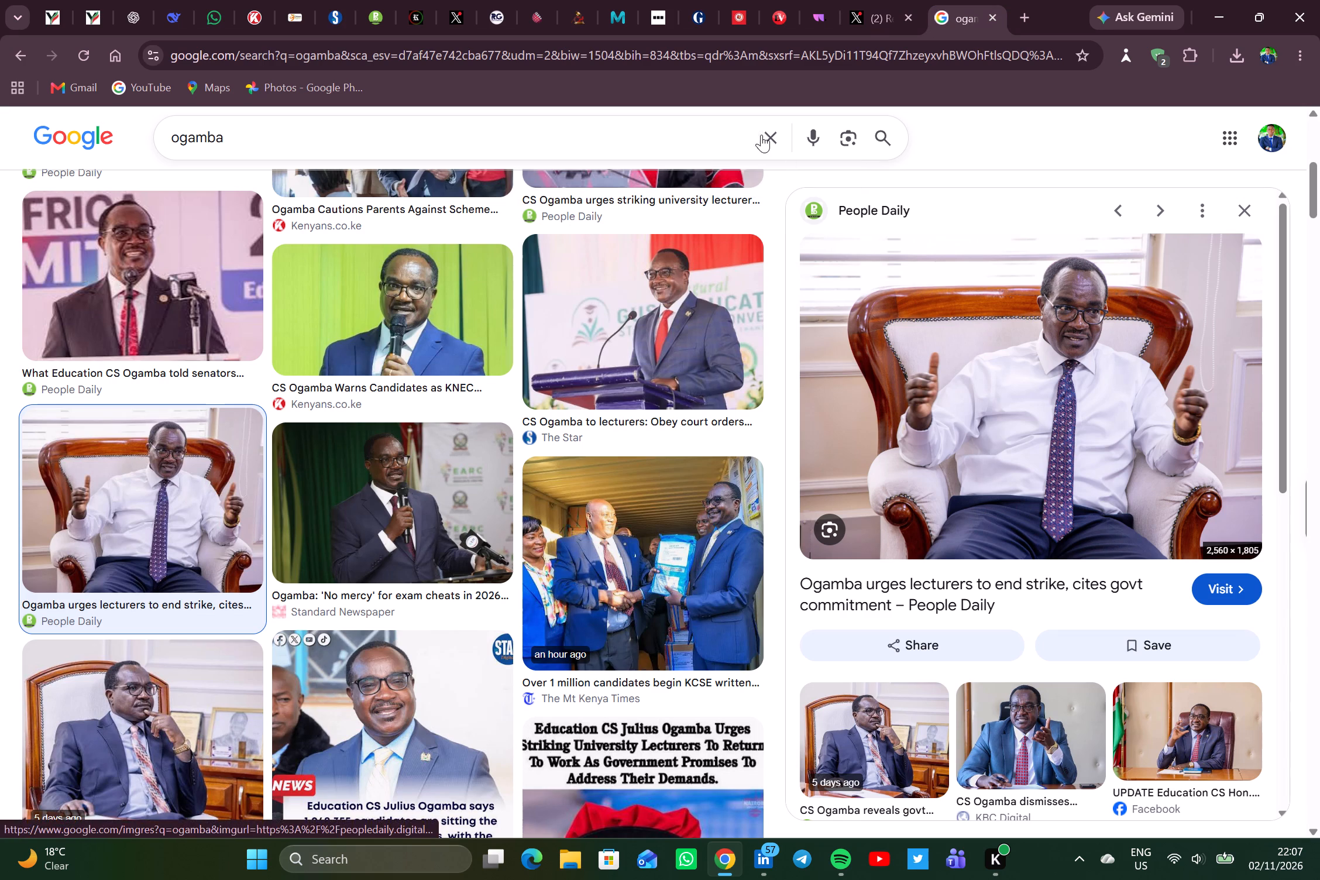
pyautogui.click(774, 135)
pyautogui.write('waititu')
pyautogui.press('Return')
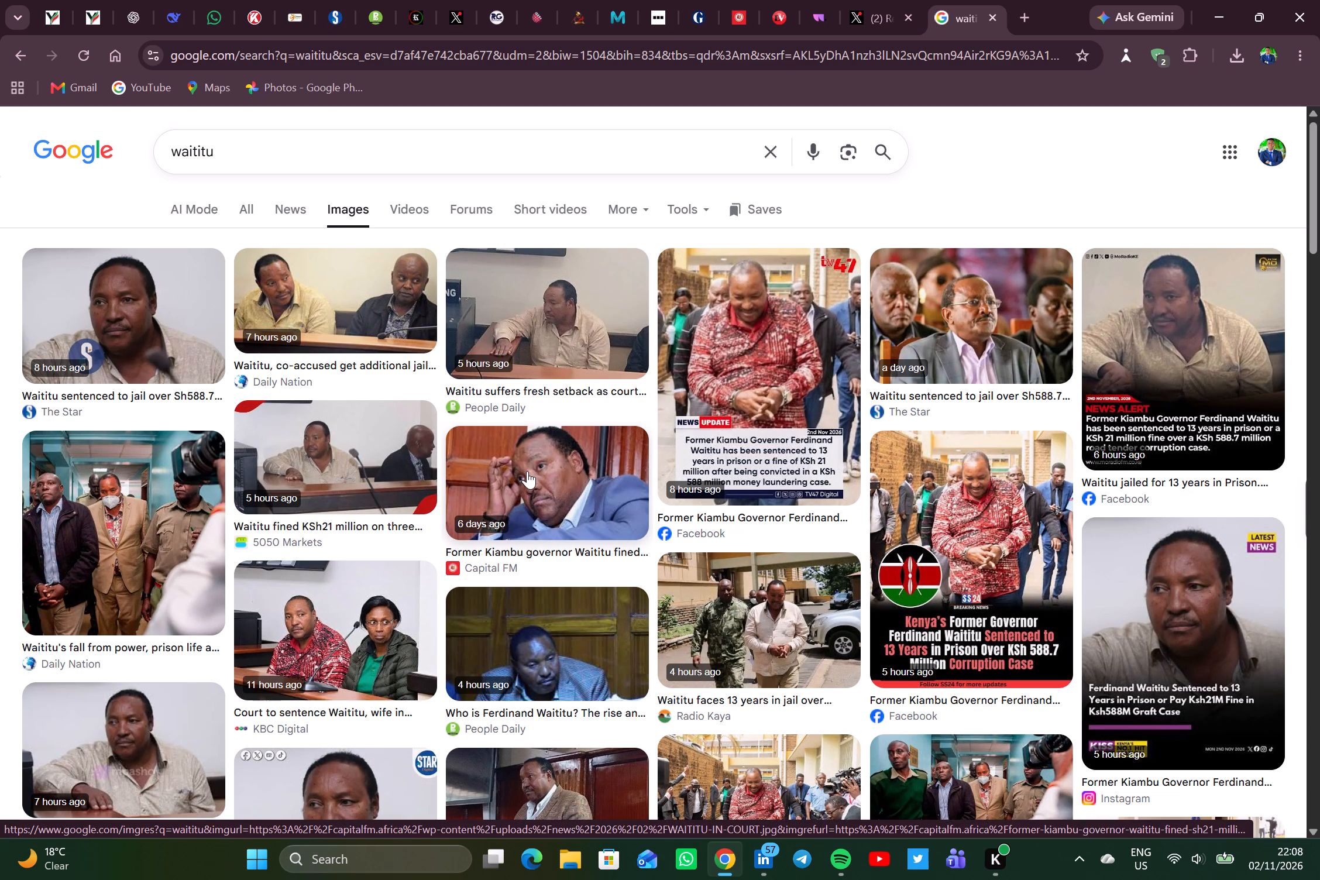
# Preview Capital FM's photo of Waititu in a blue suit and the related Facebook "HIGH COURT dismisses petition" close-up as candidate post images.
pyautogui.scroll(-1, 522, 457)
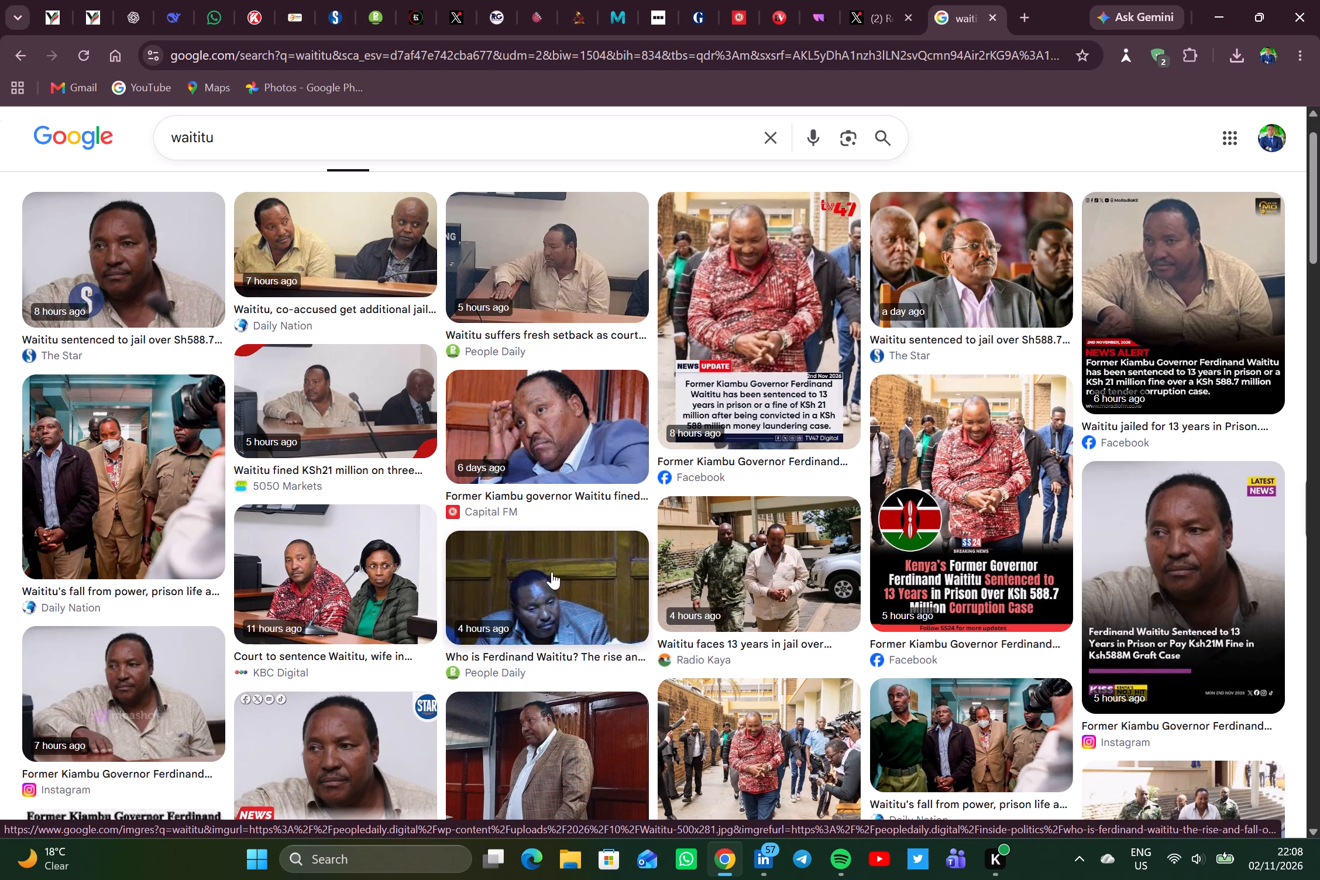
pyautogui.click(548, 428)
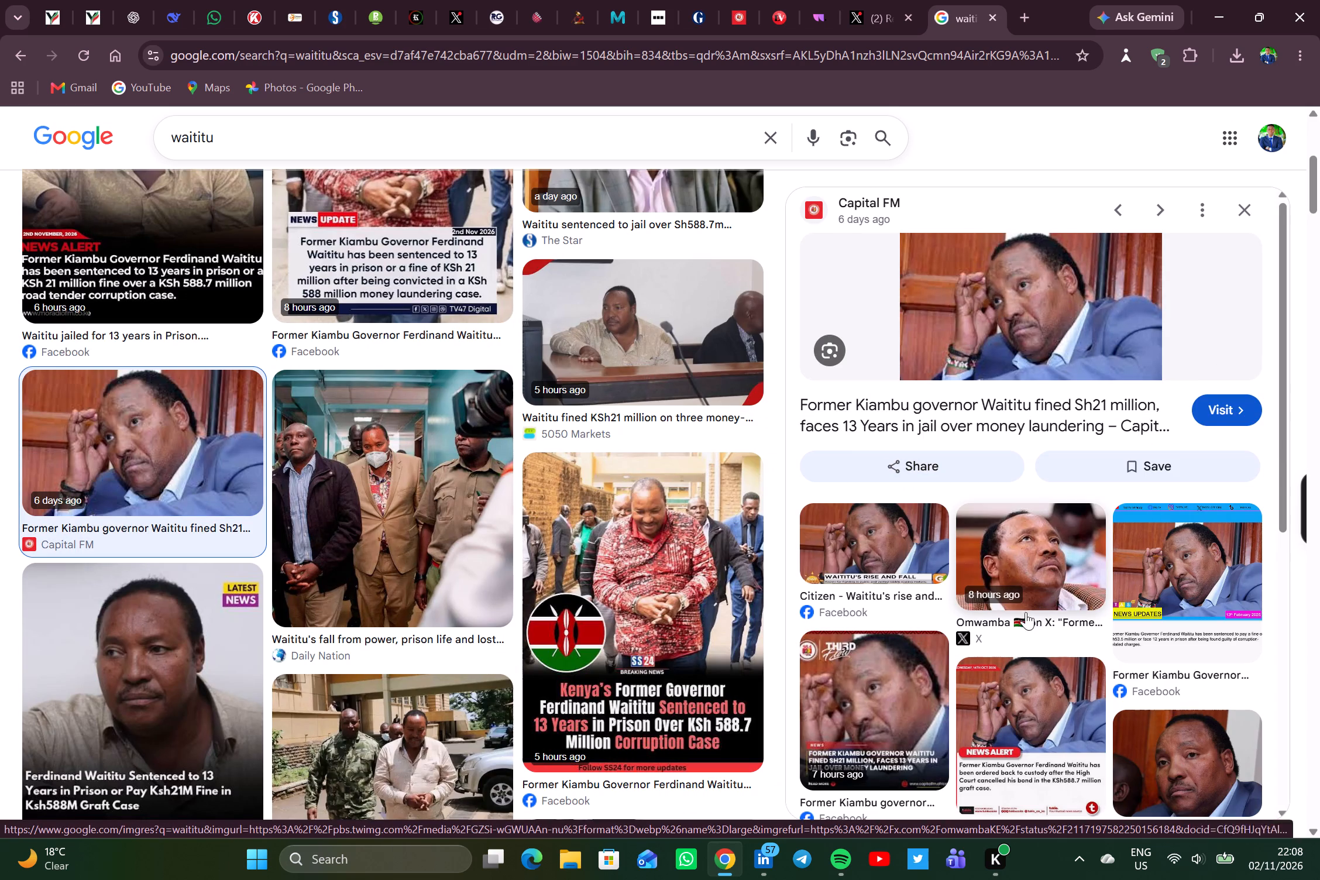
pyautogui.scroll(-1, 993, 620)
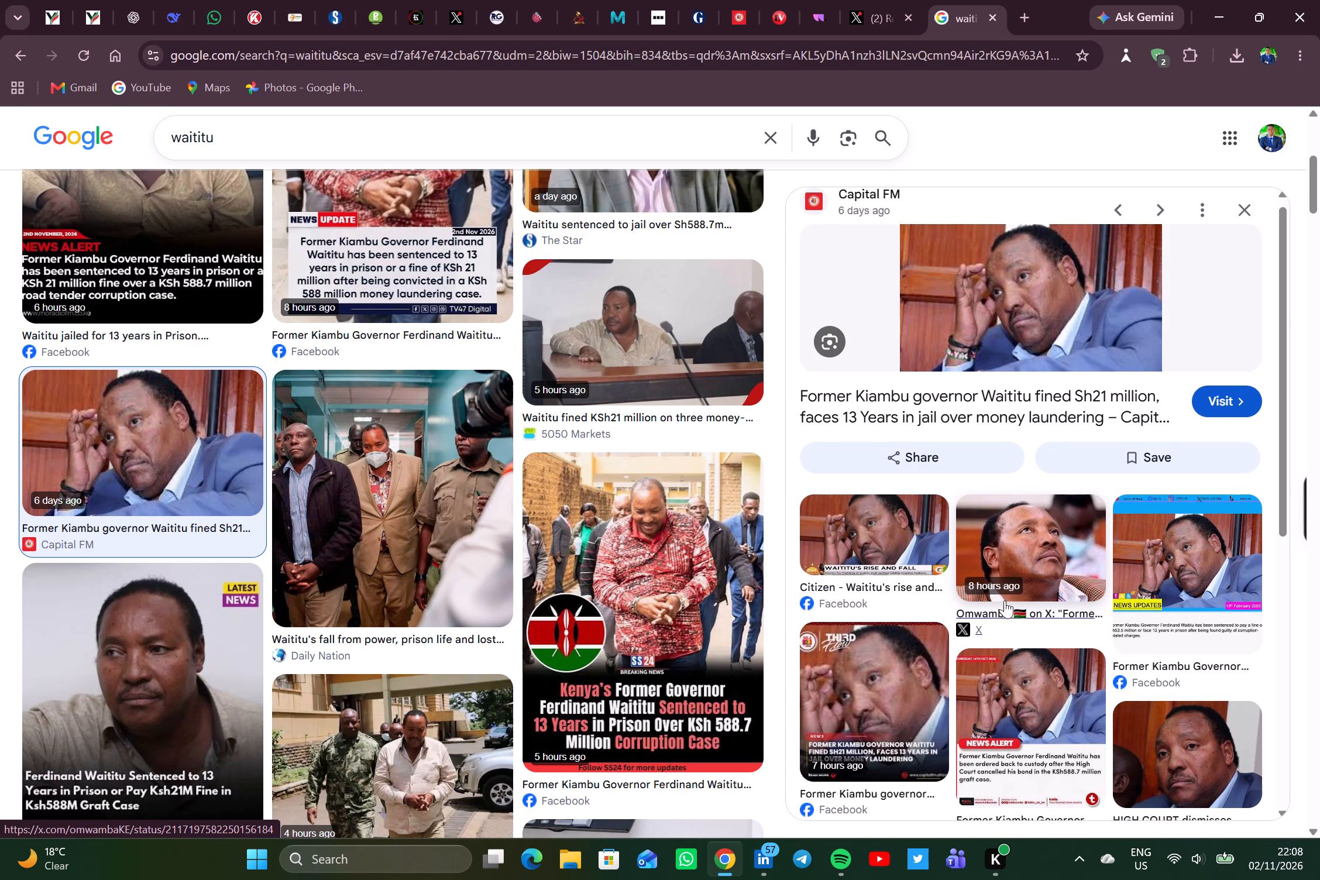
pyautogui.scroll(-1, 1089, 628)
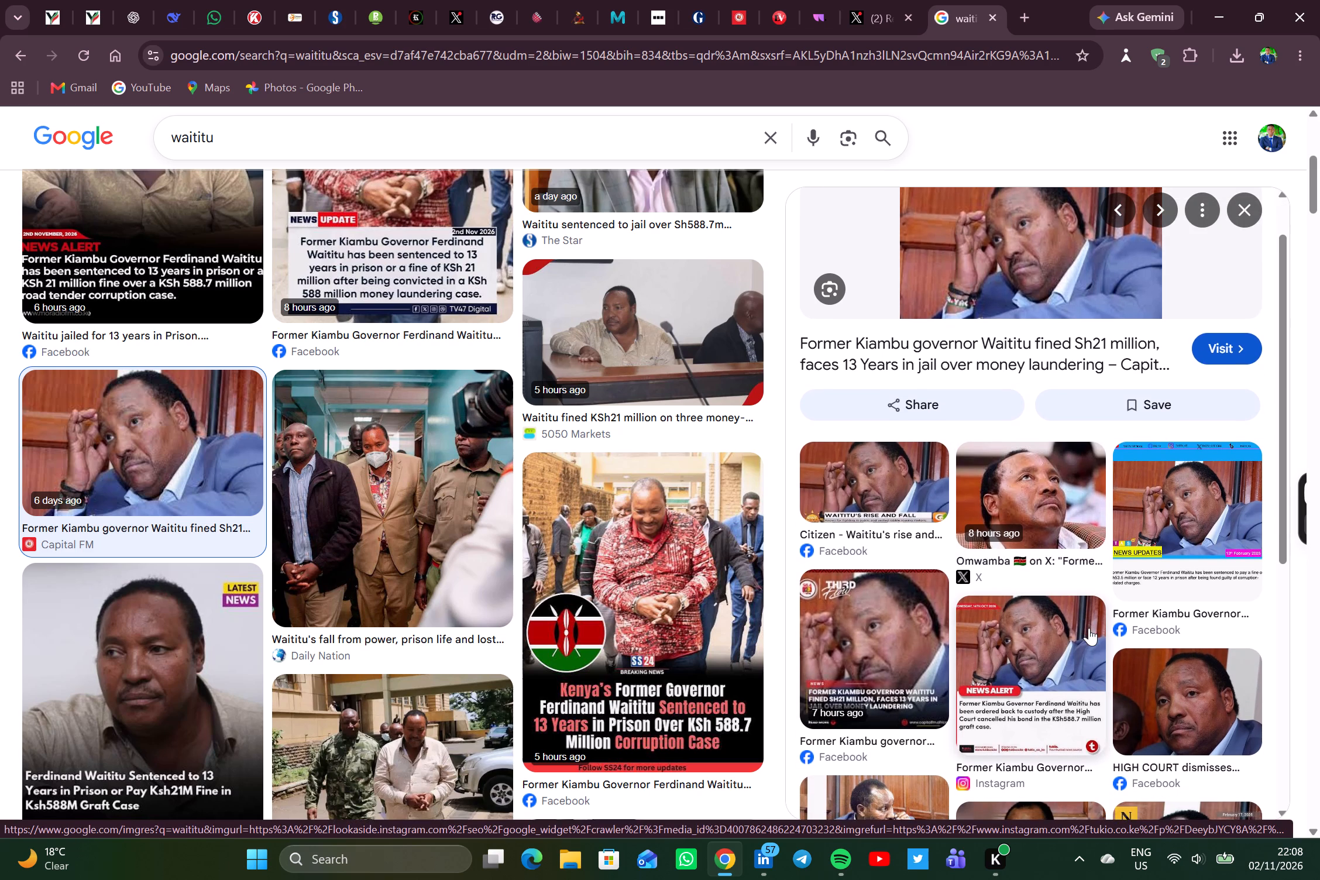
pyautogui.scroll(-2, 1112, 638)
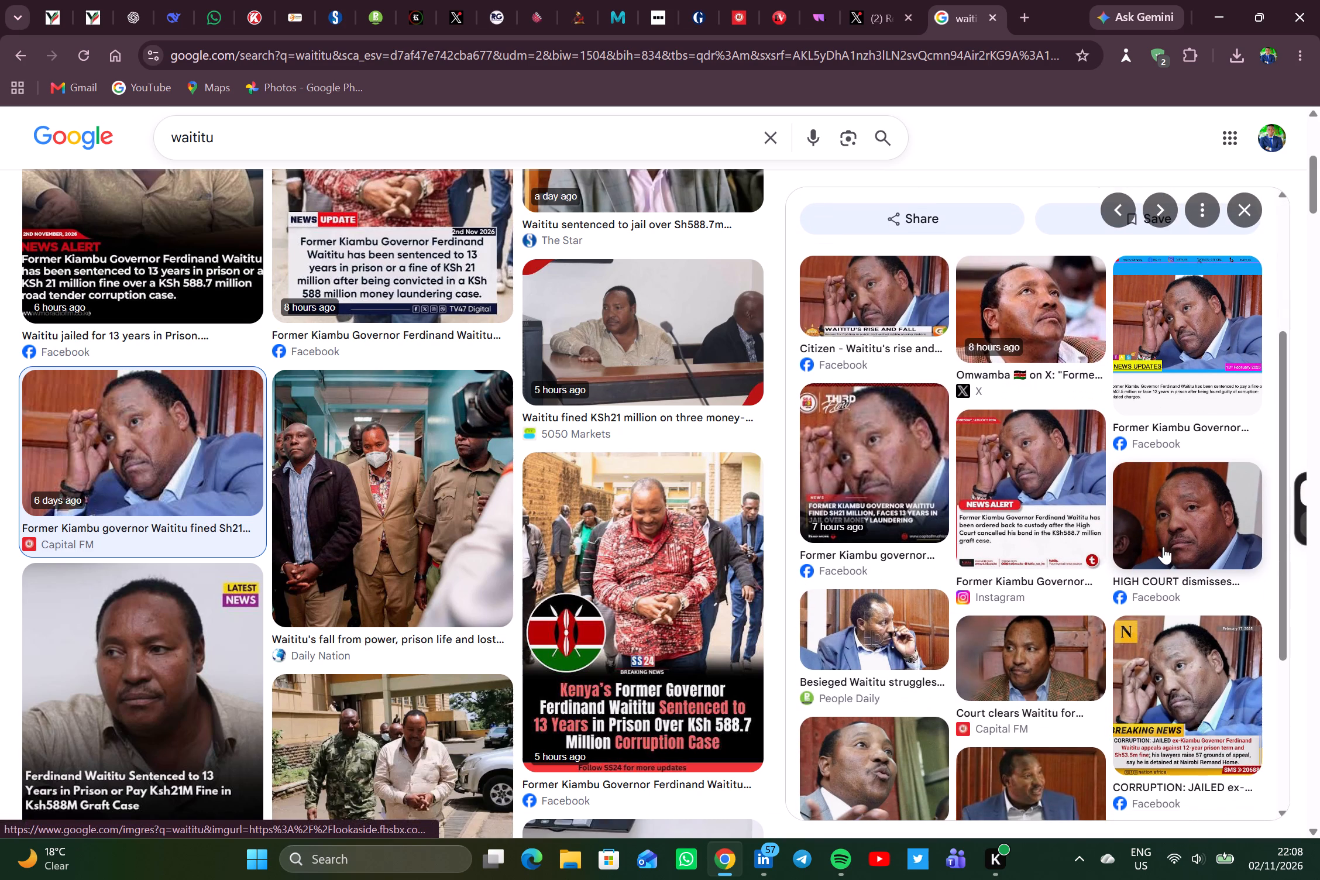
pyautogui.click(1163, 546)
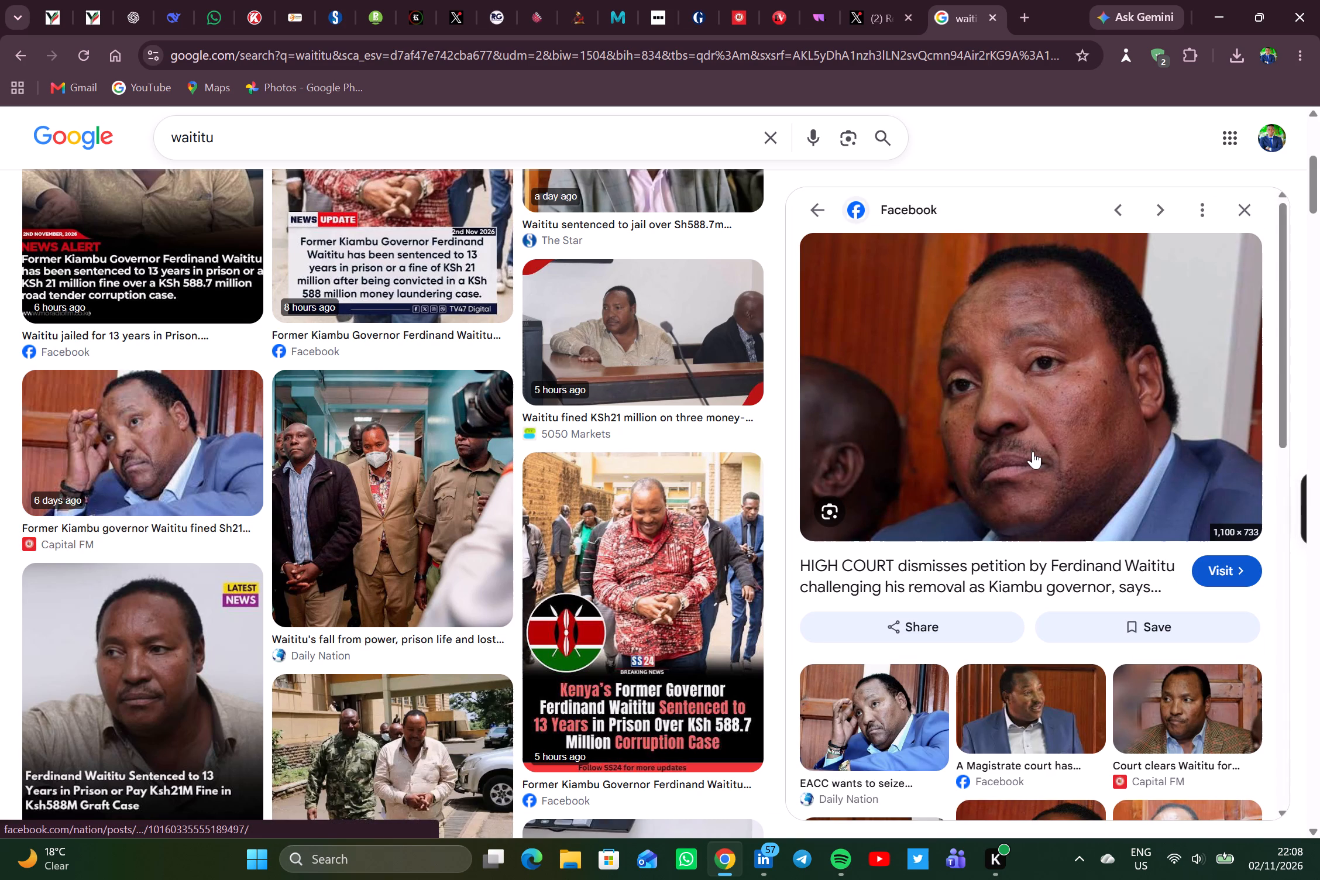
# Examine further related Waititu photos, previewing Capital FM's "Court clears Waititu" image and Daily Nation's "High Court slams brakes" image.
pyautogui.scroll(-1, 983, 407)
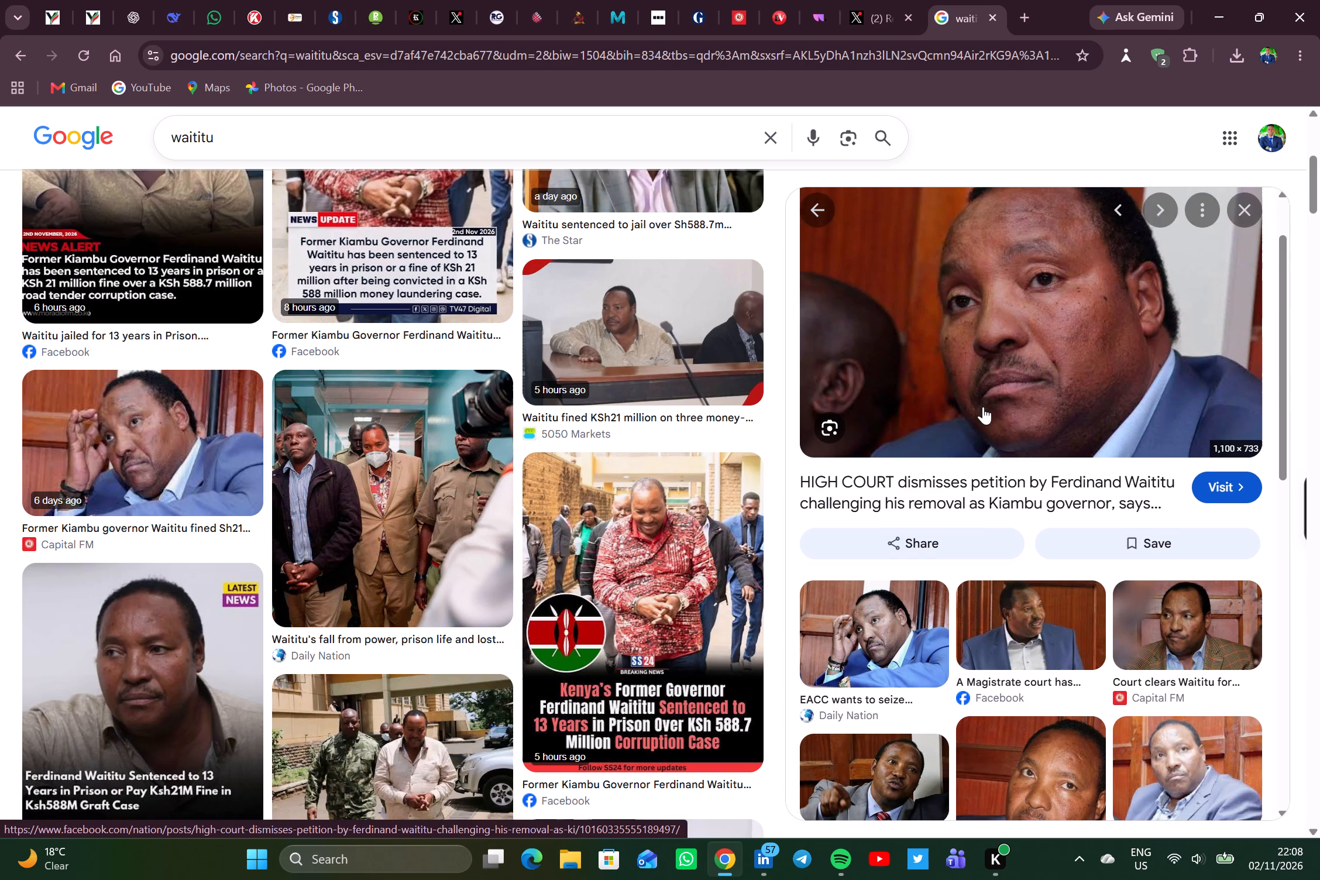
pyautogui.scroll(-3, 983, 407)
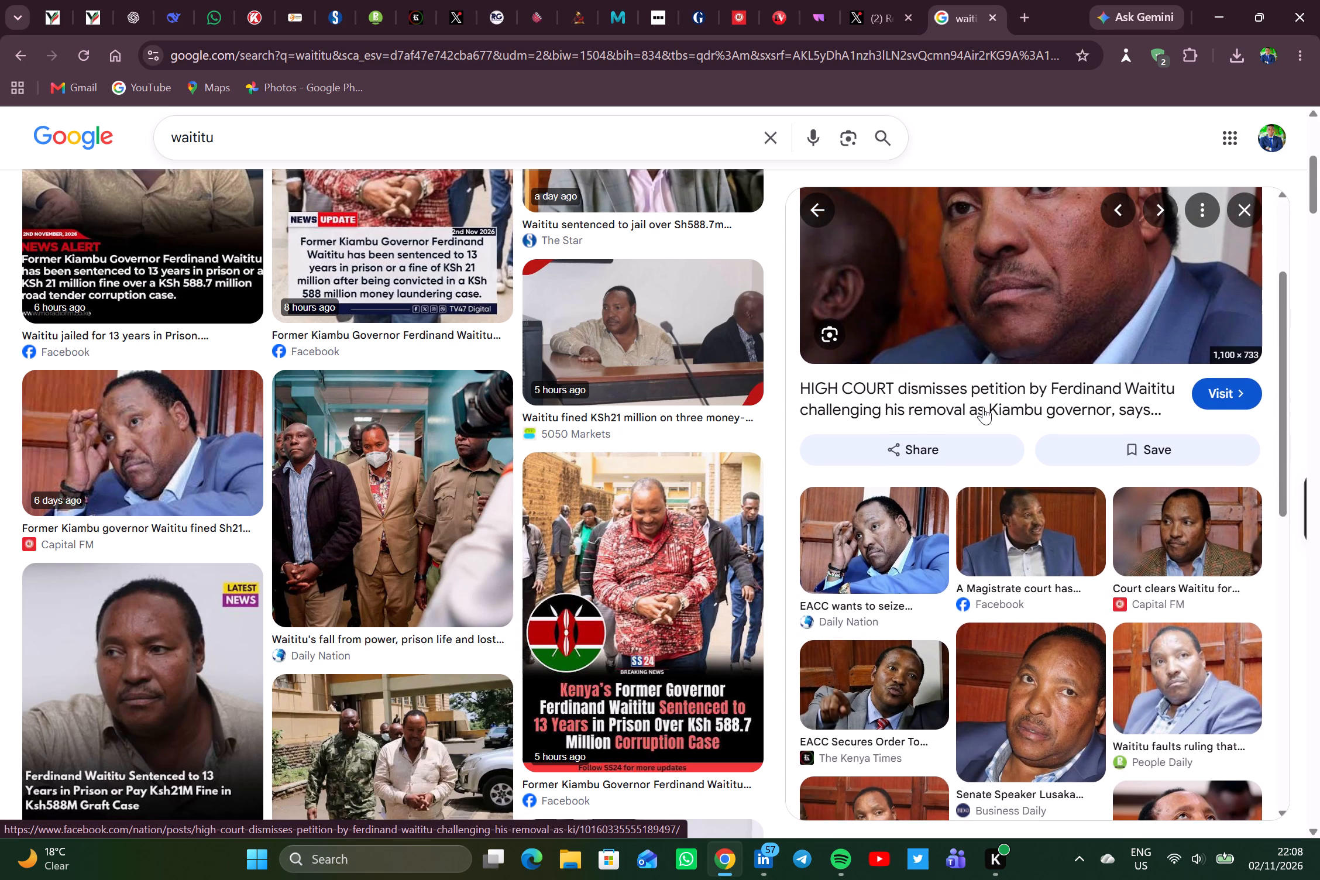
pyautogui.scroll(-2, 983, 407)
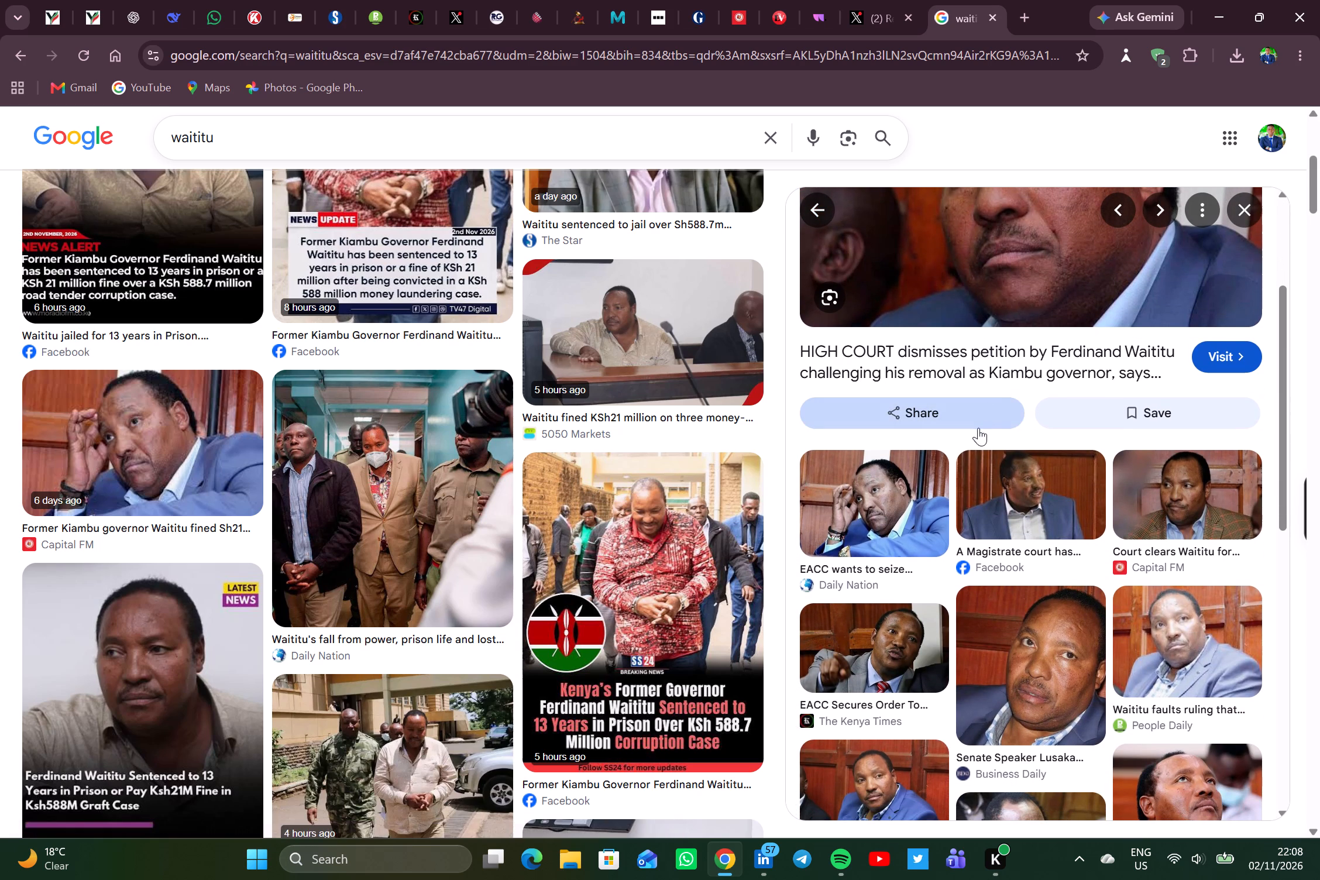
pyautogui.click(1151, 502)
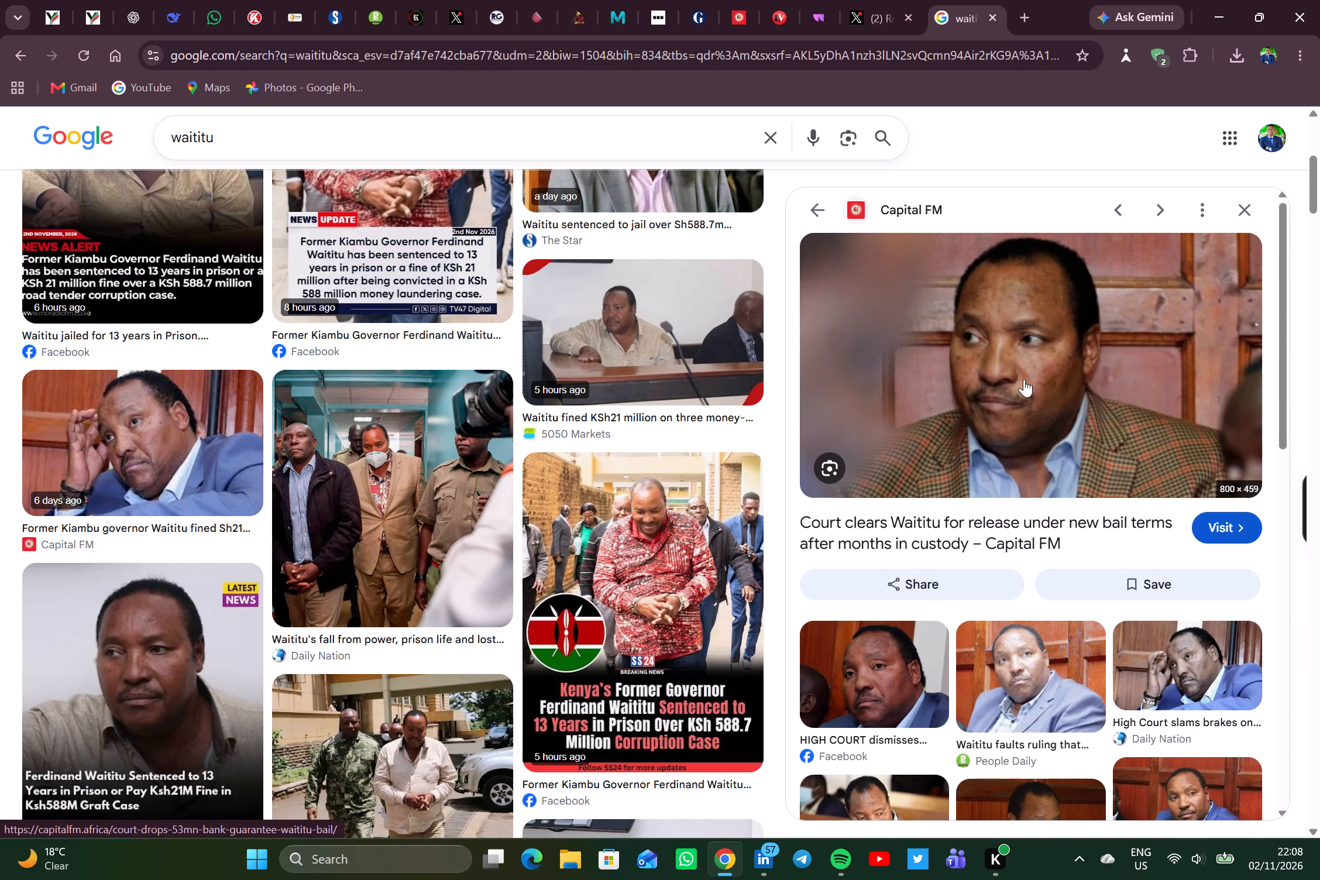
pyautogui.scroll(-2, 1009, 567)
pyautogui.click(1198, 443)
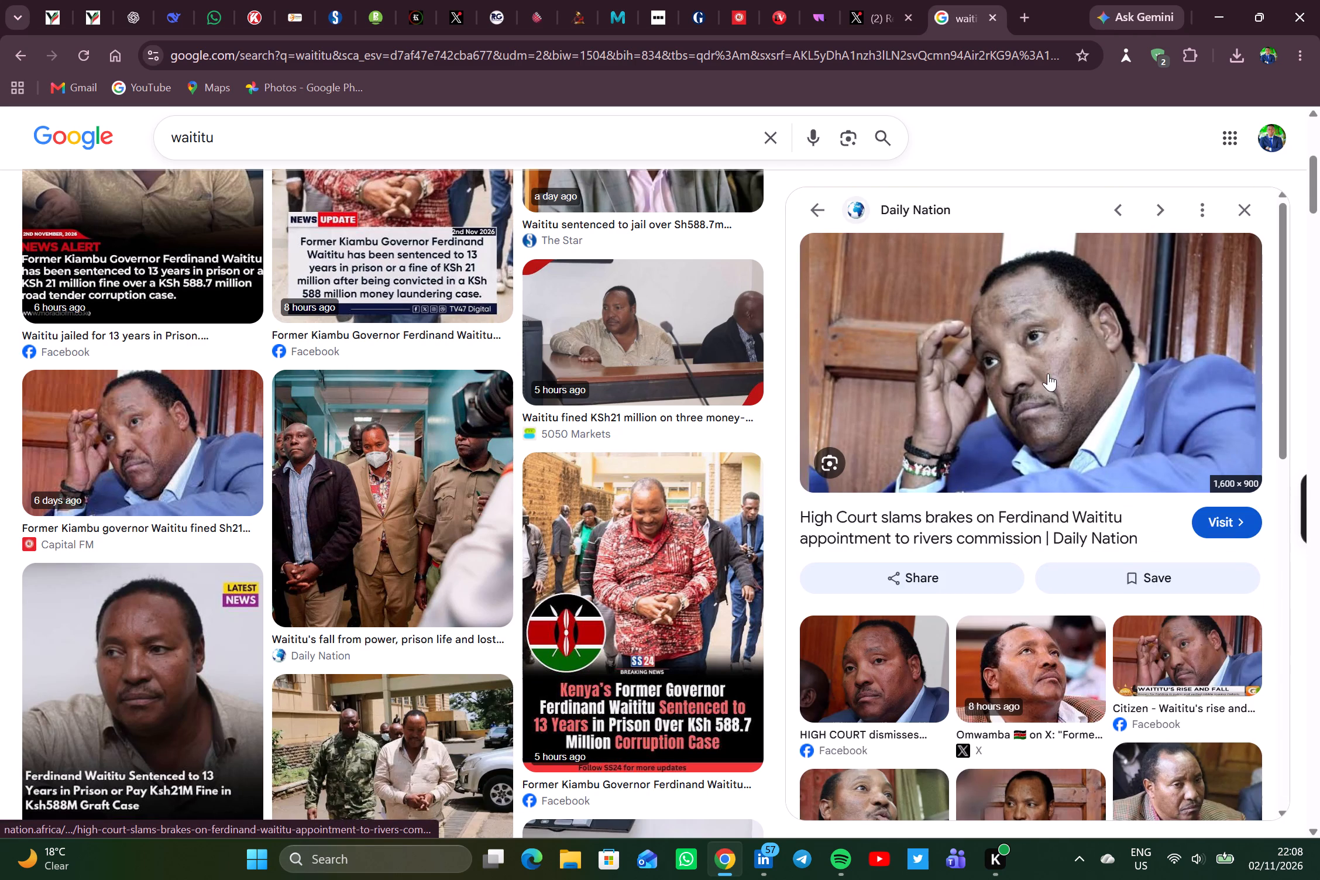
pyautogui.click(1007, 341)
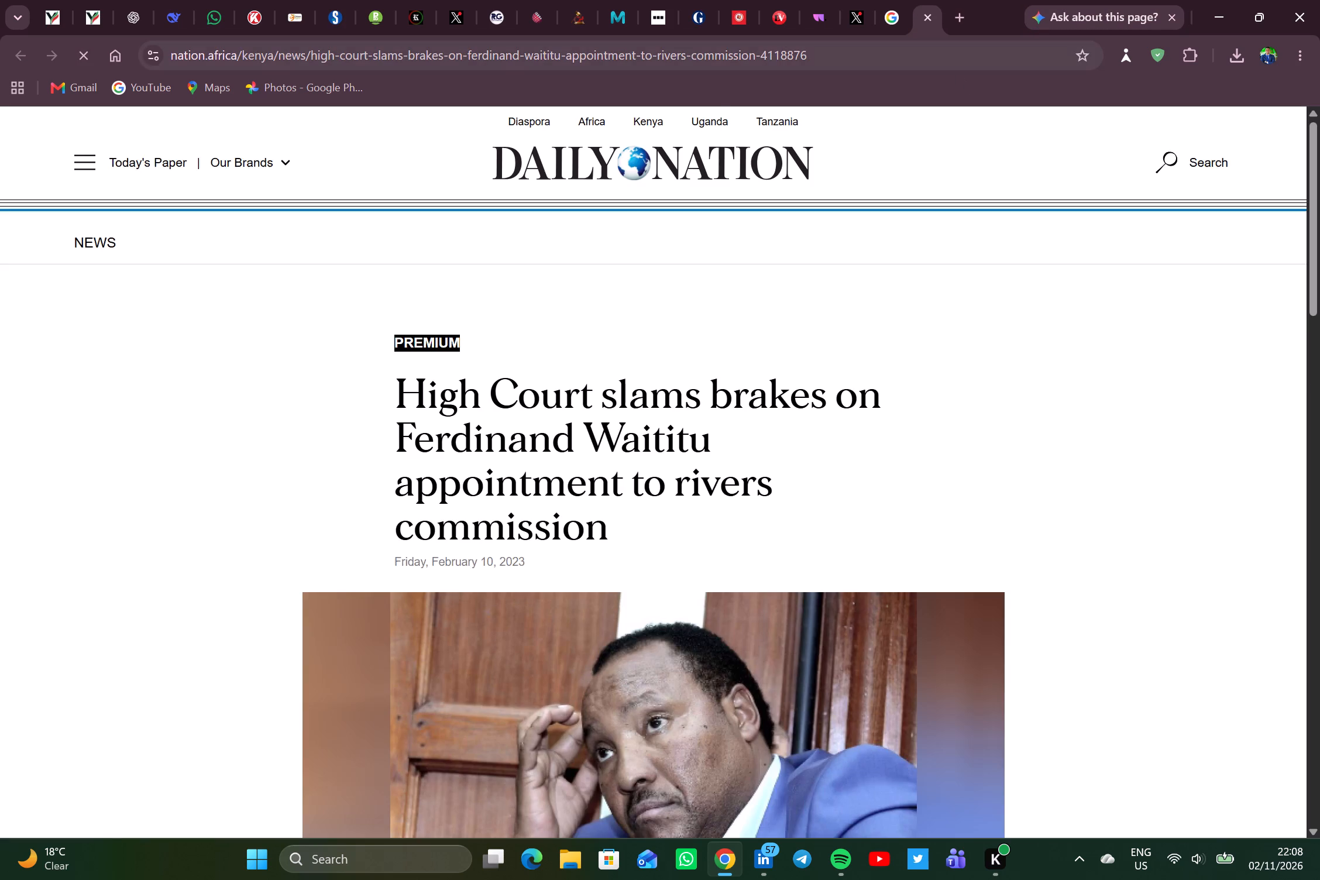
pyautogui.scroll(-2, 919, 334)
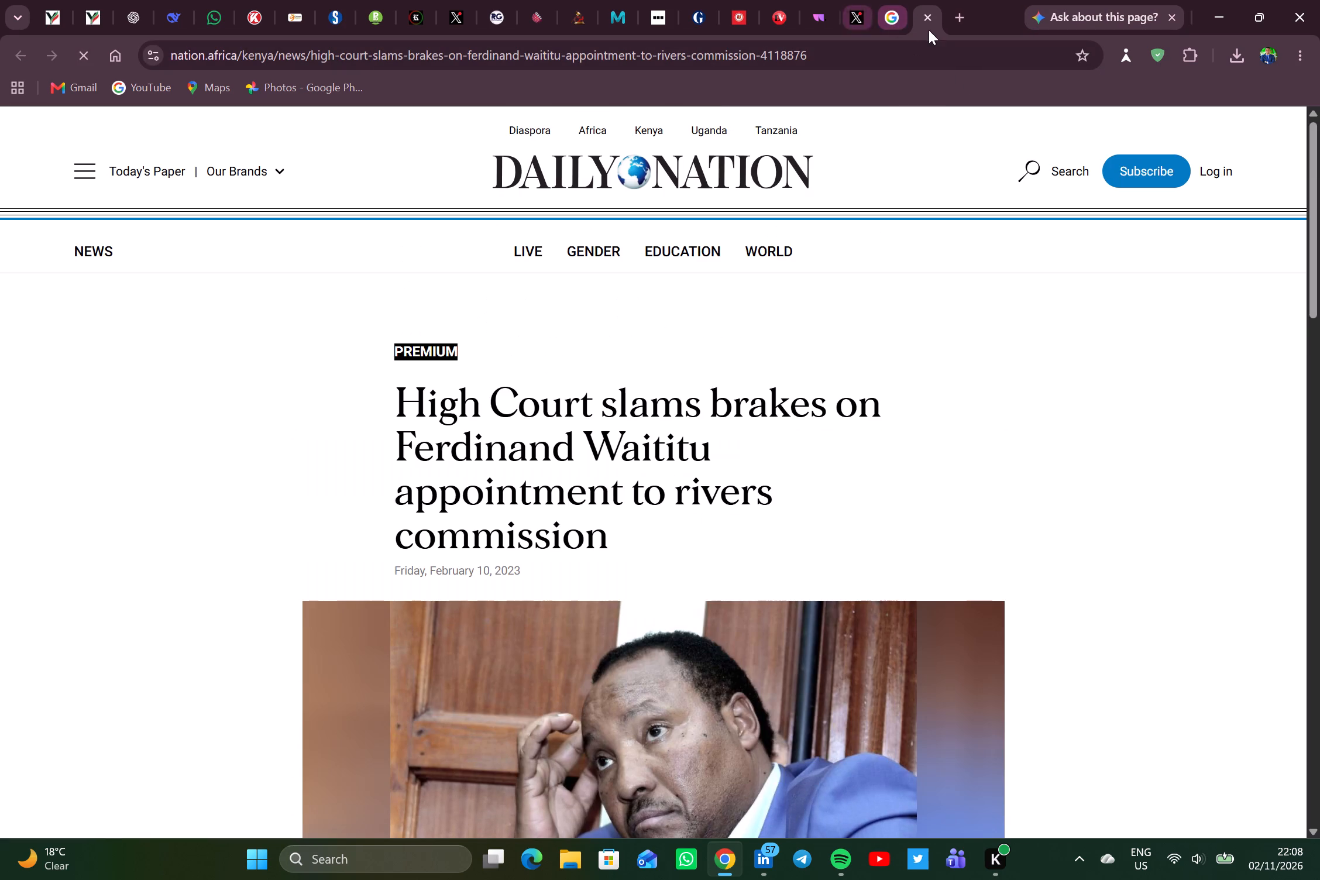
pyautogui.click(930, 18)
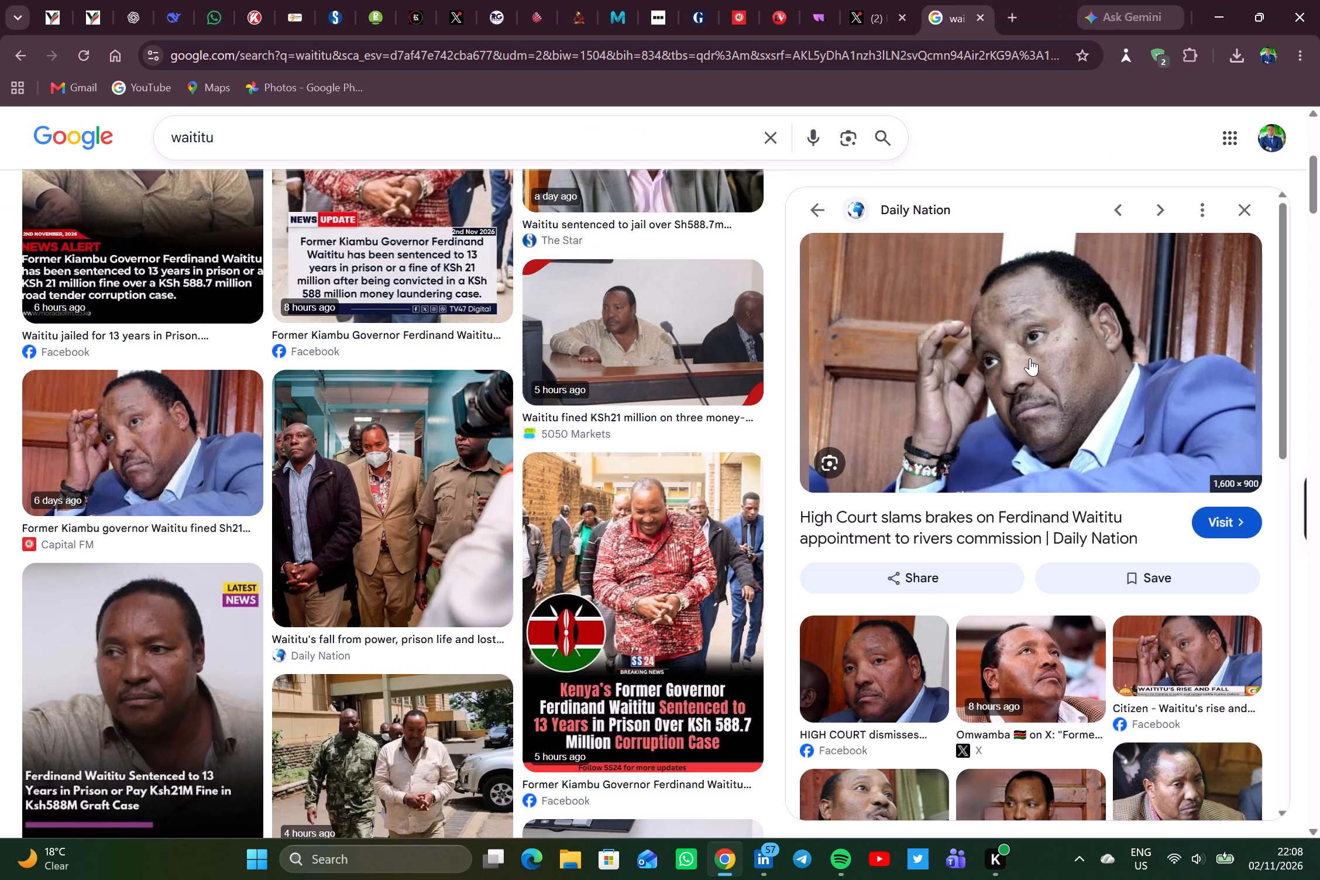
# Save the Daily Nation photo of Waititu in the blue suit to Downloads as "waititu-y-news".
pyautogui.rightClick(1022, 356)
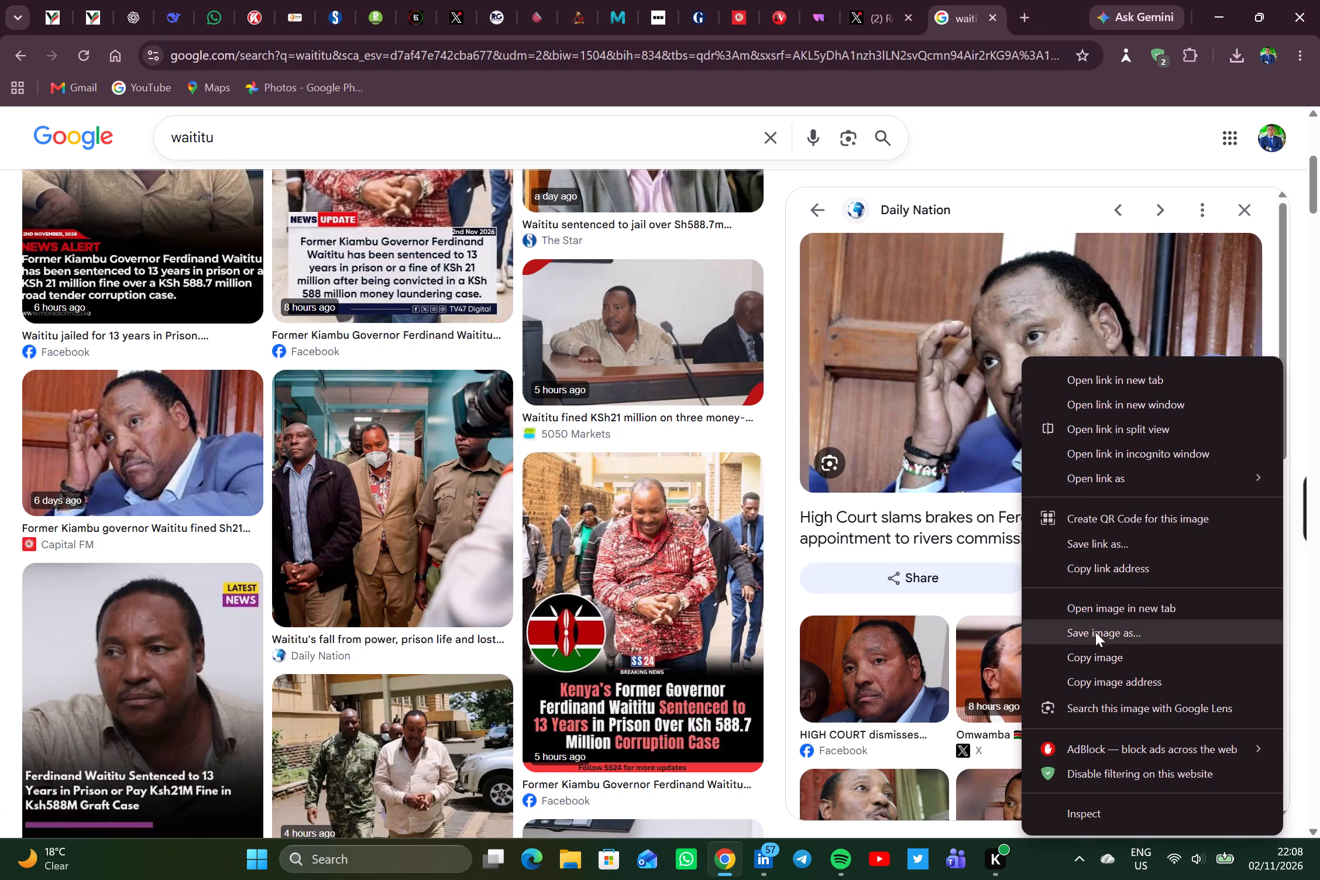
pyautogui.click(1095, 632)
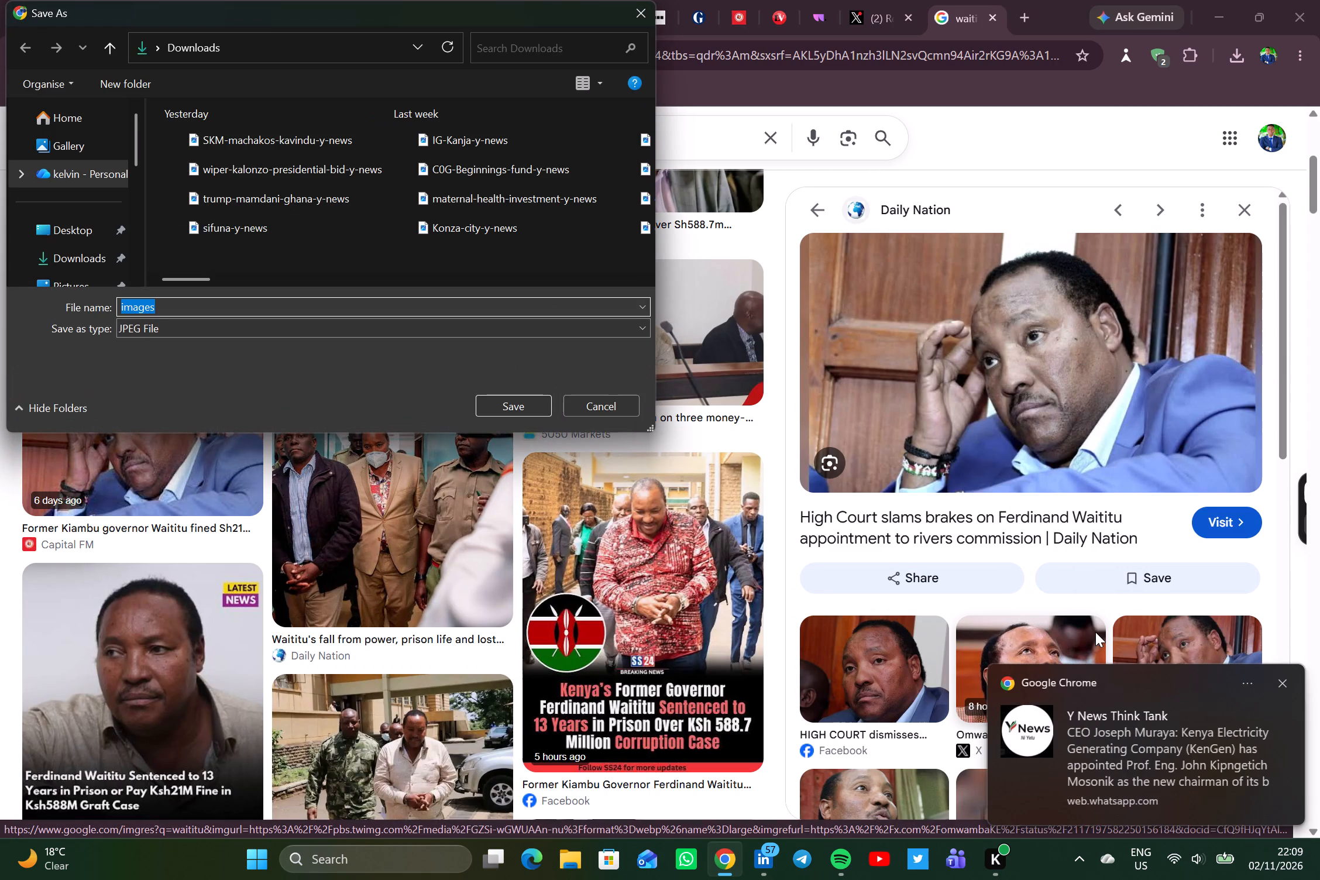
pyautogui.press('w')
pyautogui.write('aititu')
pyautogui.write('-y-news')
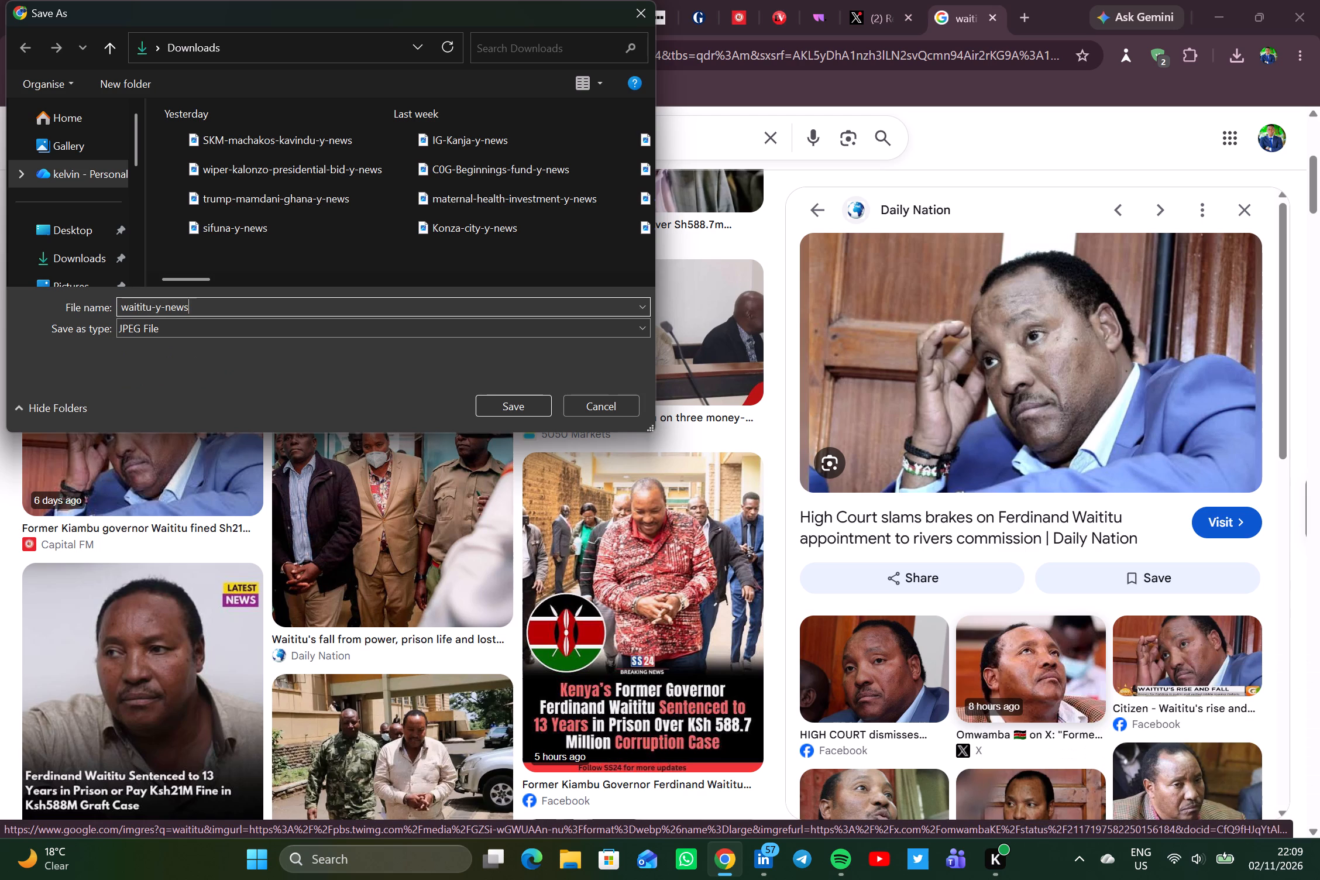
pyautogui.click(520, 408)
# Return to the Y News post and assign it to the Top Stories and Governance categories, leaving NewsFlash unselected.
pyautogui.click(92, 16)
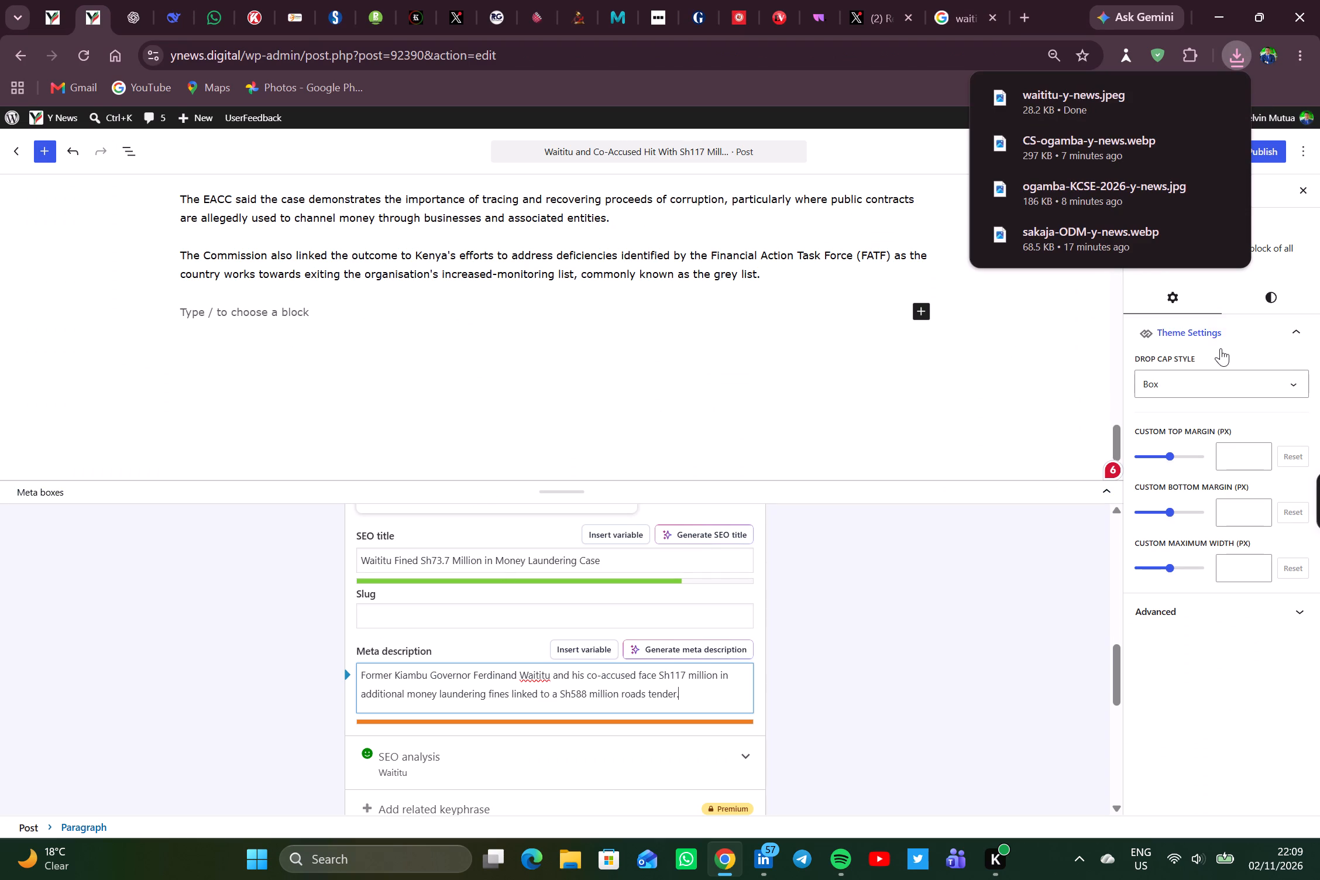
pyautogui.scroll(5, 1221, 348)
pyautogui.click(1280, 204)
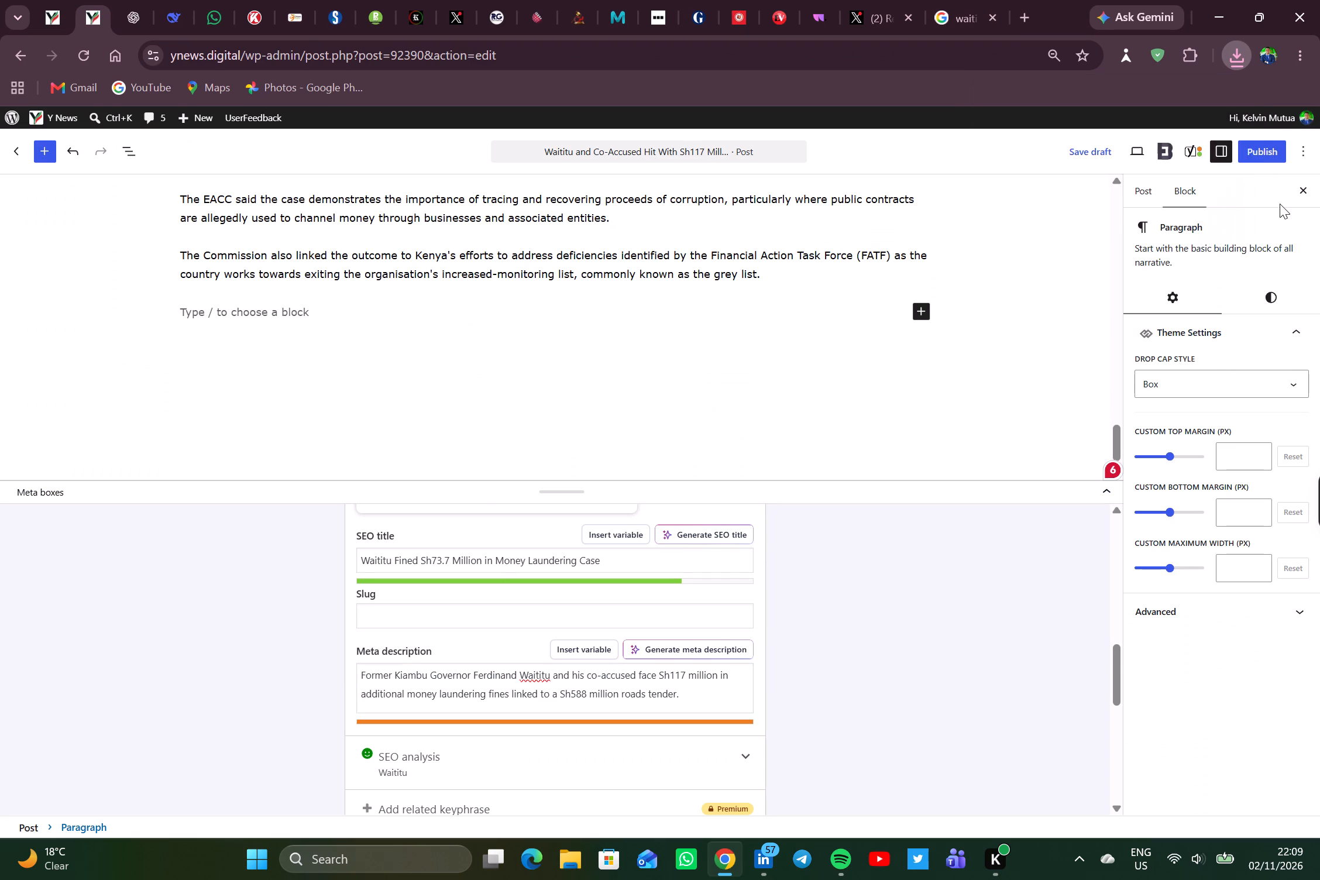
pyautogui.click(1163, 194)
pyautogui.click(1150, 194)
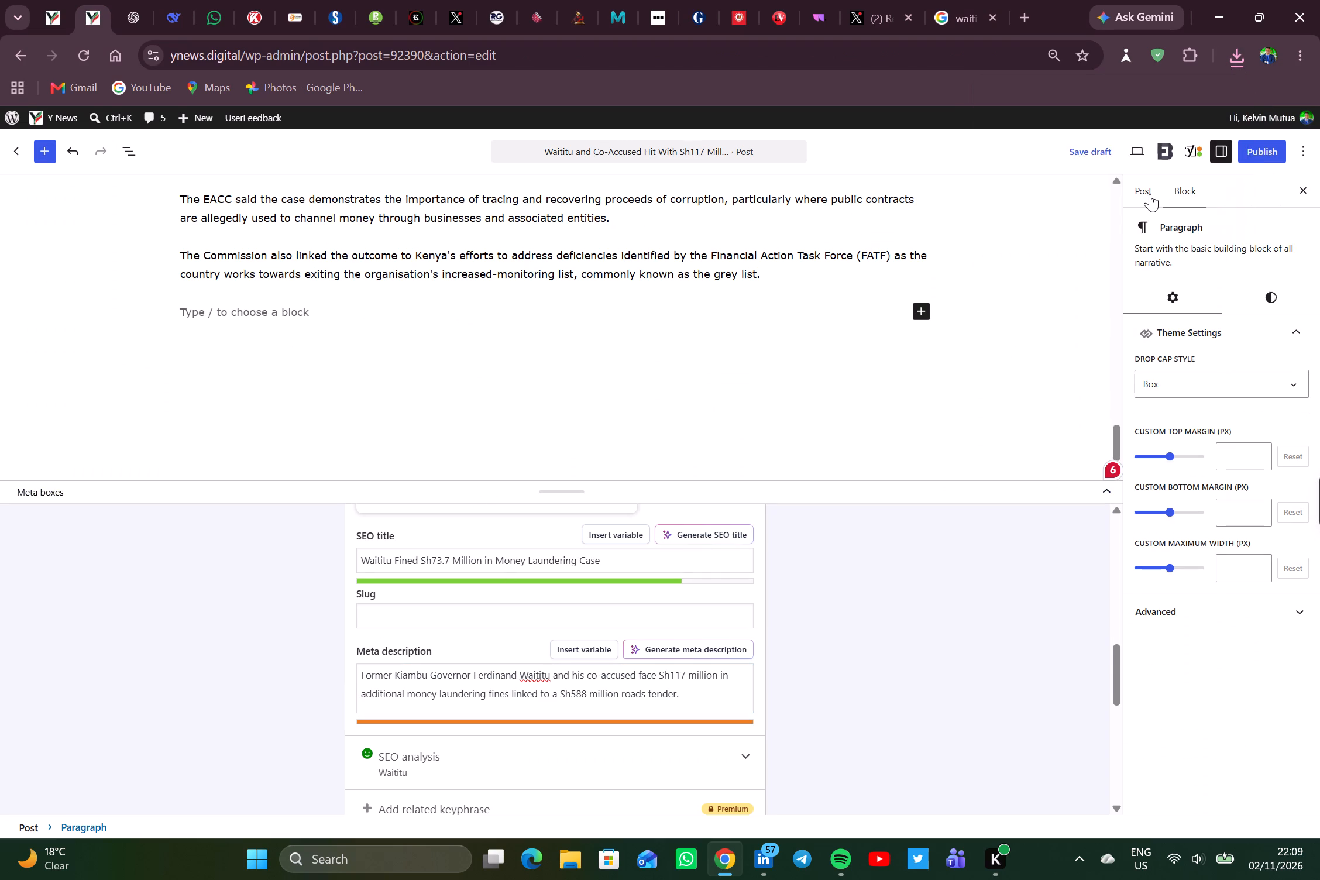
pyautogui.scroll(-3, 1208, 445)
pyautogui.scroll(-1, 1182, 520)
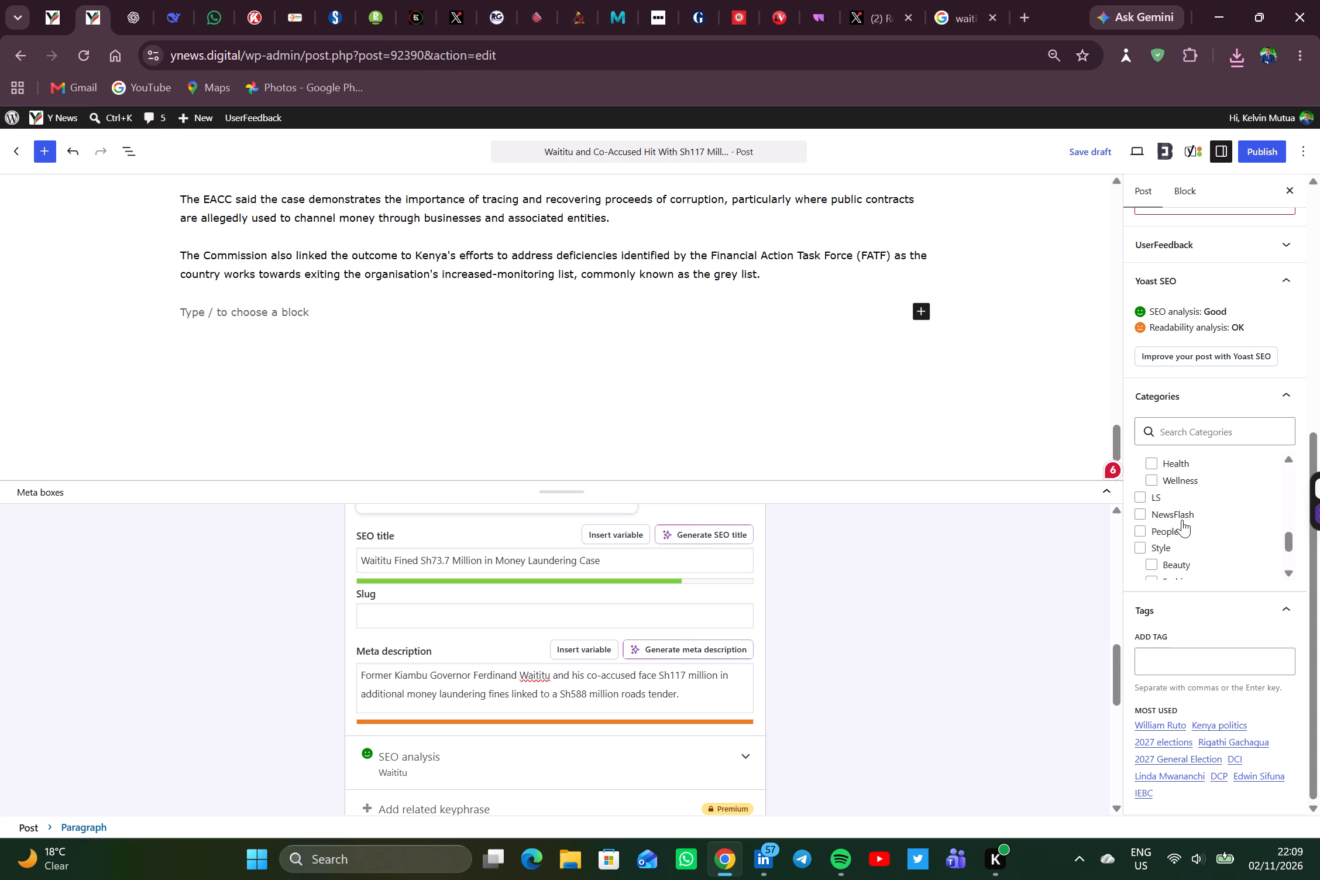
pyautogui.scroll(-2, 1182, 520)
pyautogui.click(1136, 556)
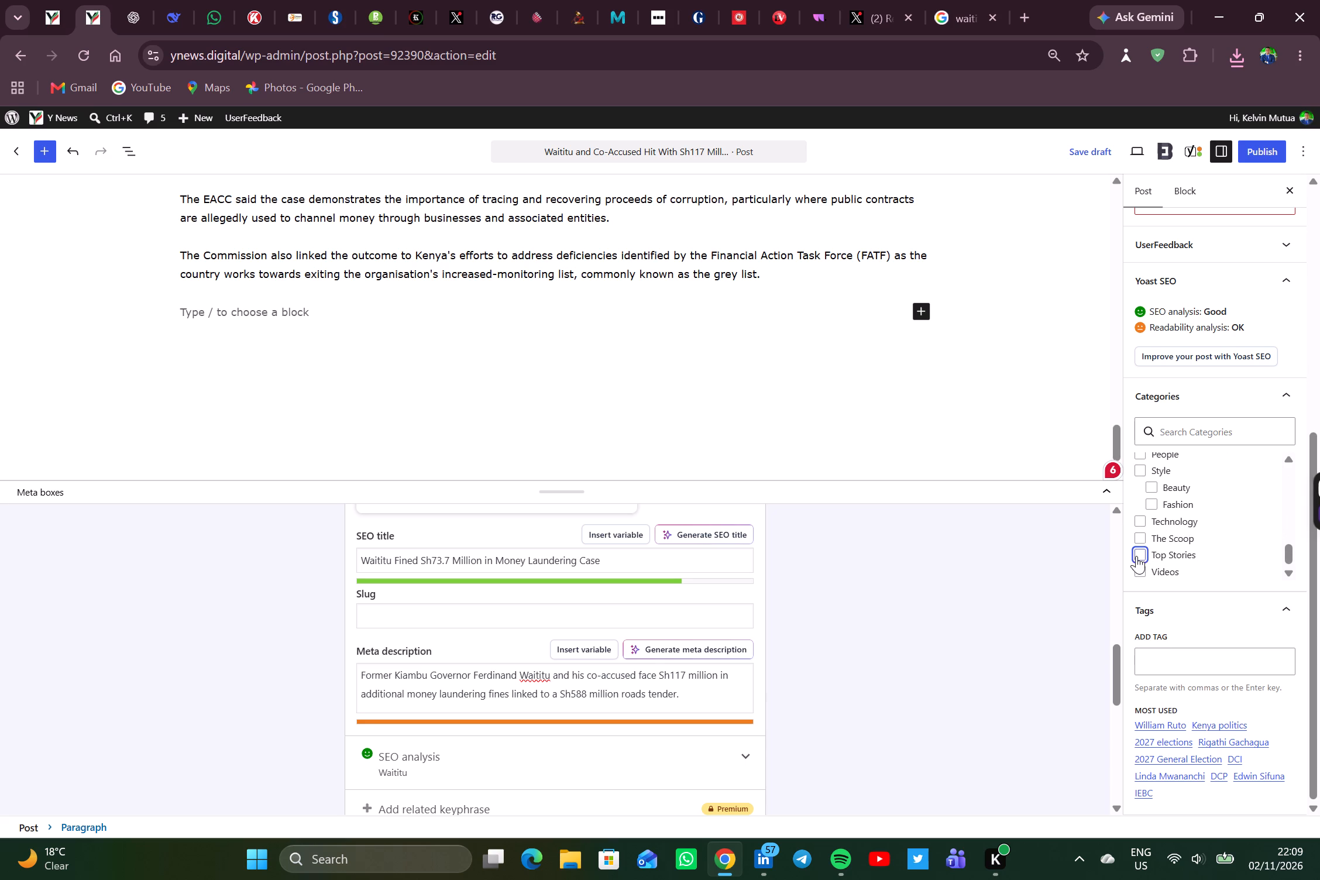
pyautogui.scroll(2, 1154, 524)
pyautogui.click(1138, 525)
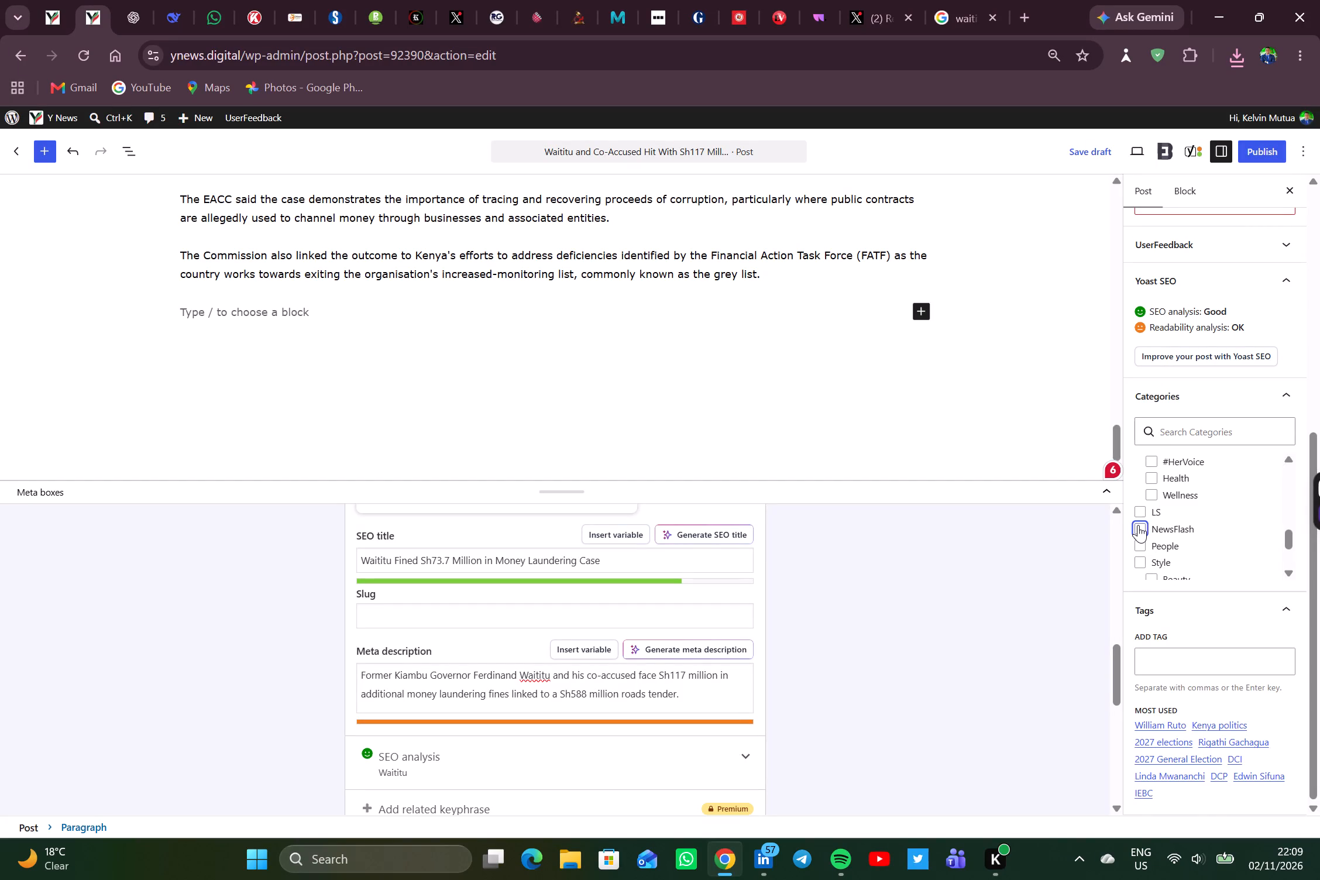
pyautogui.click(1138, 525)
pyautogui.hscroll(1, 1138, 525)
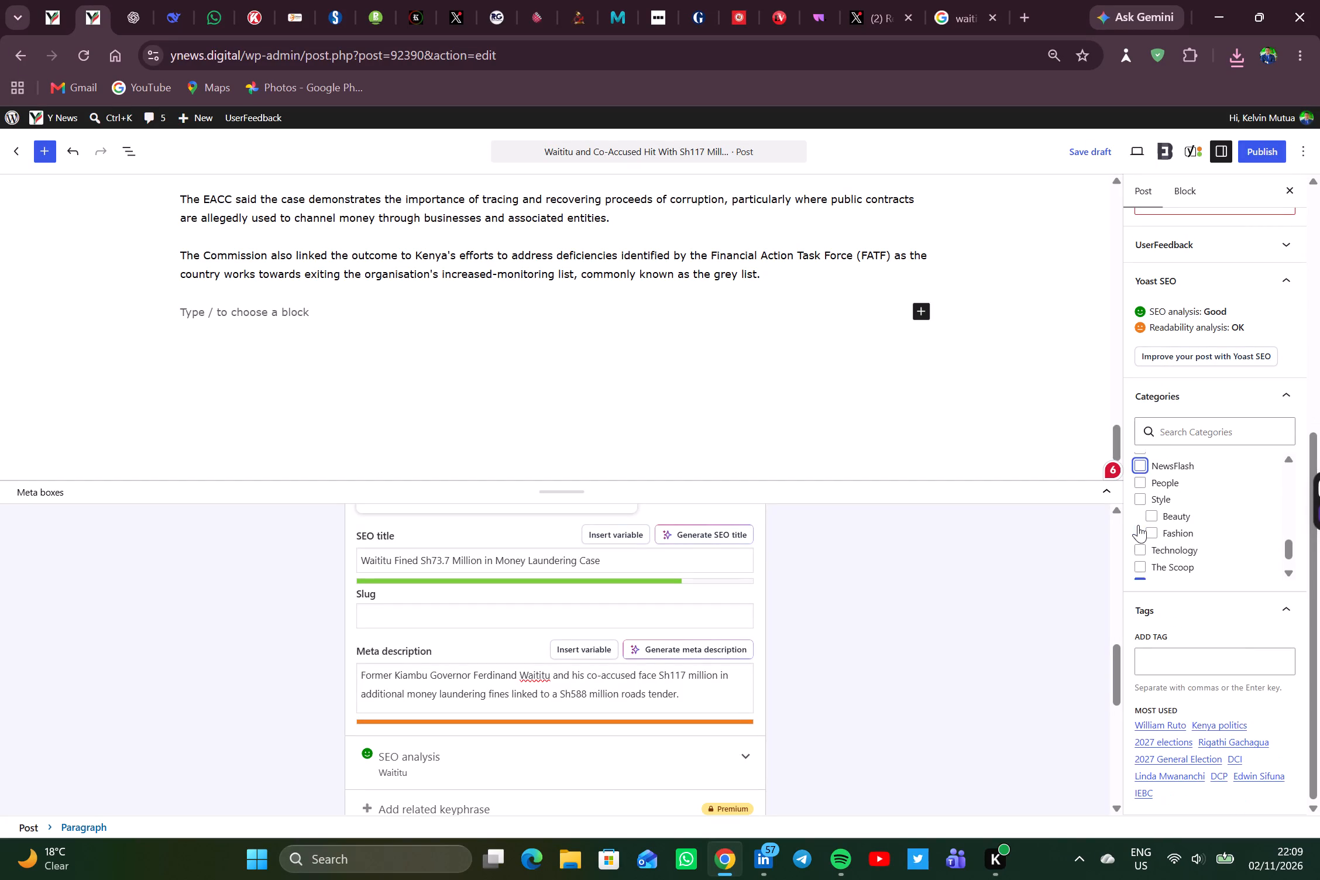
pyautogui.hscroll(1, 1138, 525)
pyautogui.scroll(1, 1138, 525)
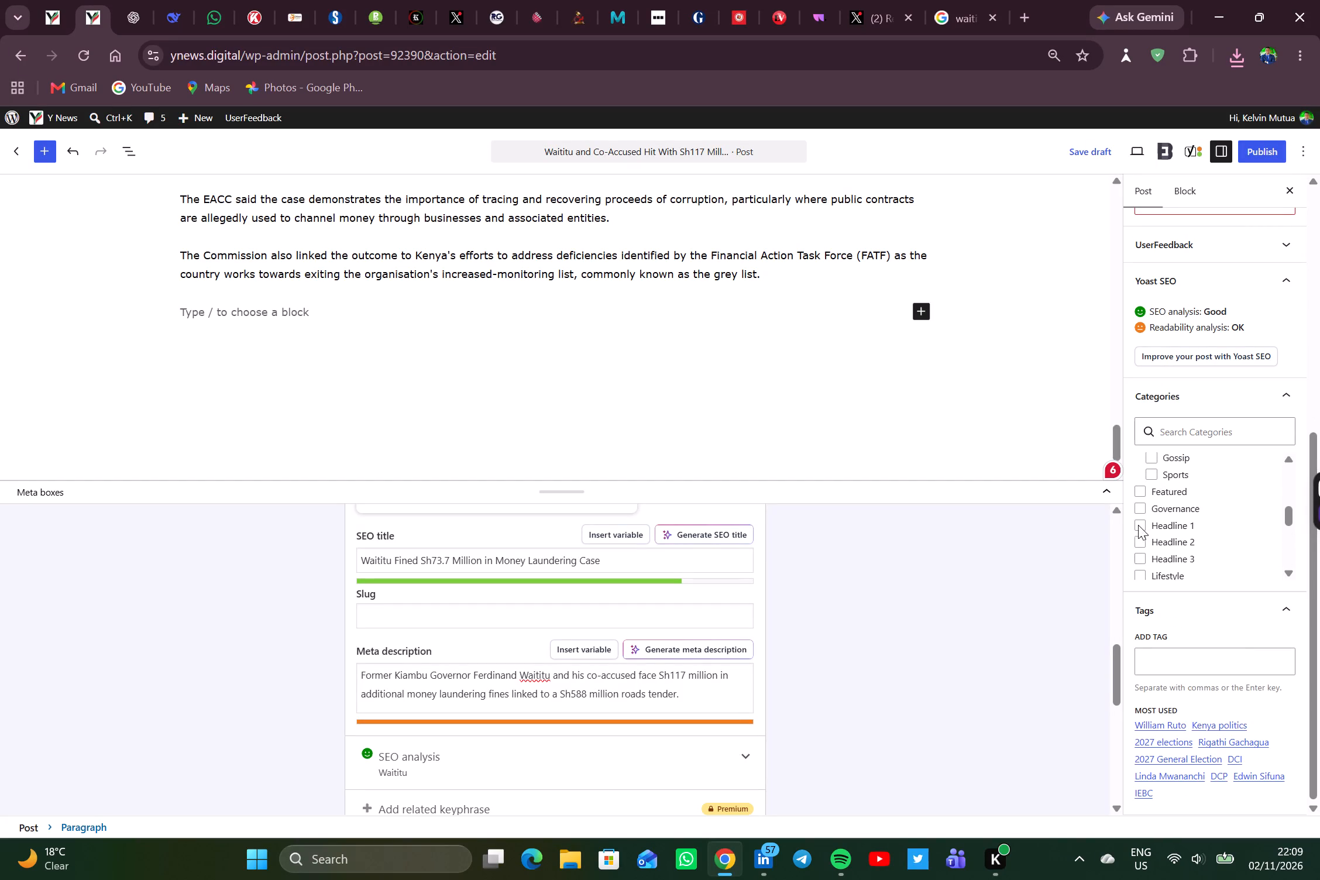
pyautogui.click(1139, 506)
# Change the post's author to the third contributor in the alphabetical author list.
pyautogui.scroll(2, 1175, 421)
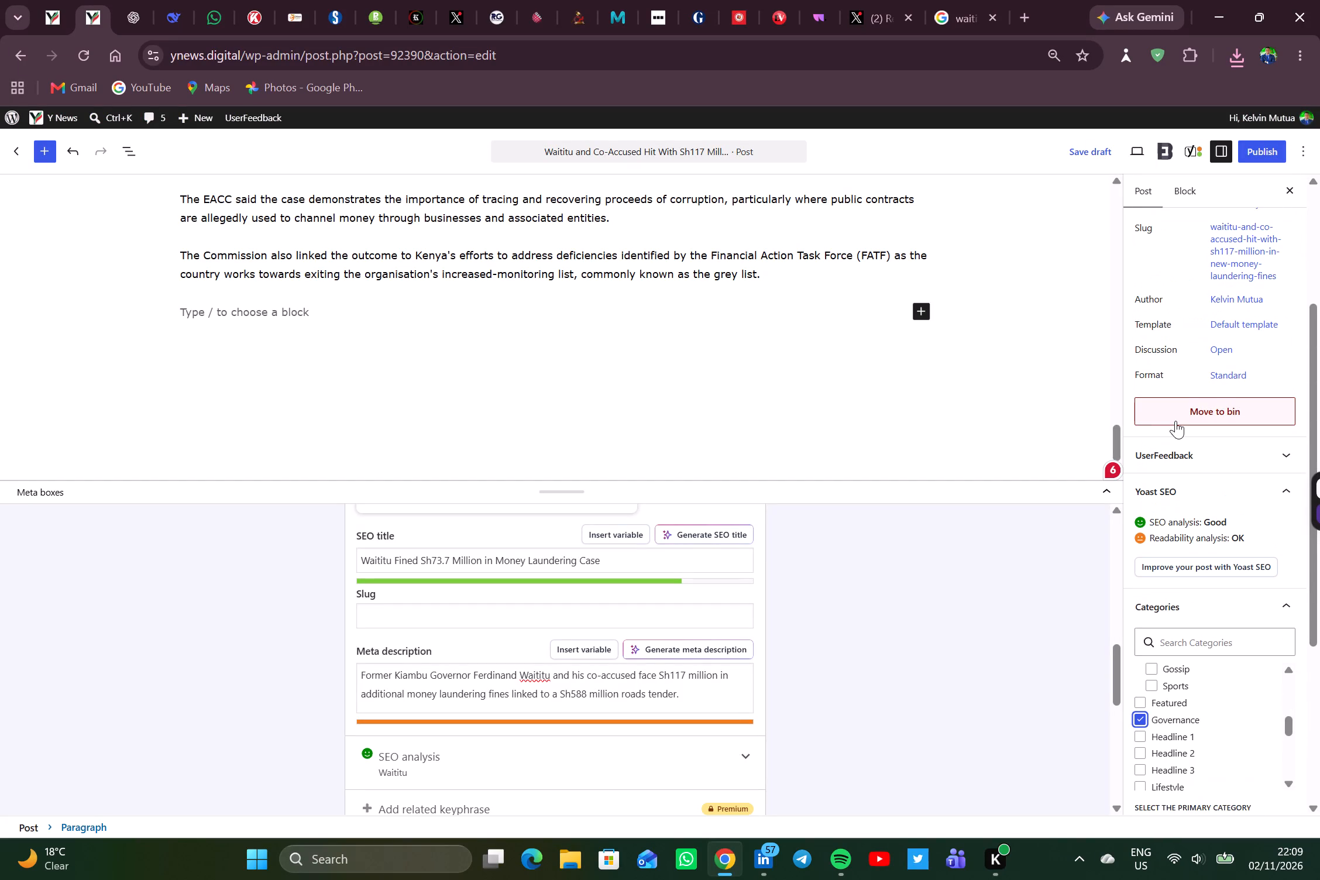
pyautogui.scroll(1, 1175, 421)
pyautogui.click(1221, 350)
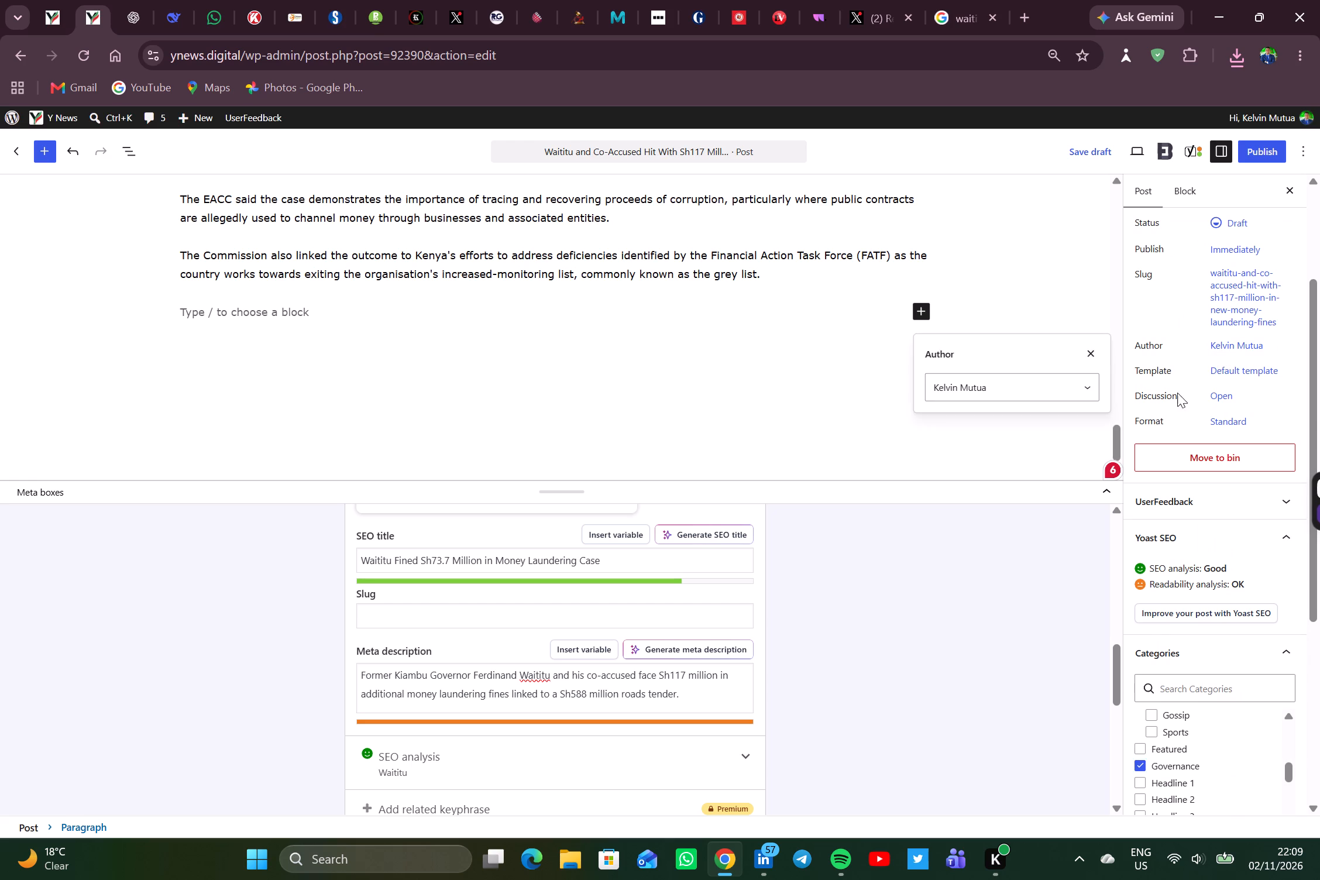
pyautogui.click(1021, 387)
pyautogui.click(981, 454)
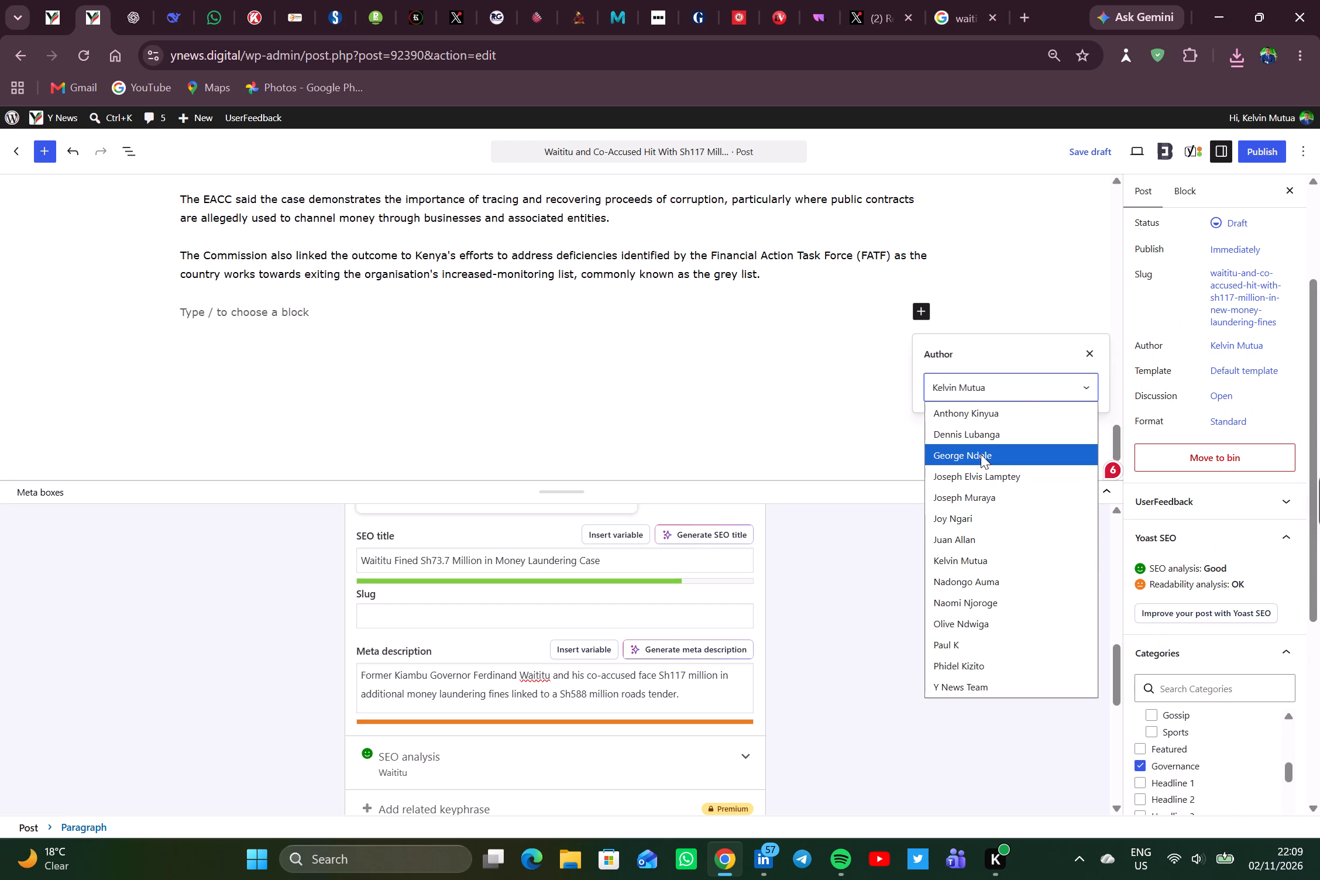
# Upload the waititu-y-news photo from Downloads as the image to use for the post's featured image.
pyautogui.scroll(2, 1184, 407)
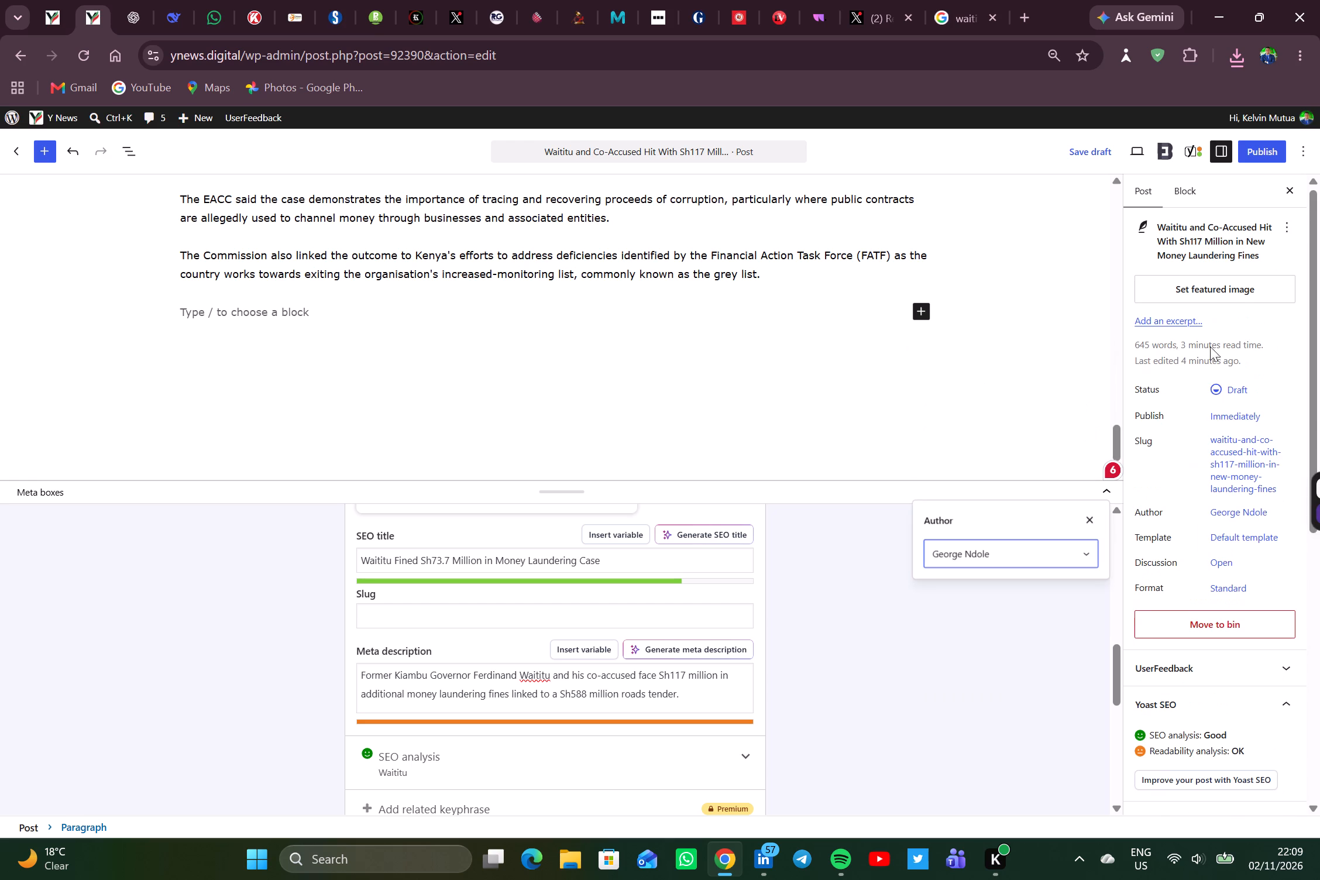
pyautogui.click(1228, 295)
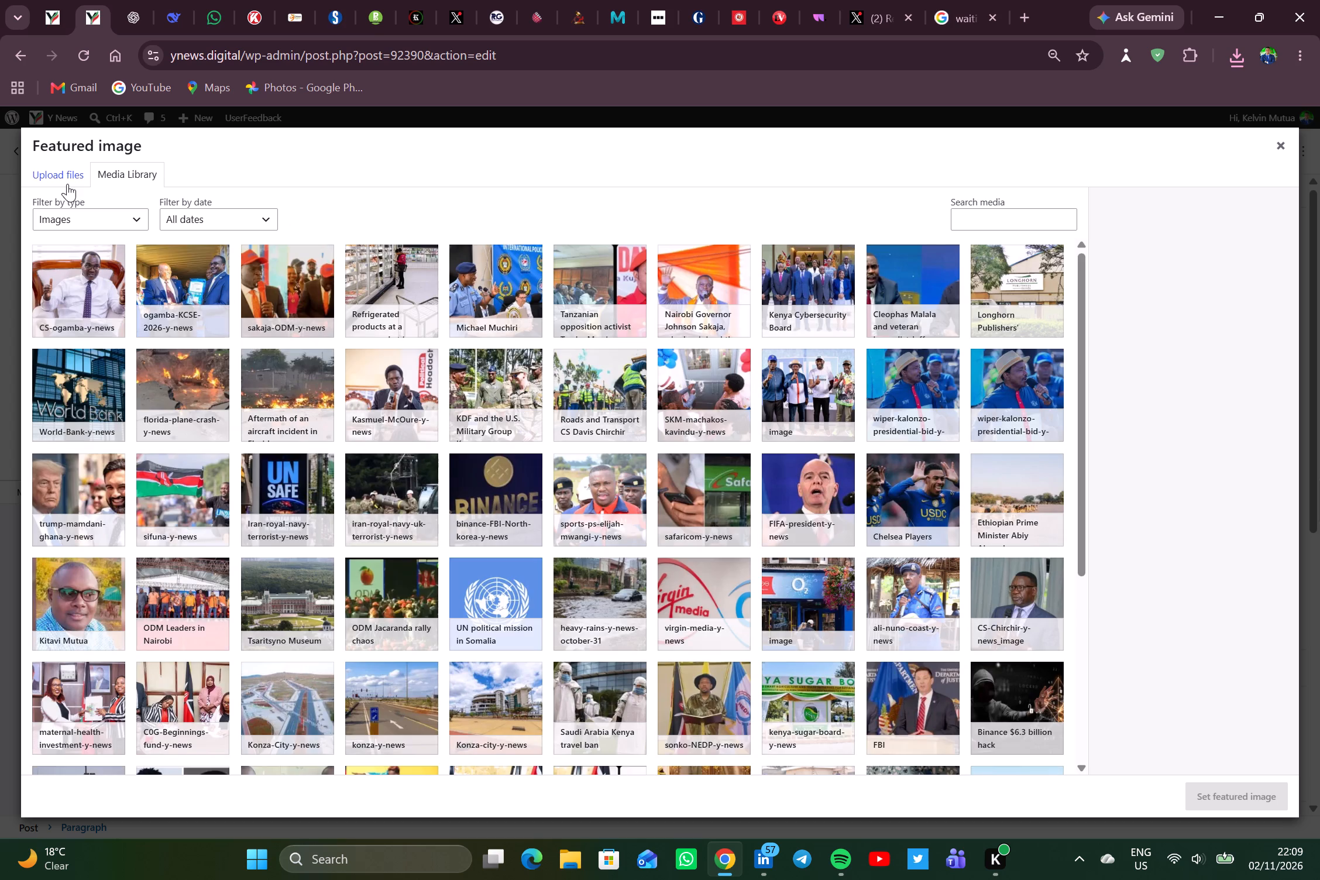
pyautogui.click(67, 184)
pyautogui.click(689, 427)
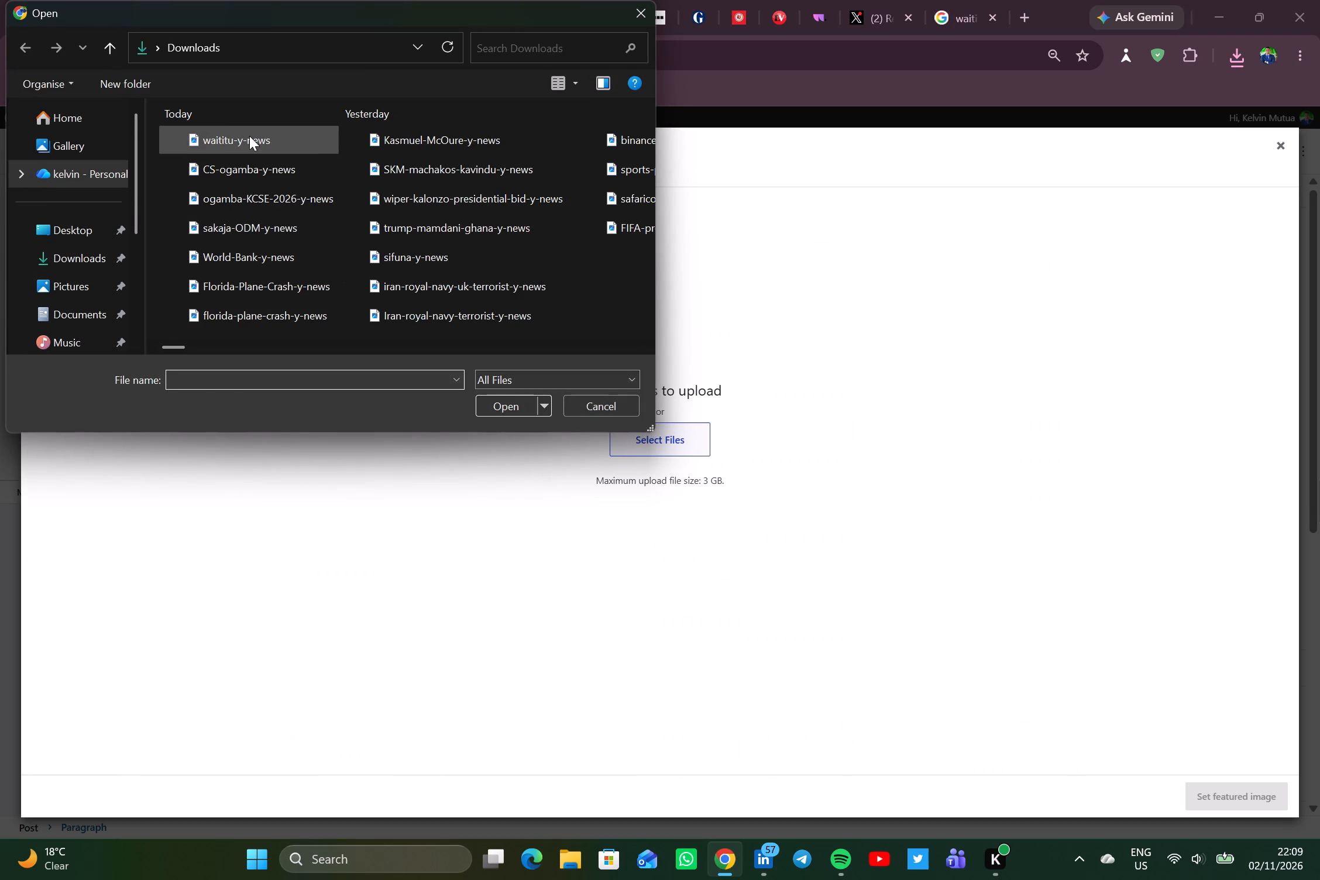
pyautogui.doubleClick(249, 136)
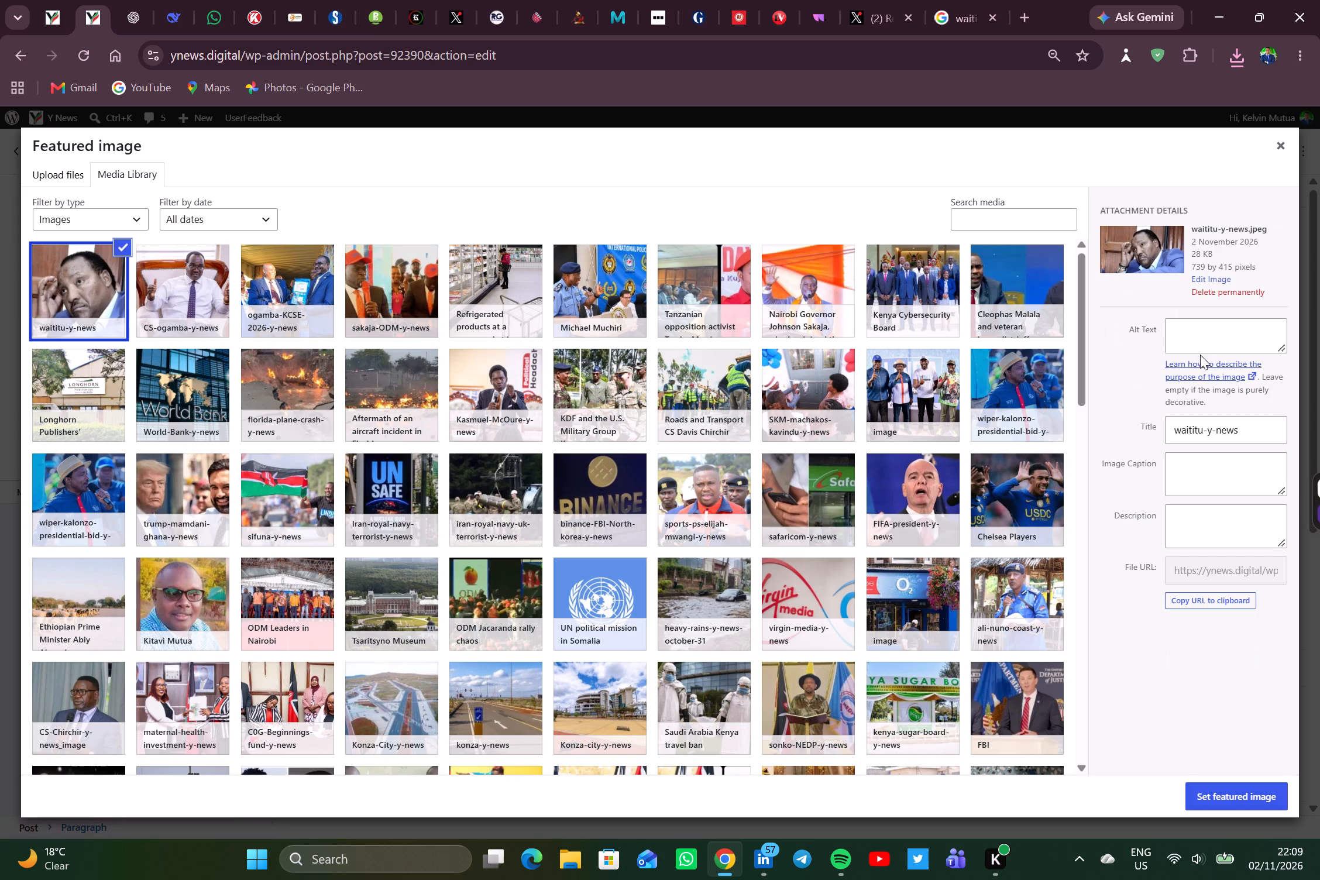
# Paste the copied meta description into the uploaded image's alt text, caption and description.
pyautogui.click(1200, 333)
pyautogui.hotkey('ctrl', 'v')
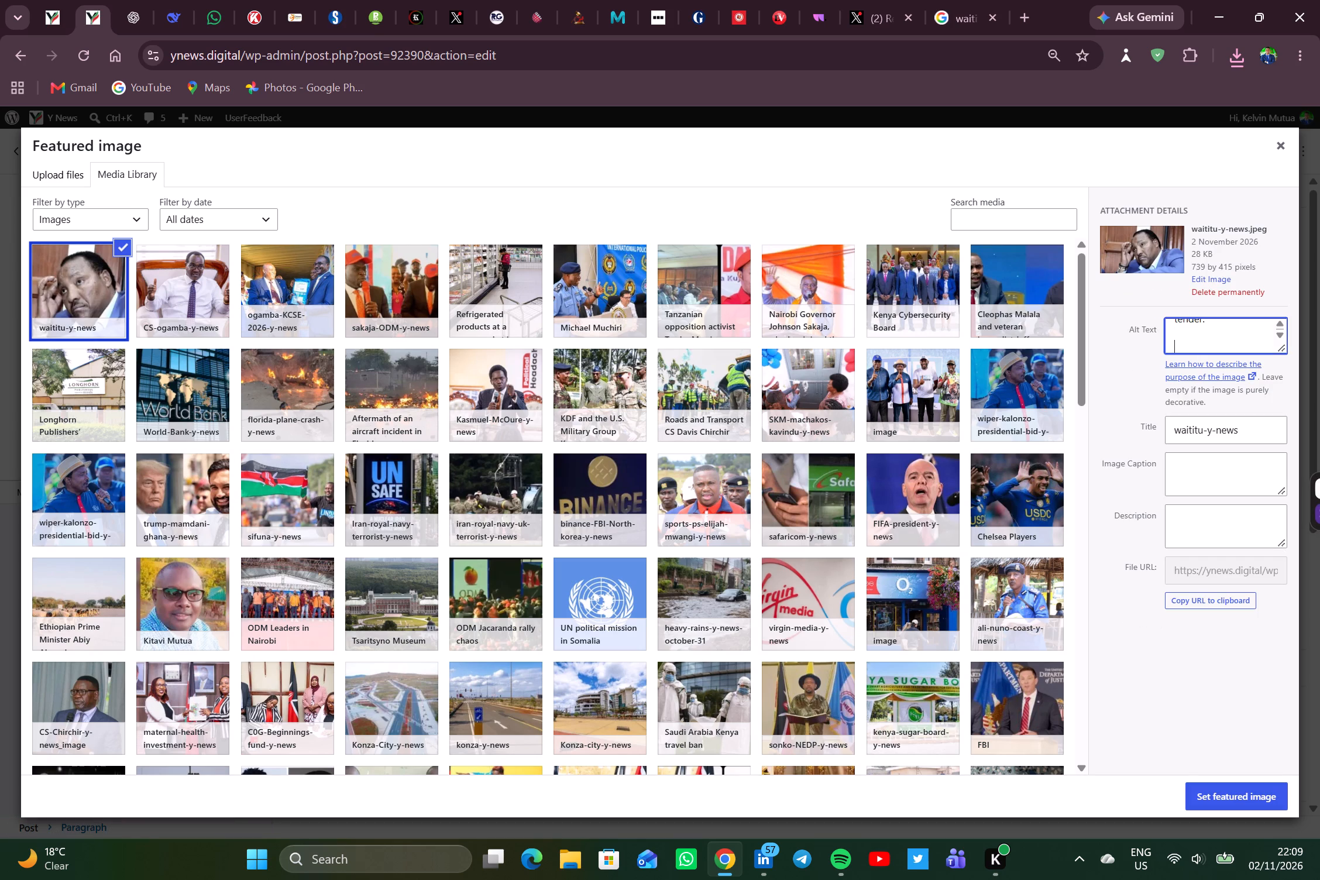
pyautogui.click(1187, 470)
pyautogui.hotkey('ctrl', 'v')
pyautogui.click(1198, 538)
pyautogui.hotkey('ctrl', 'v')
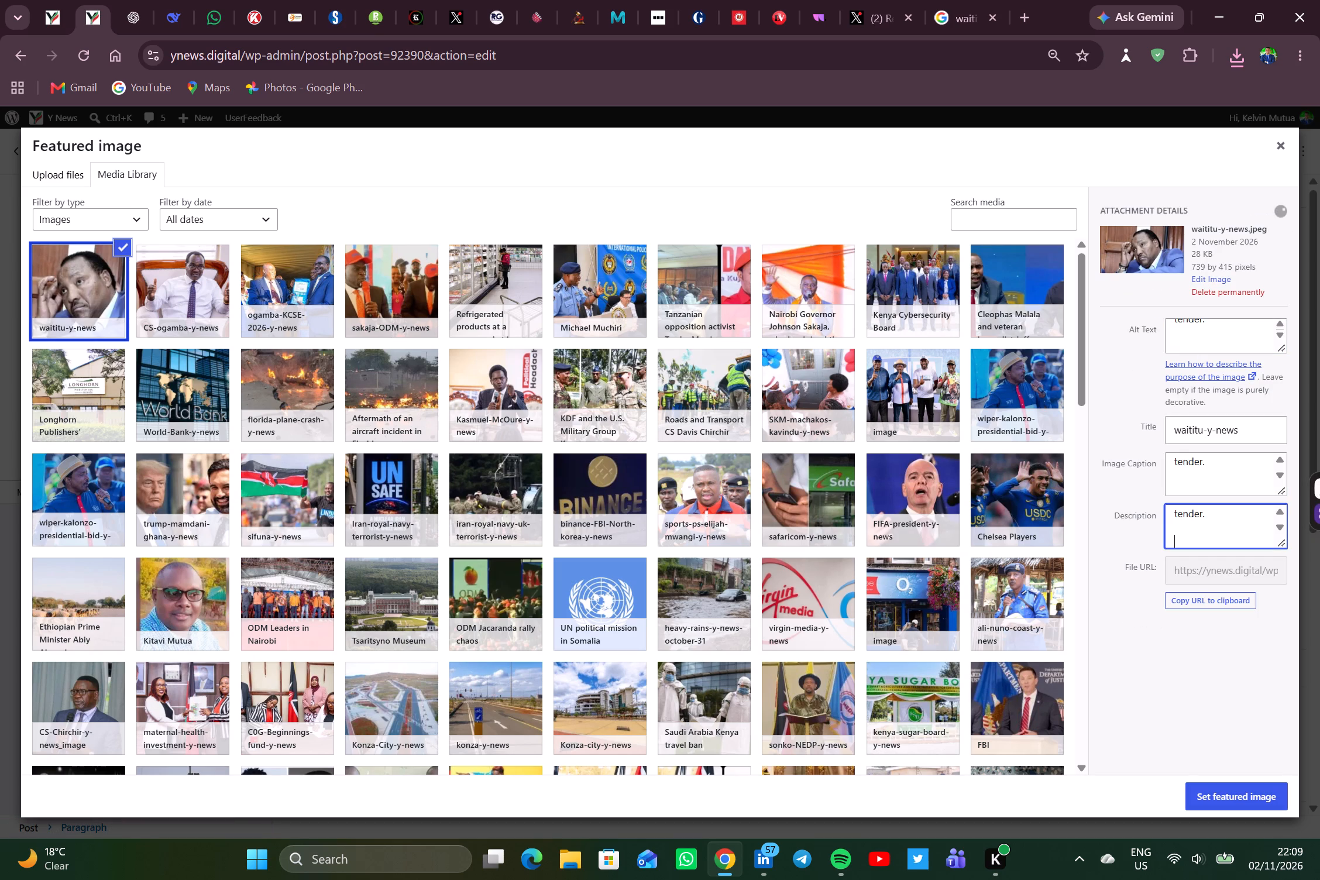
# Append the credit "Image/FILE" to the end of the waititu-y-news image caption.
pyautogui.click(1212, 472)
pyautogui.click(1217, 458)
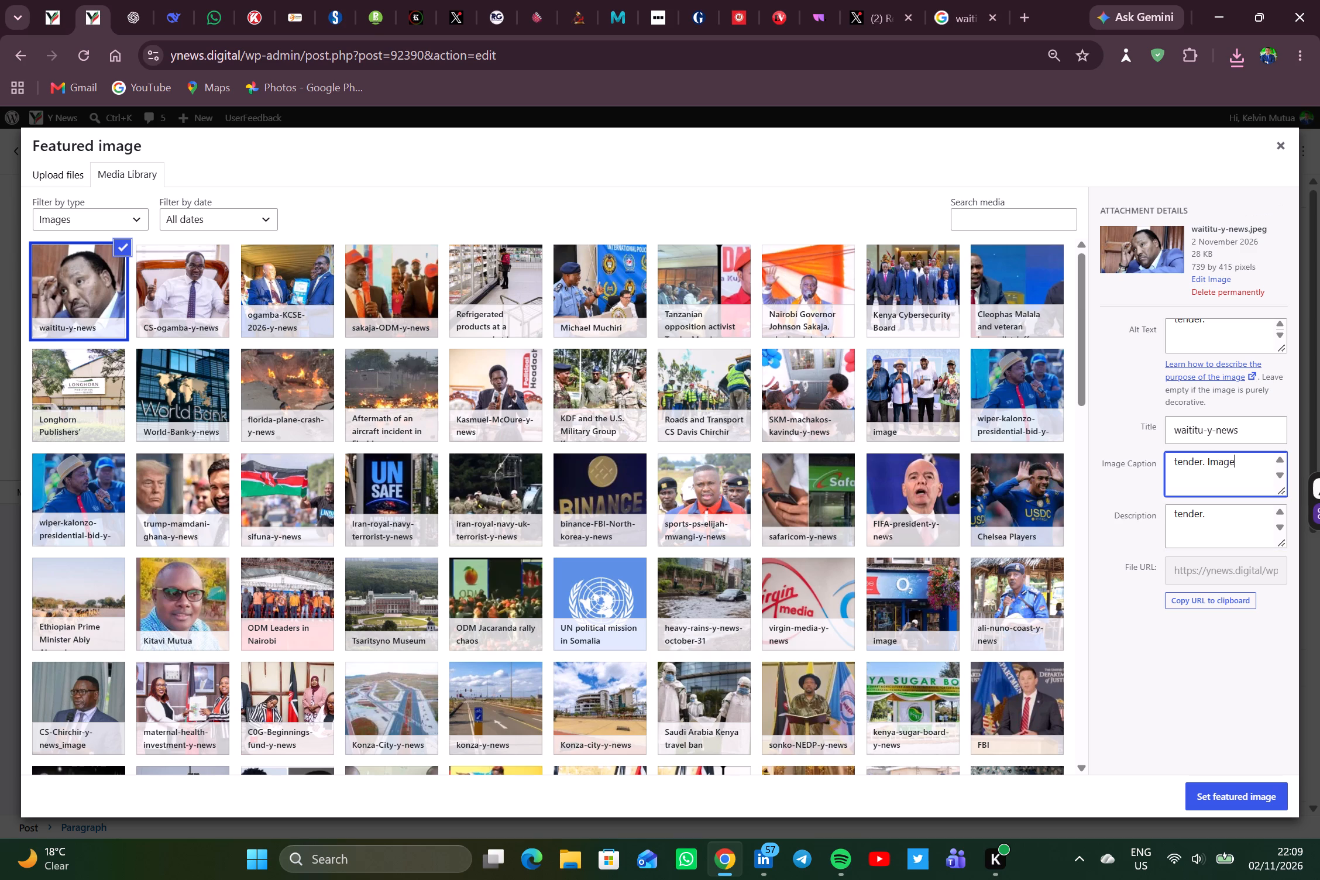
pyautogui.write('FILE')
pyautogui.click(1233, 805)
pyautogui.click(1233, 805)
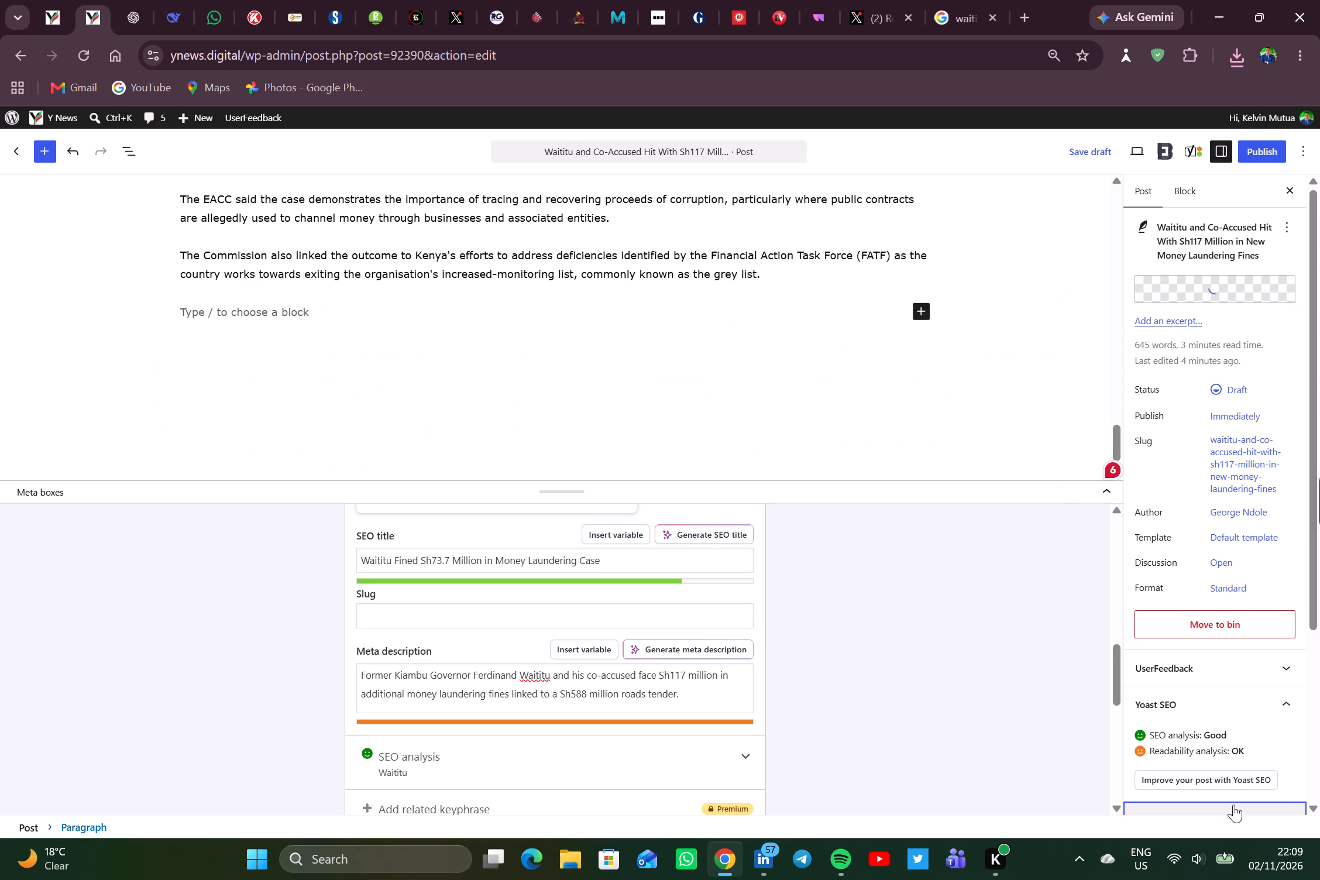
pyautogui.scroll(-4, 1229, 677)
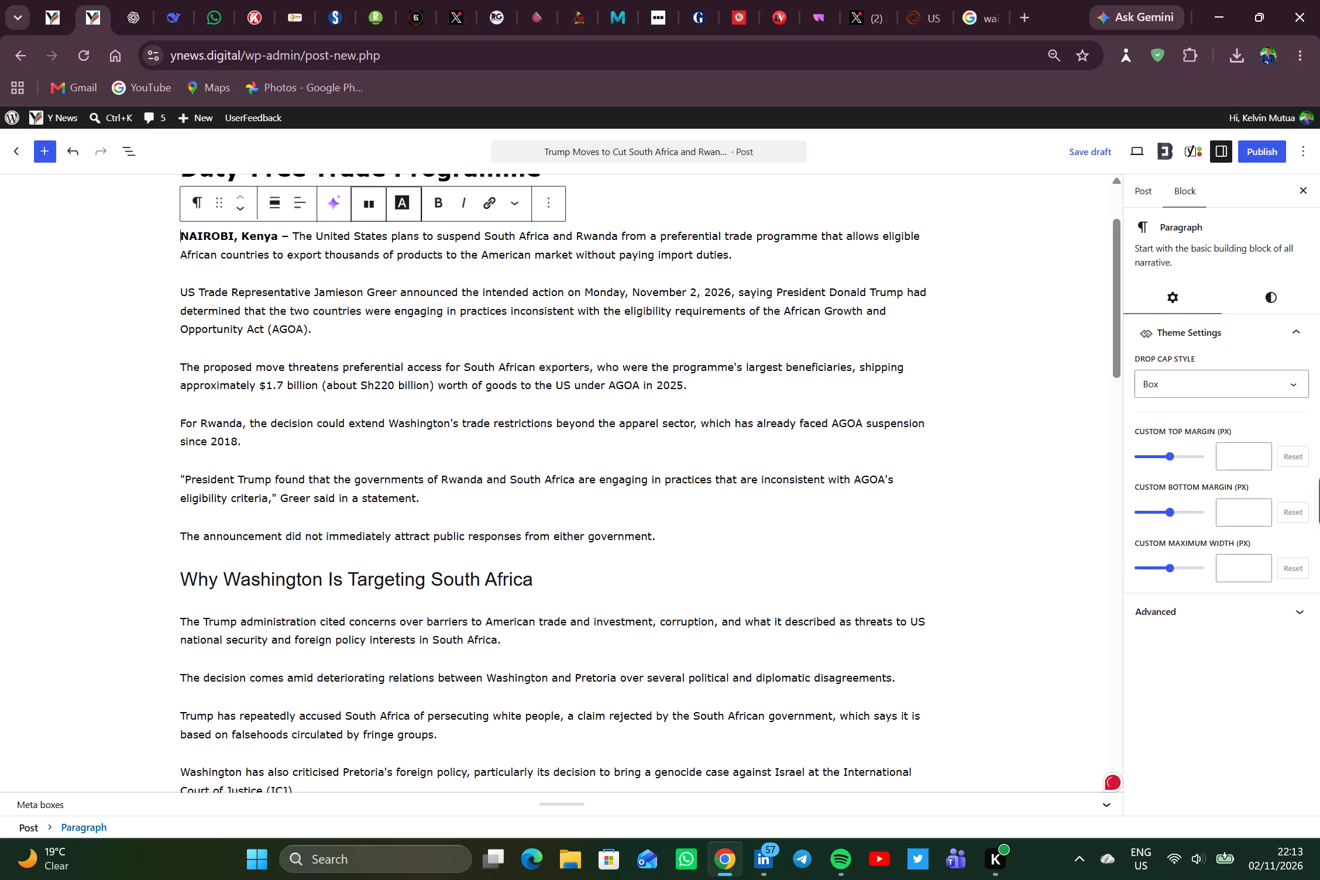
# Remove the bold formatting from the "NAIROBI, Kenya –" dateline in the opening paragraph.
pyautogui.scroll(3, 367, 357)
pyautogui.doubleClick(253, 347)
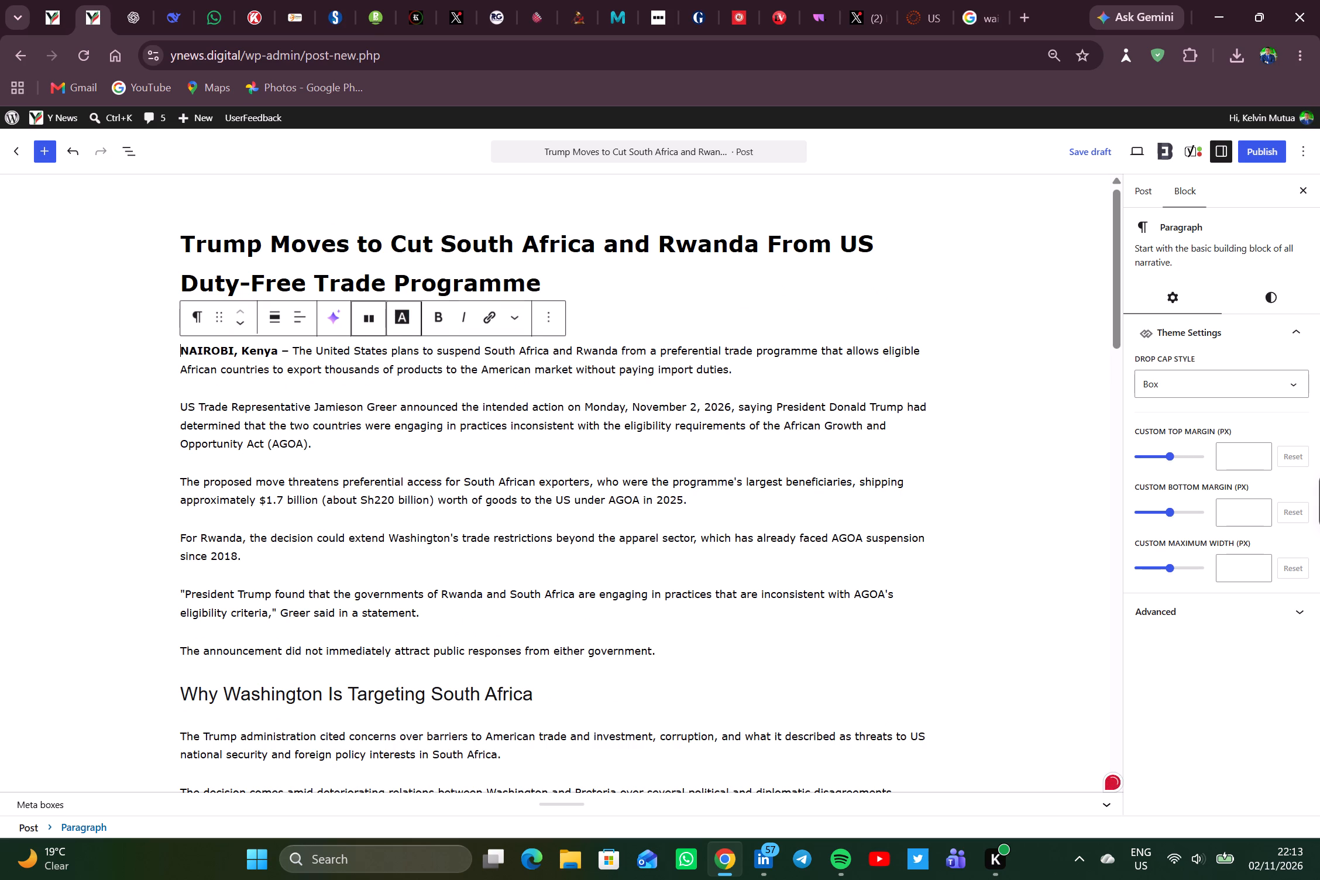
pyautogui.click(269, 360)
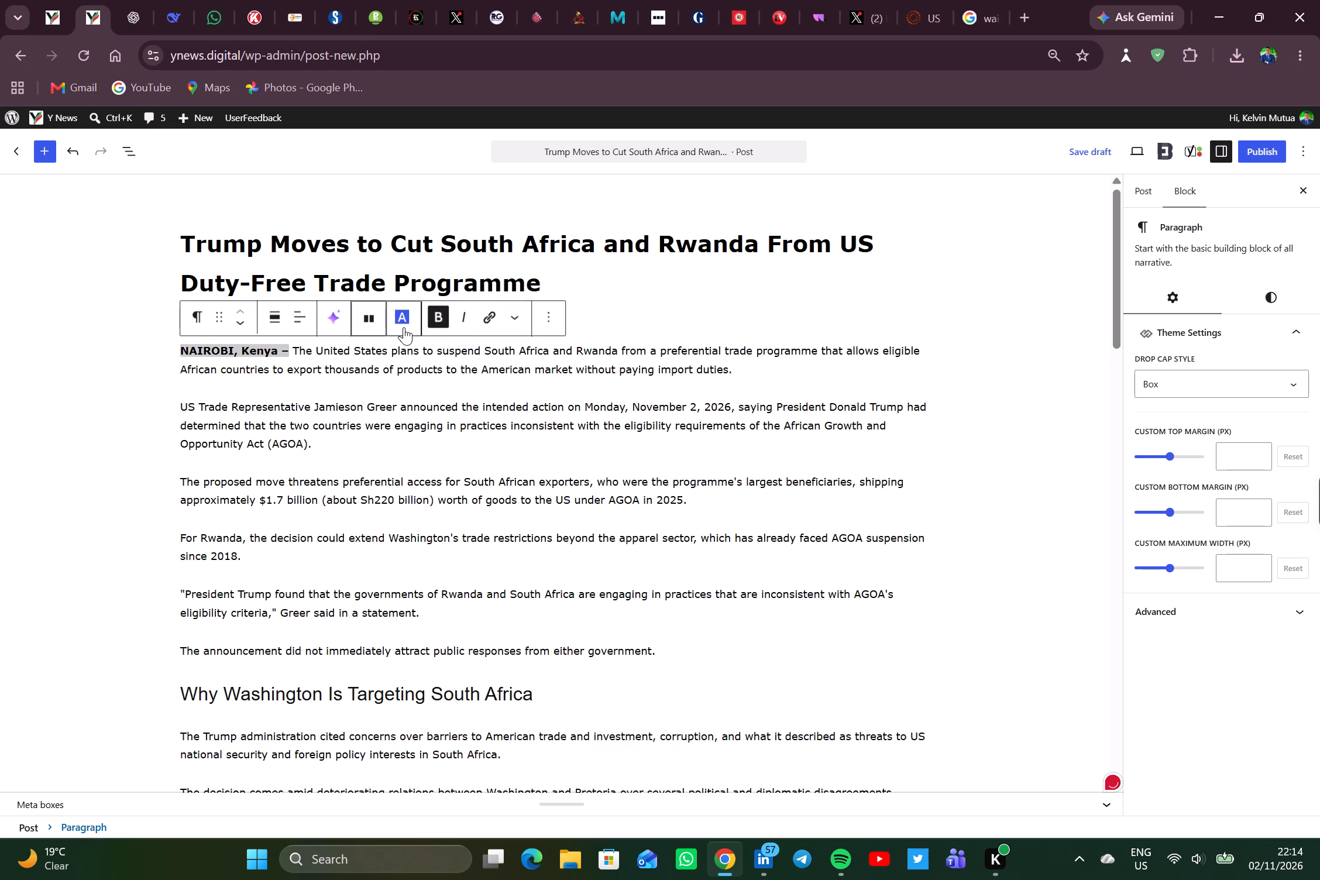
pyautogui.click(444, 314)
pyautogui.click(564, 238)
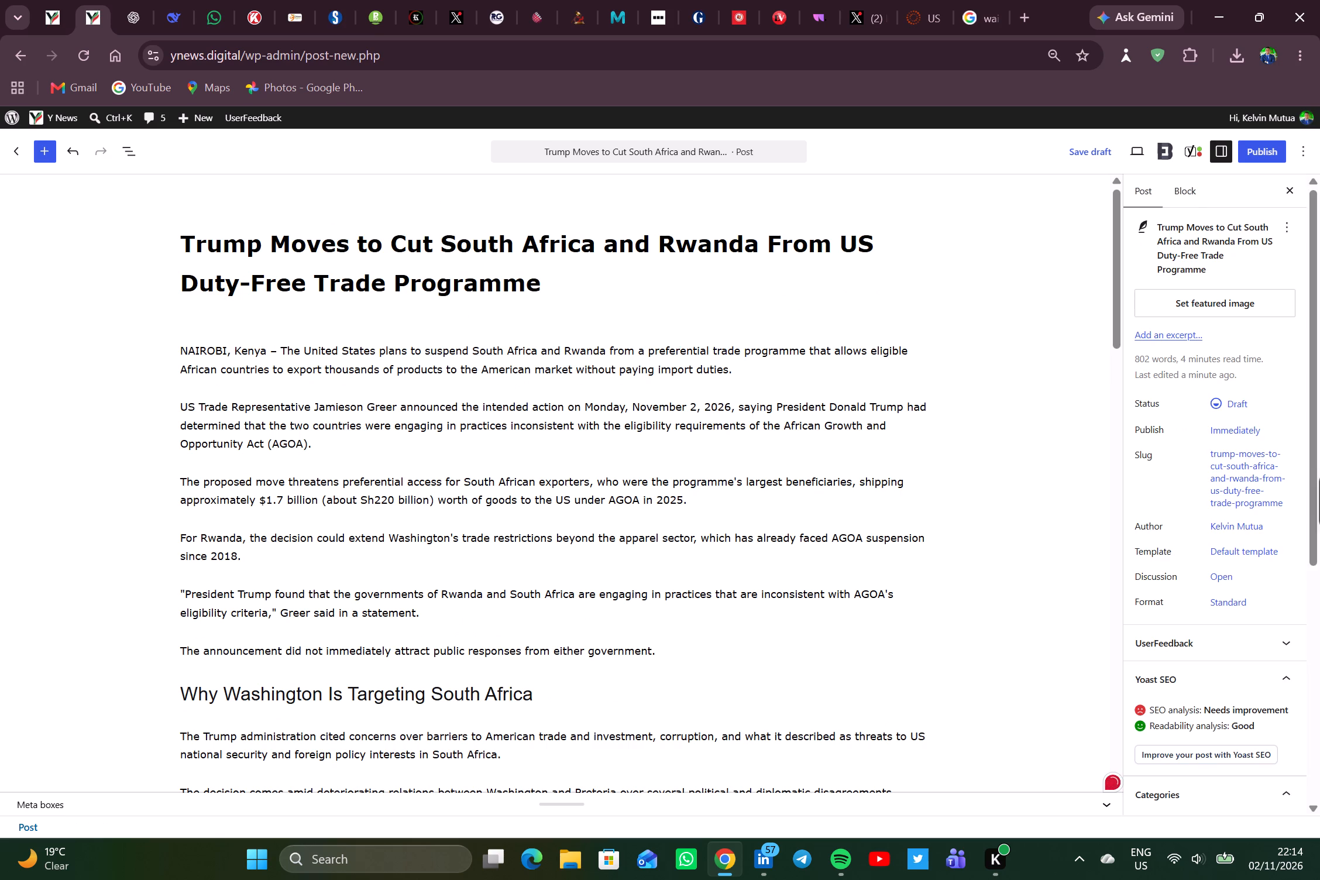
# Insert "U.S." before "President Donald Trump" in the paragraph about Jamieson Greer's announcement.
pyautogui.scroll(-2, 557, 352)
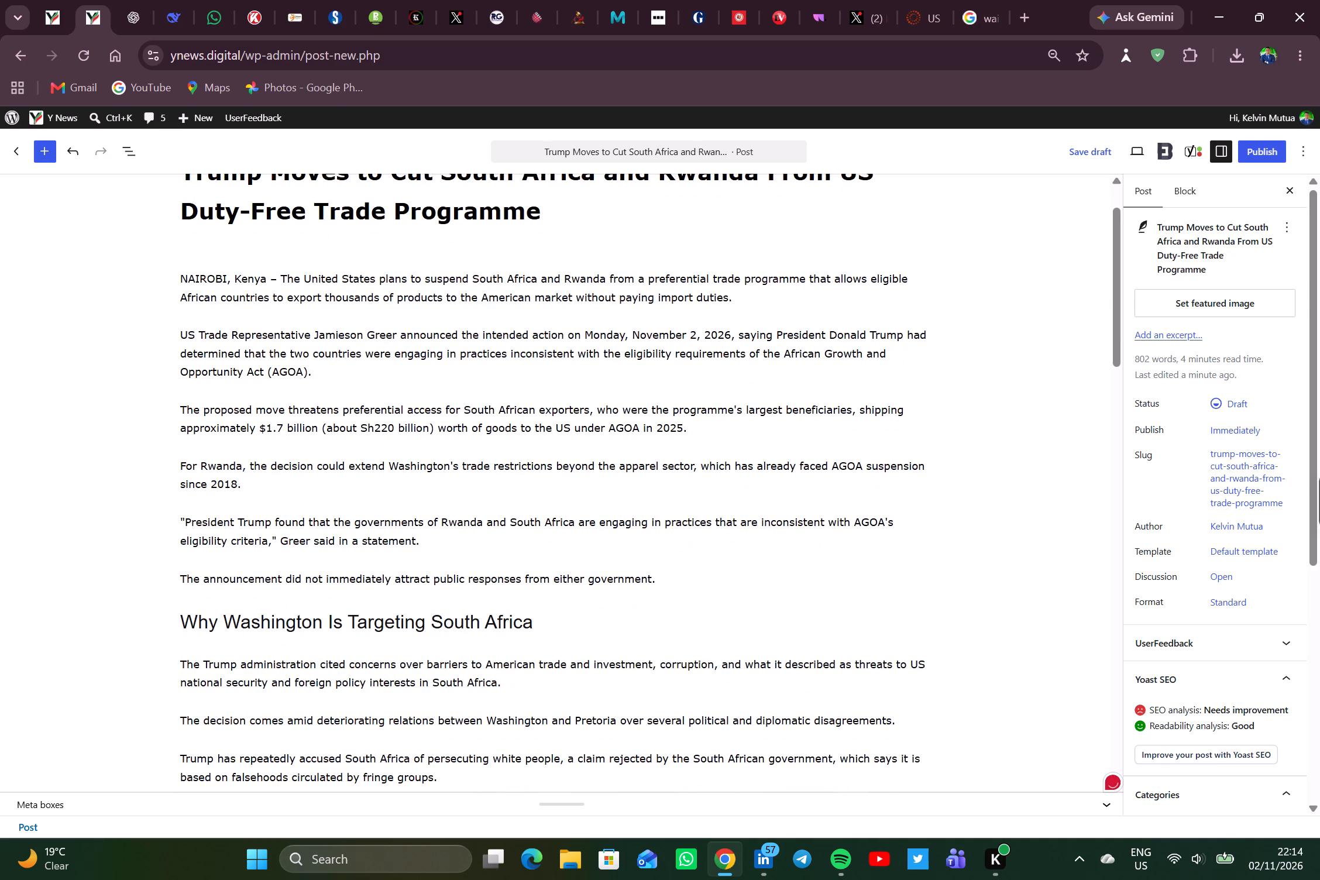
pyautogui.scroll(-1, 557, 352)
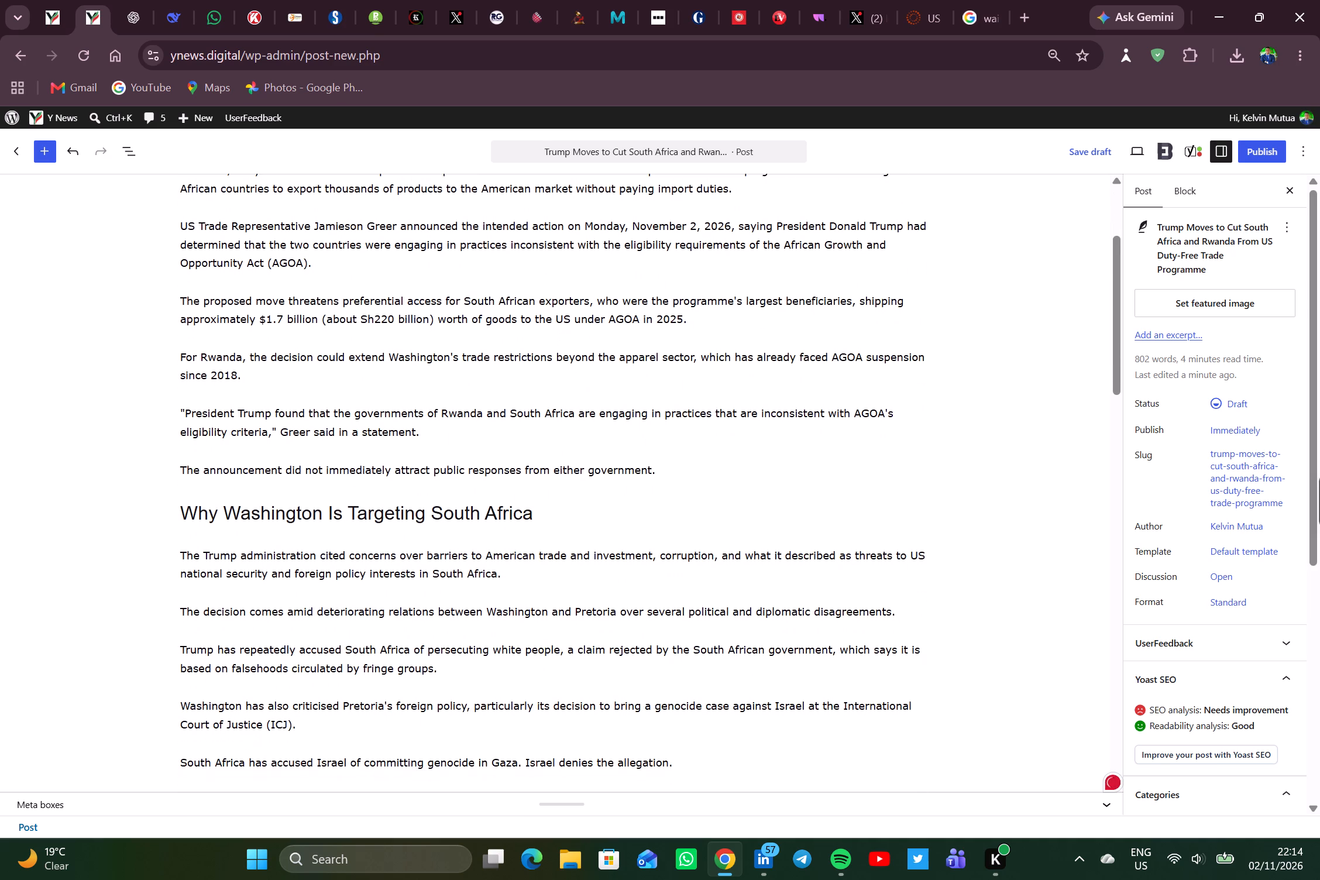
pyautogui.scroll(-1, 557, 352)
pyautogui.scroll(2, 557, 352)
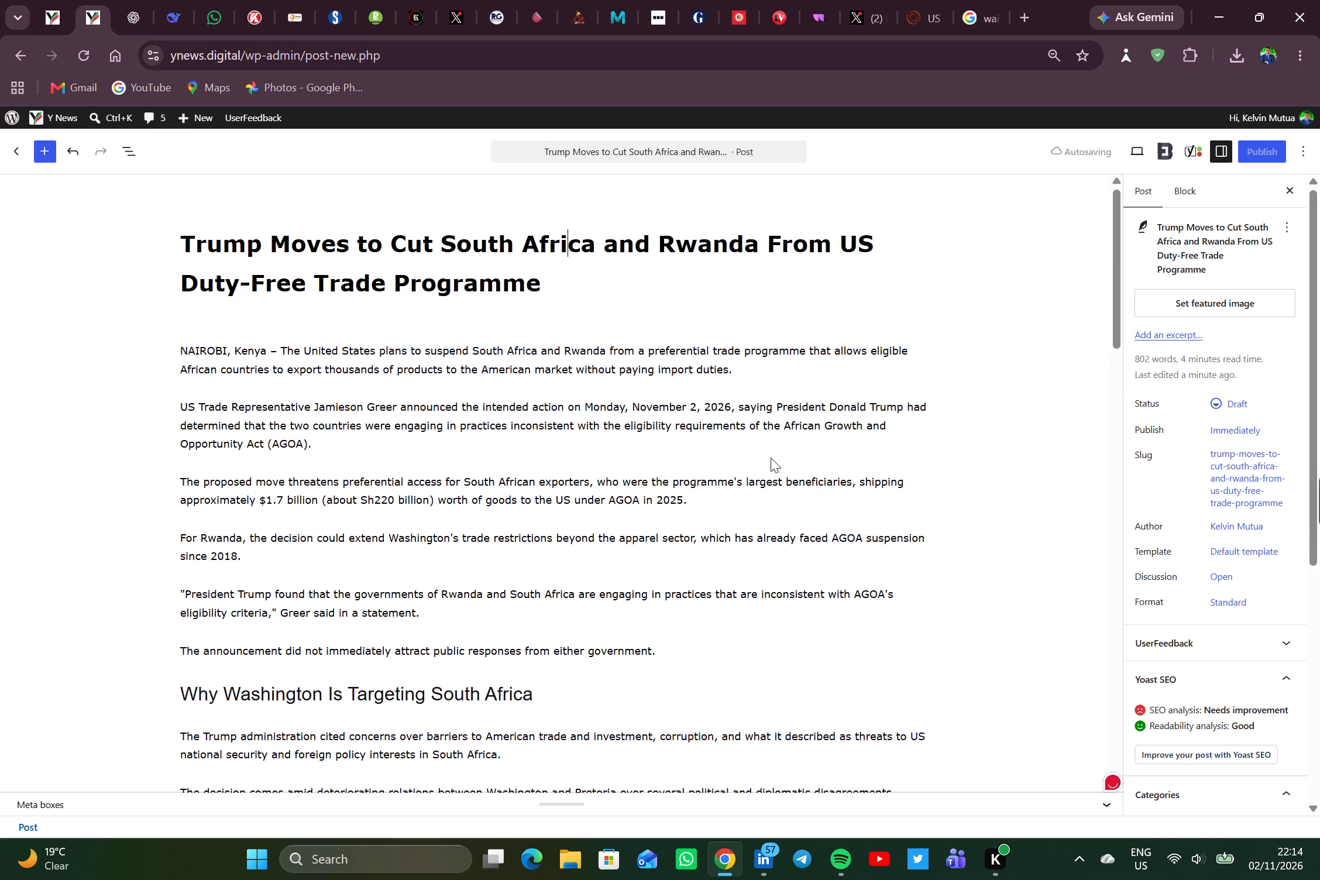
pyautogui.click(775, 409)
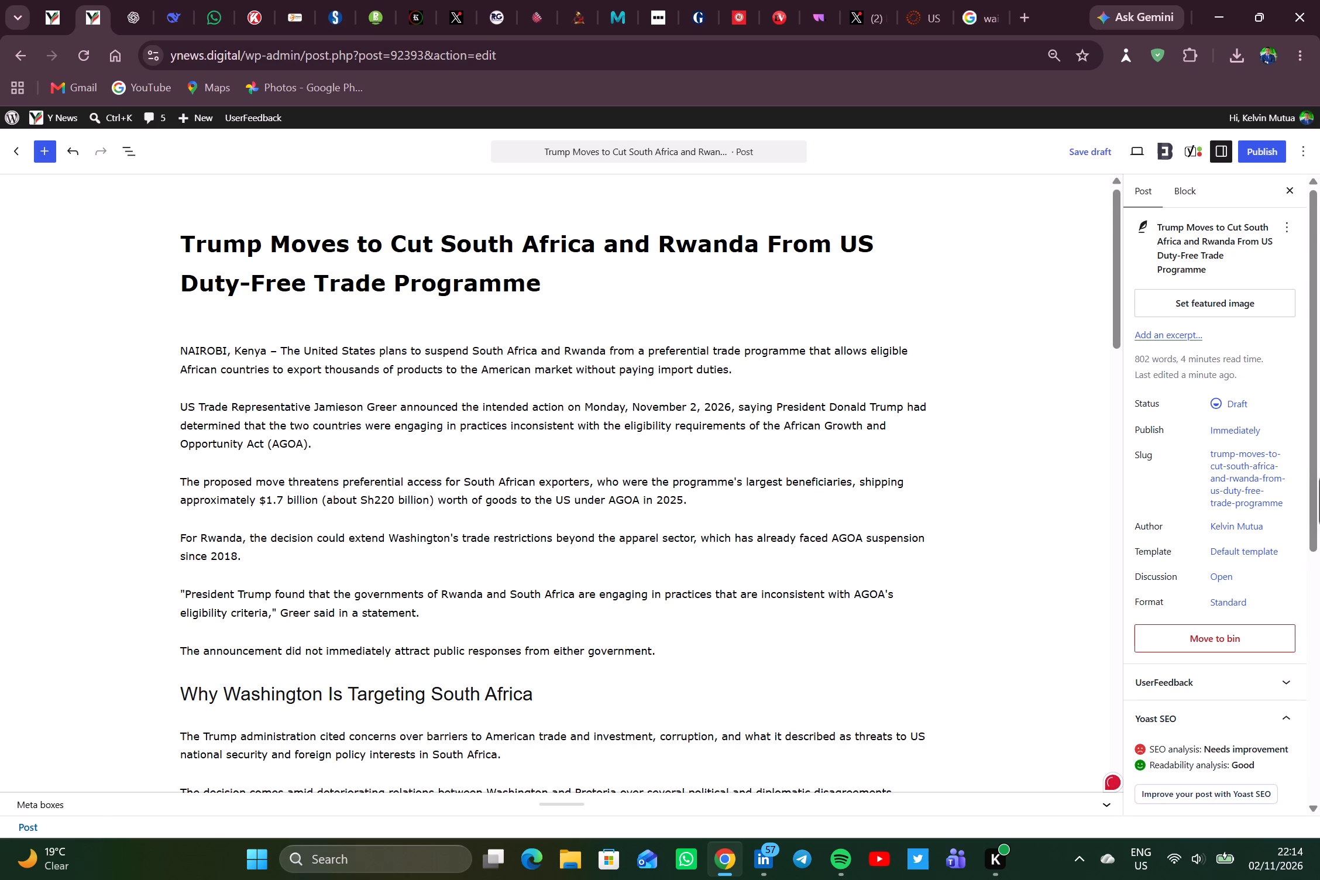
pyautogui.write('US')
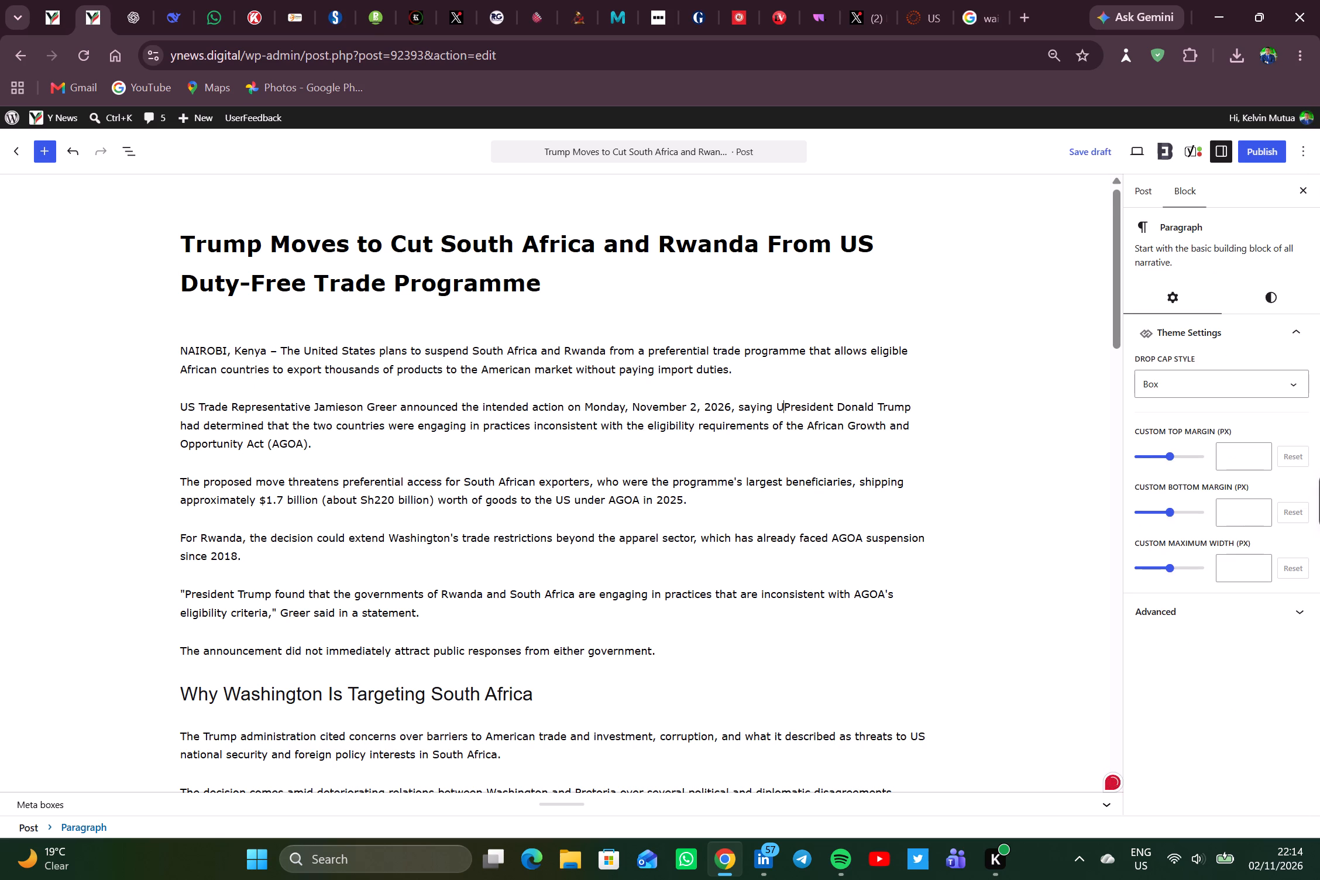
pyautogui.press('space')
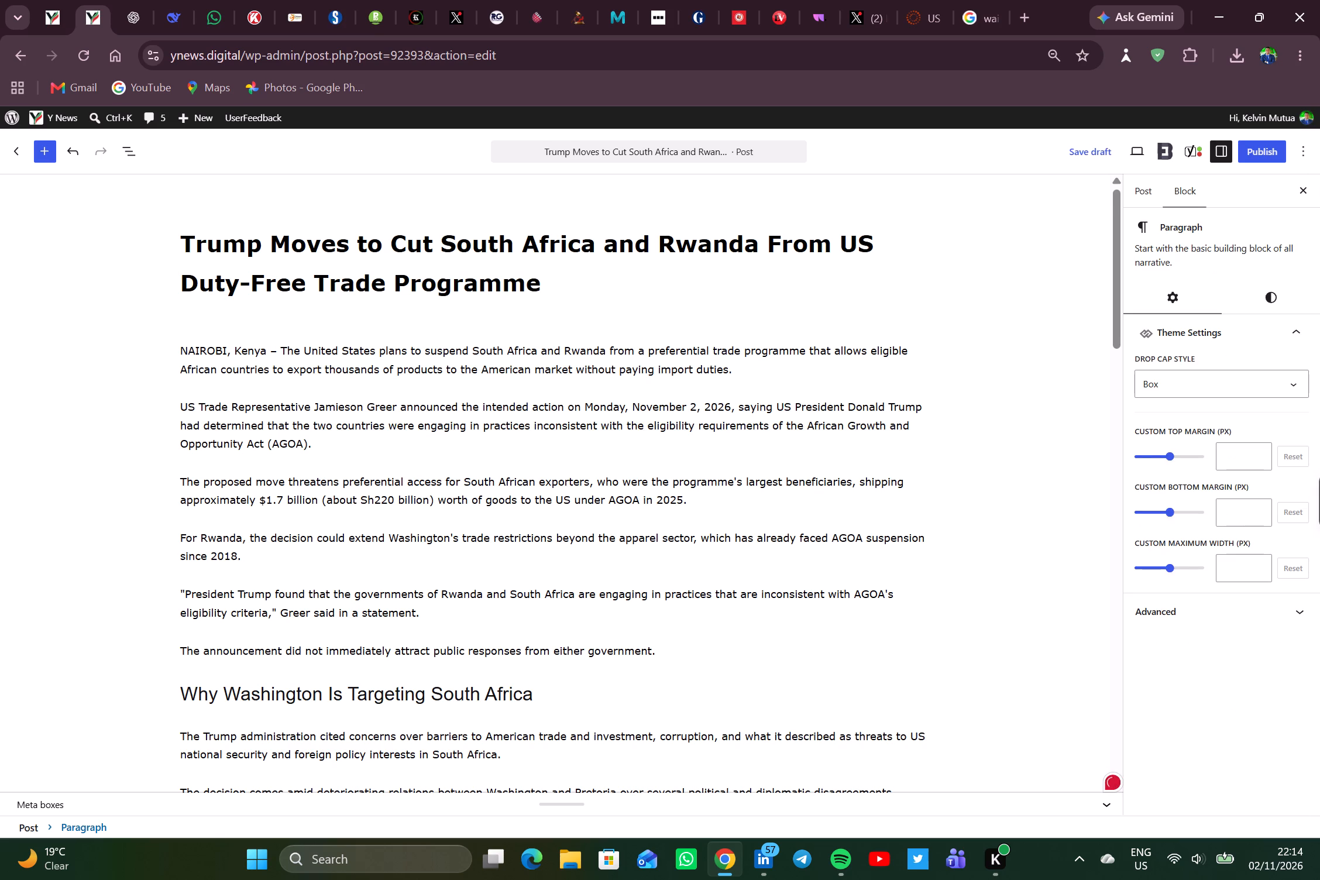
pyautogui.press('Left')
pyautogui.press('.')
pyautogui.press('Left')
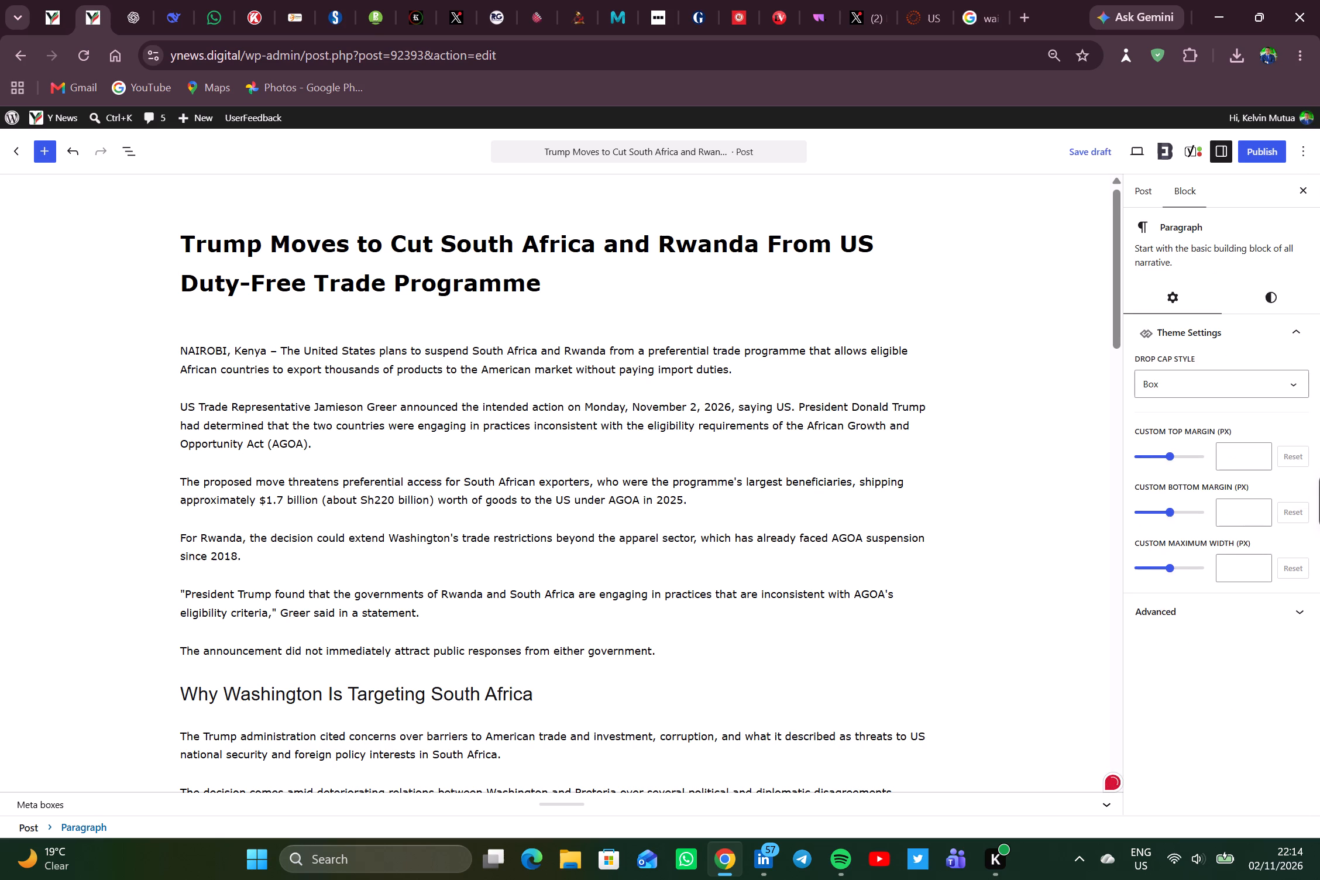
pyautogui.press('Left')
pyautogui.press('.')
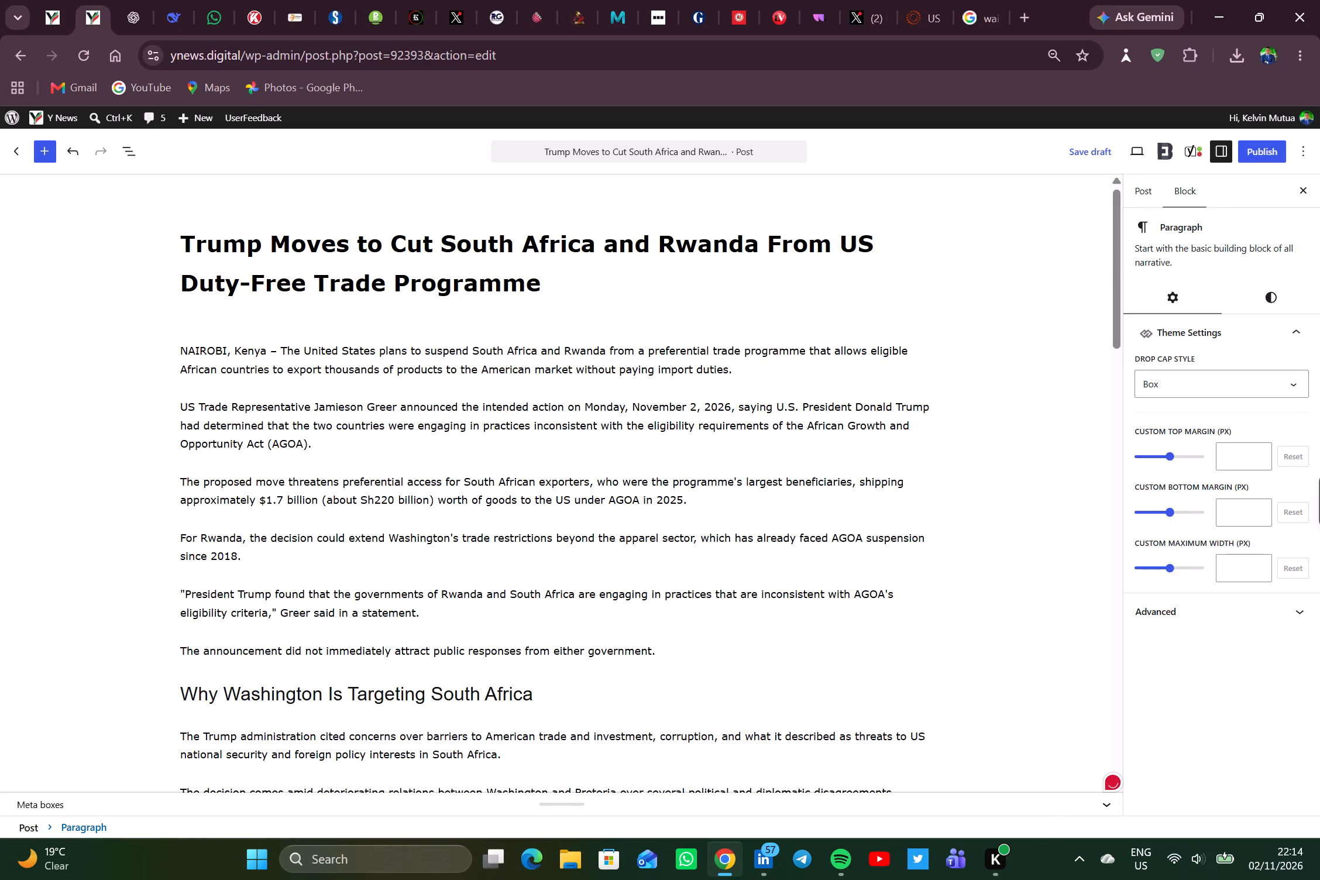
# Delete the paragraph "The announcement did not immediately attract public responses from either government" above the "Why Washington Is Targeting South Africa" heading.
pyautogui.scroll(-3, 775, 409)
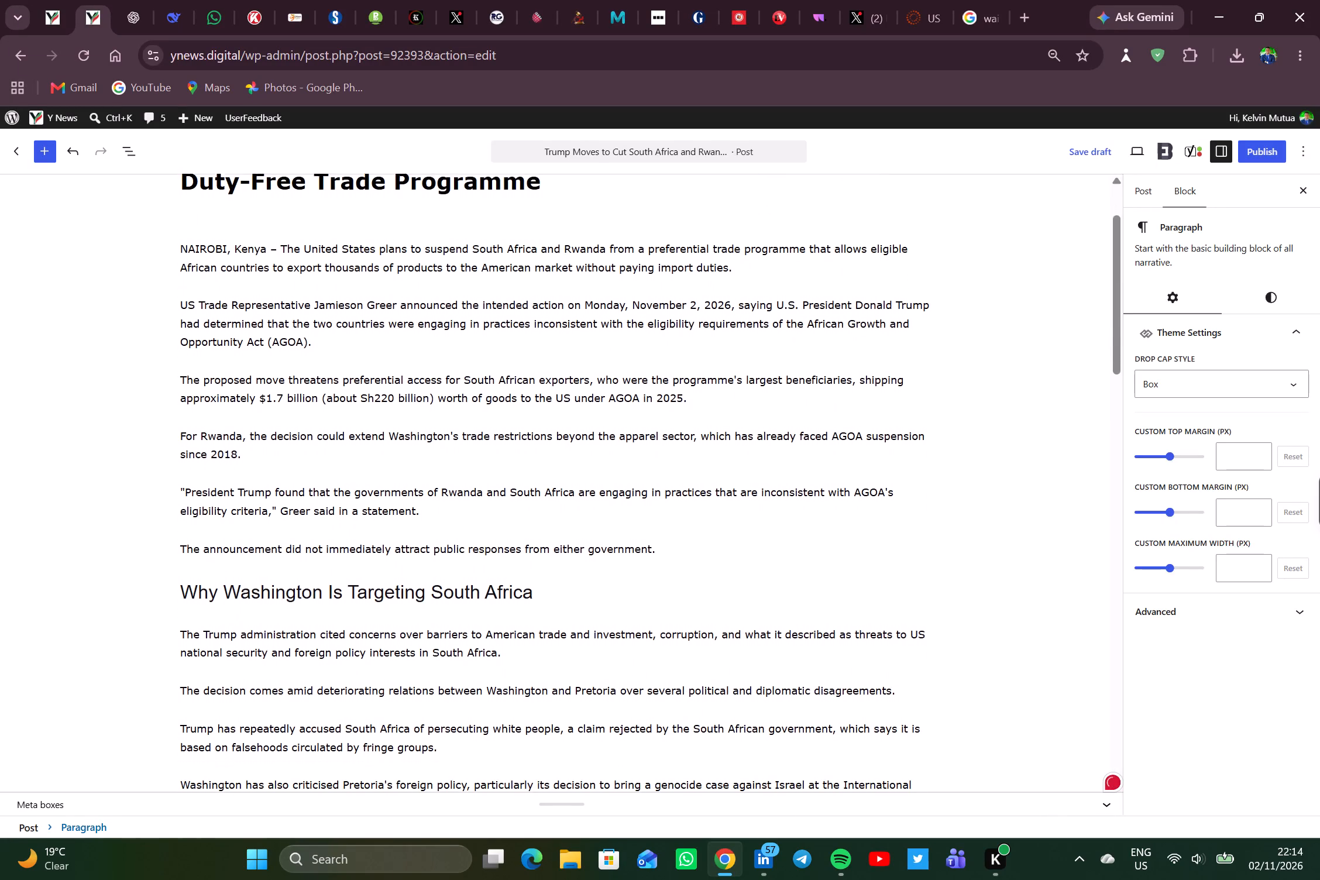
pyautogui.scroll(-2, 775, 409)
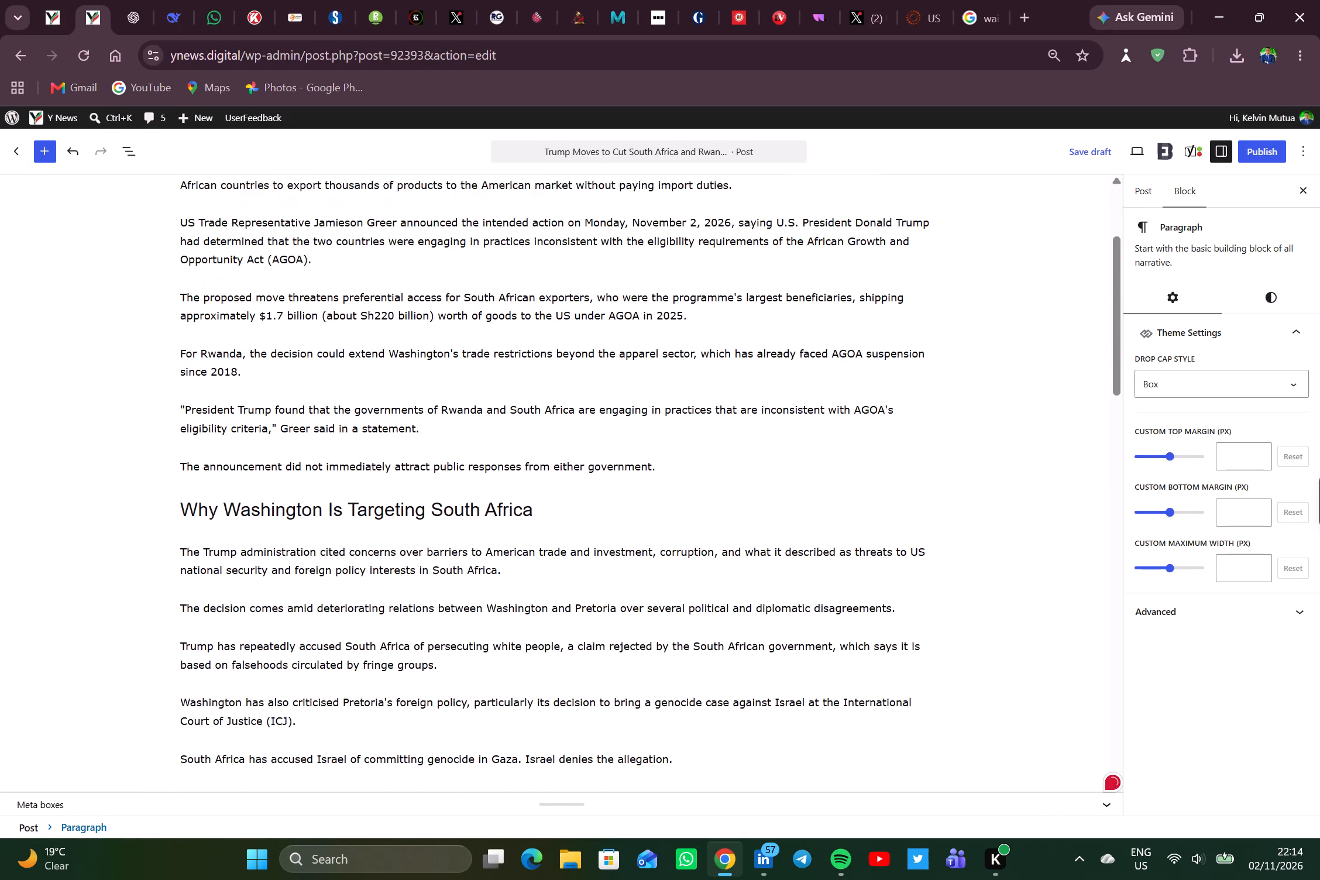
pyautogui.scroll(-1, 775, 409)
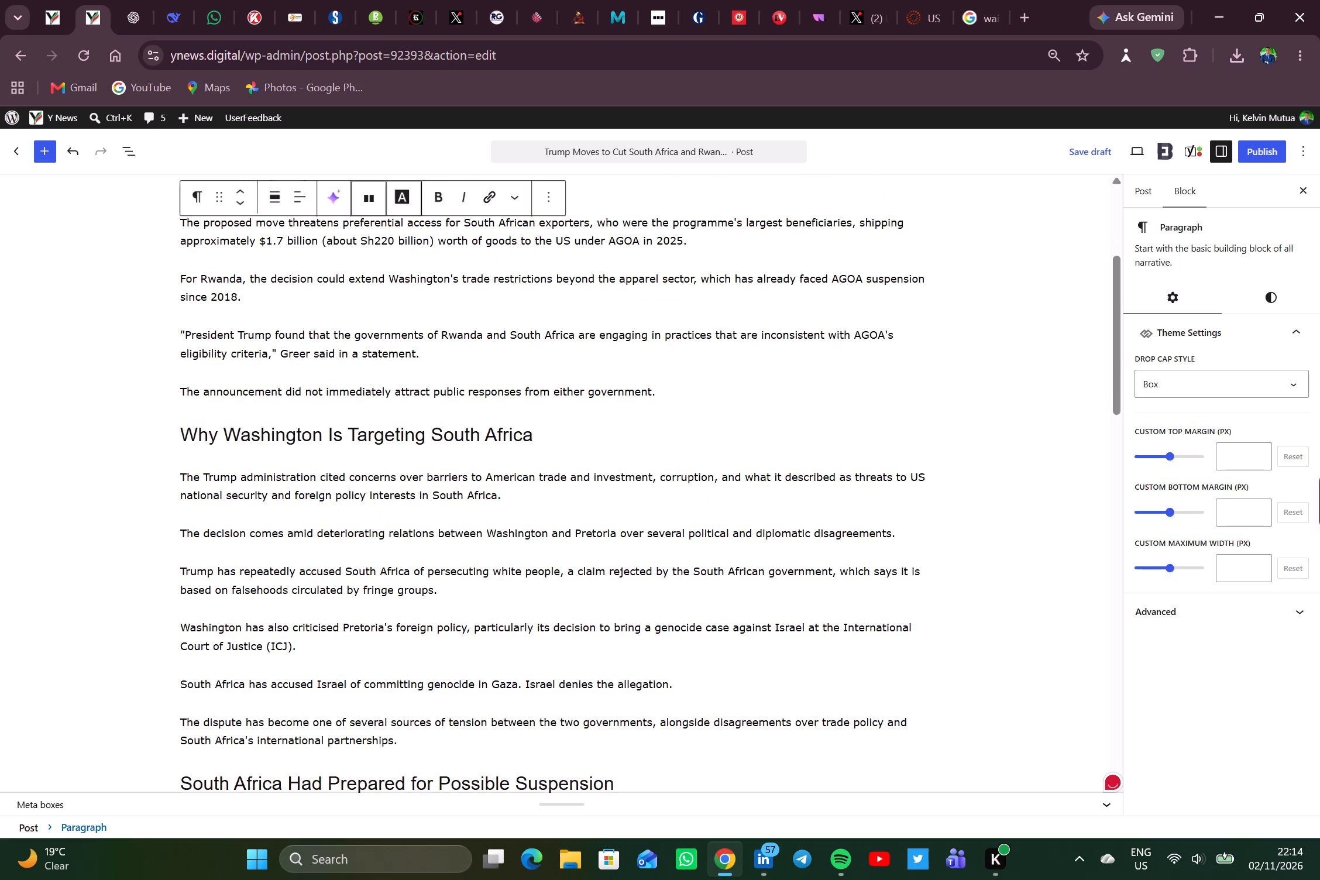
pyautogui.tripleClick(534, 382)
pyautogui.press('BackSpace')
pyautogui.press('BackSpace')
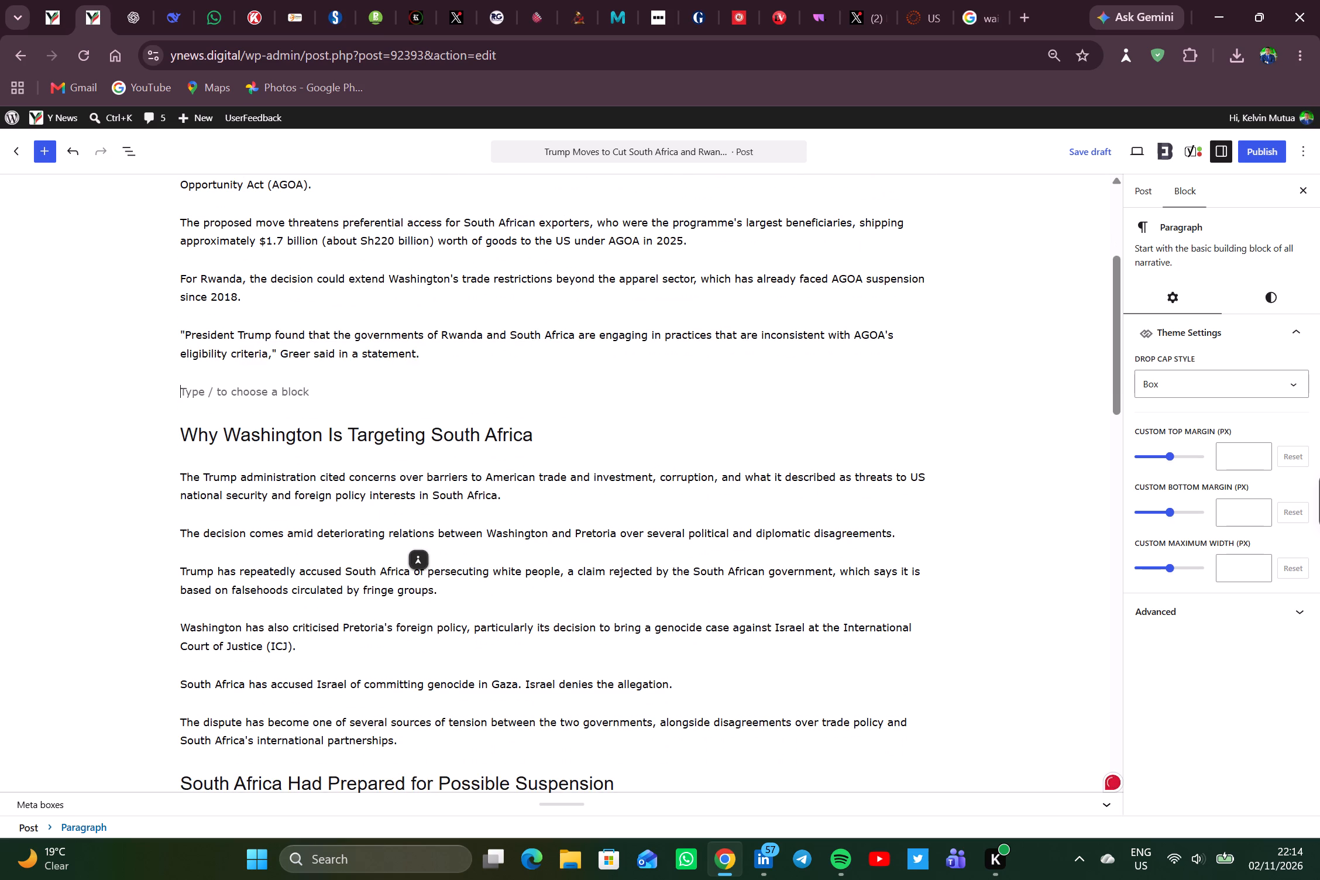
# Proofread onward and insert "South Africa's" before "President Cyril Ramaphosa" in the section on preparing for possible suspension.
pyautogui.scroll(-2, 534, 382)
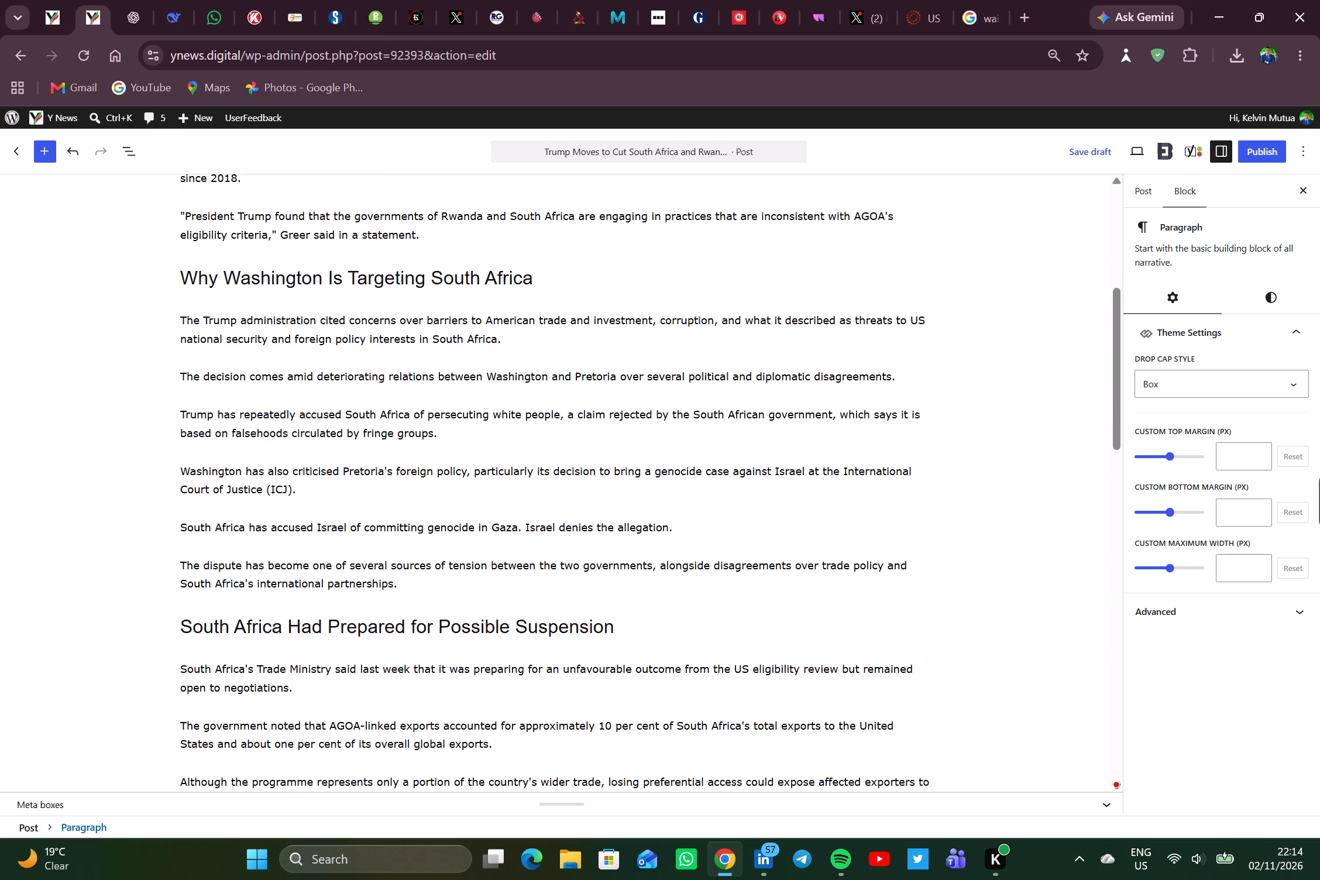
pyautogui.scroll(-2, 534, 382)
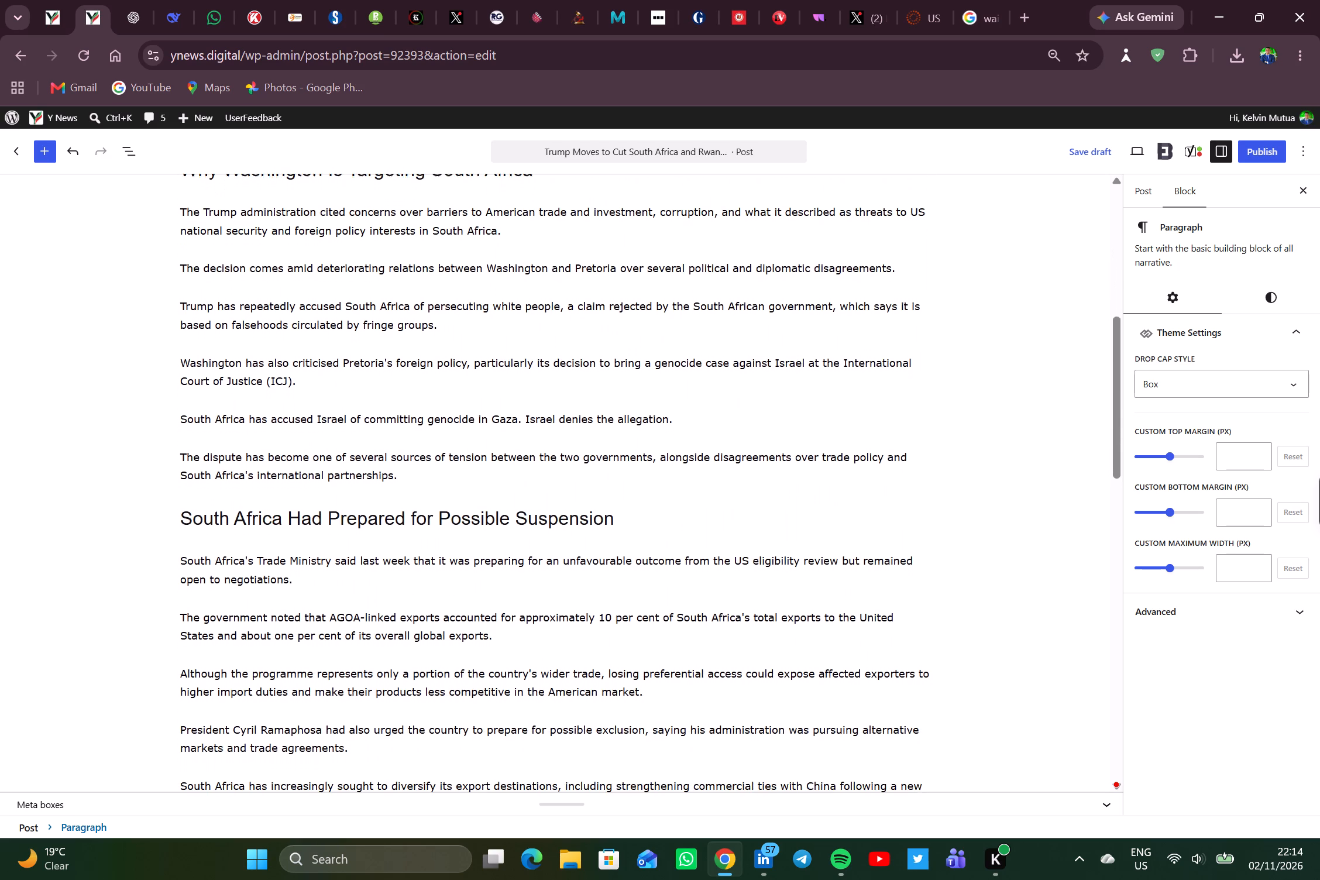
pyautogui.scroll(-2, 534, 382)
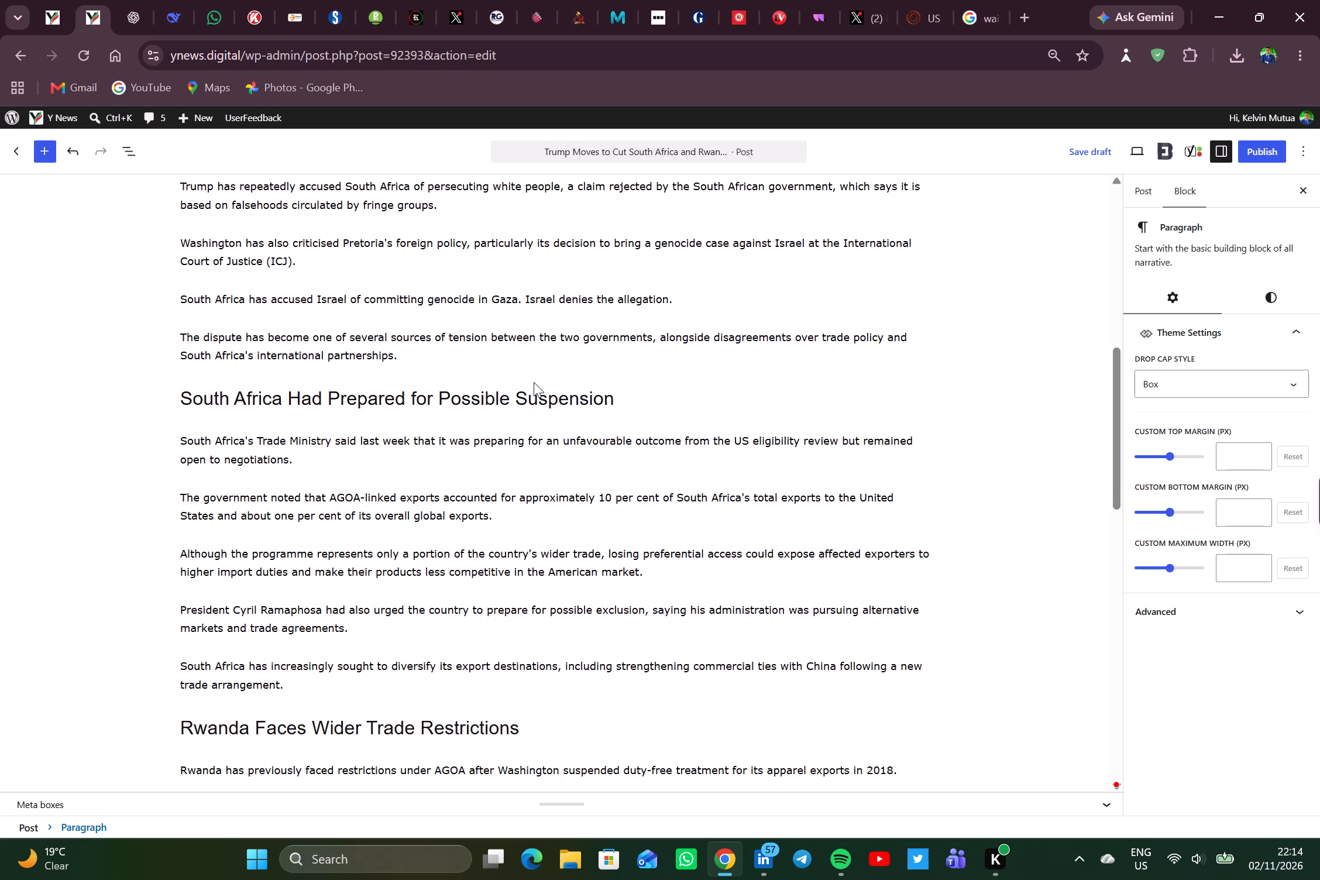
pyautogui.scroll(-2, 534, 382)
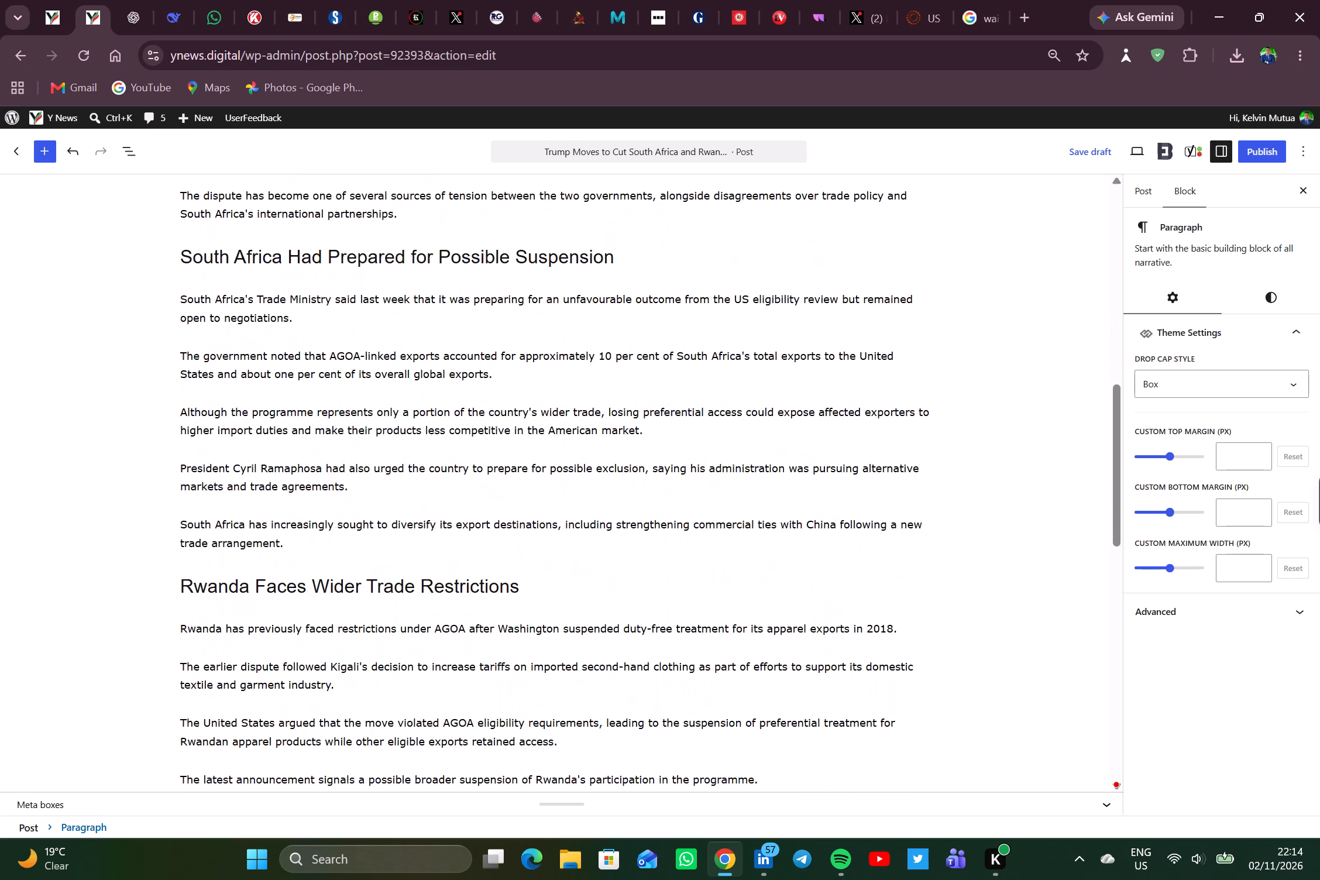
pyautogui.scroll(-2, 534, 382)
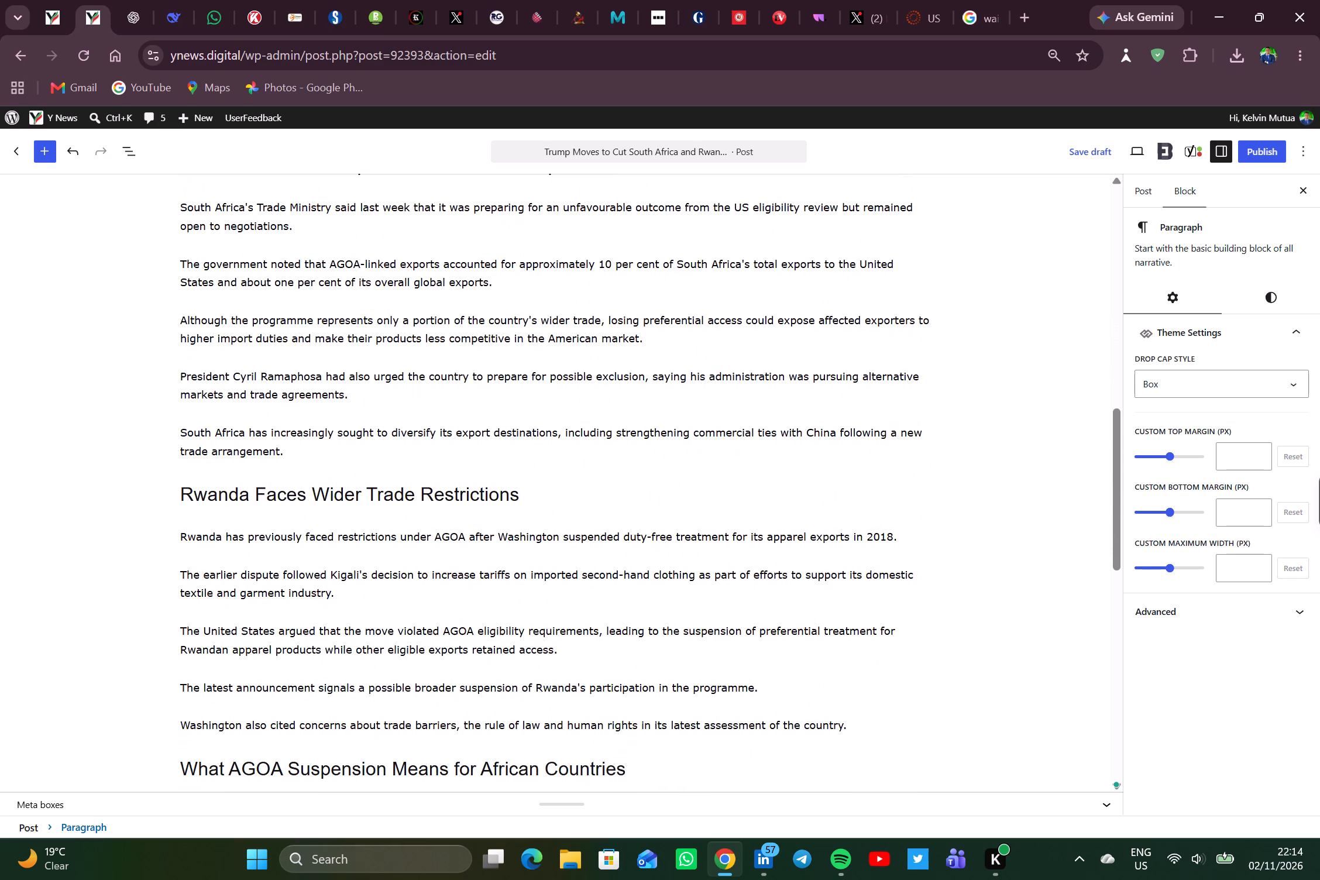
pyautogui.scroll(-2, 534, 382)
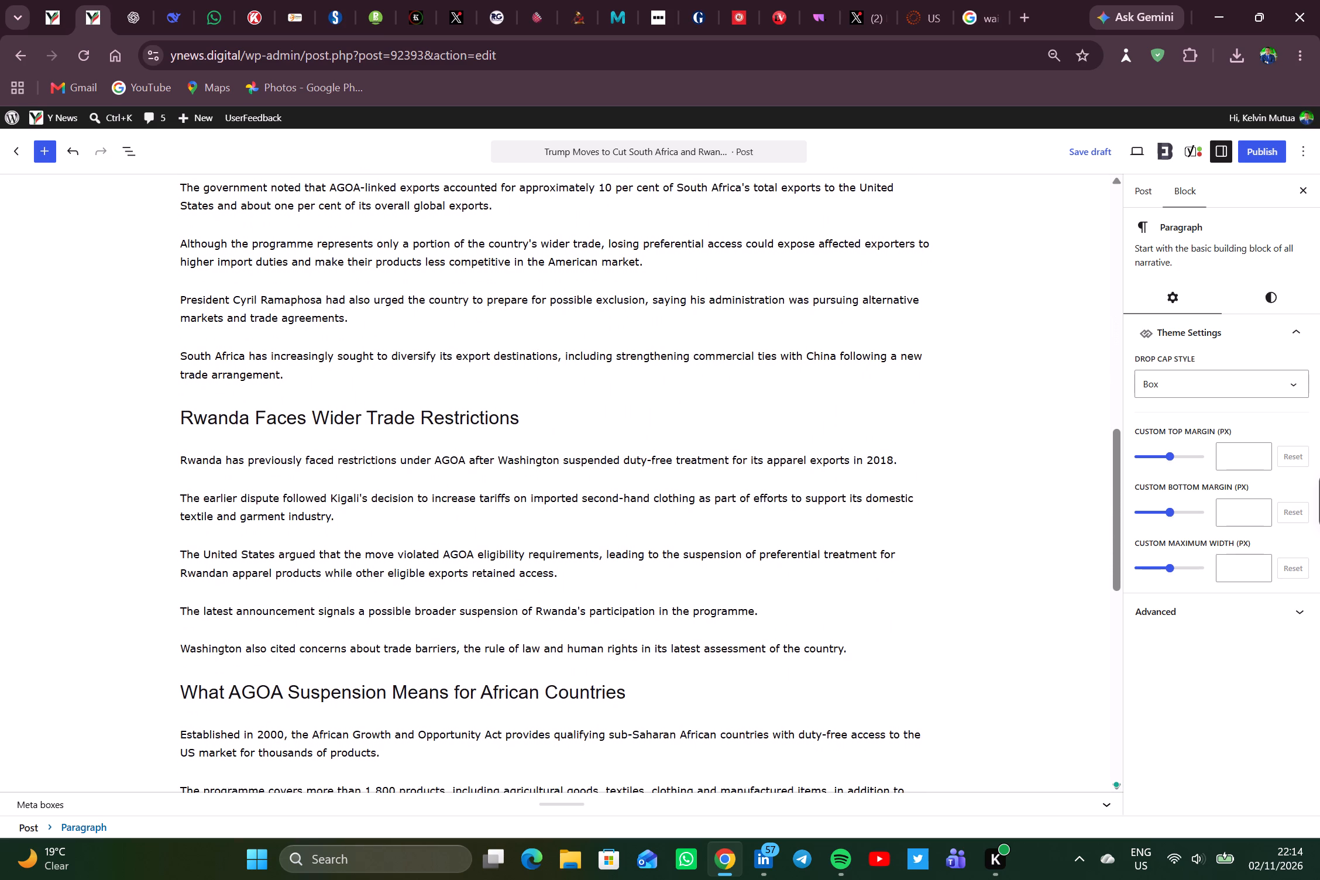
pyautogui.scroll(-1, 534, 382)
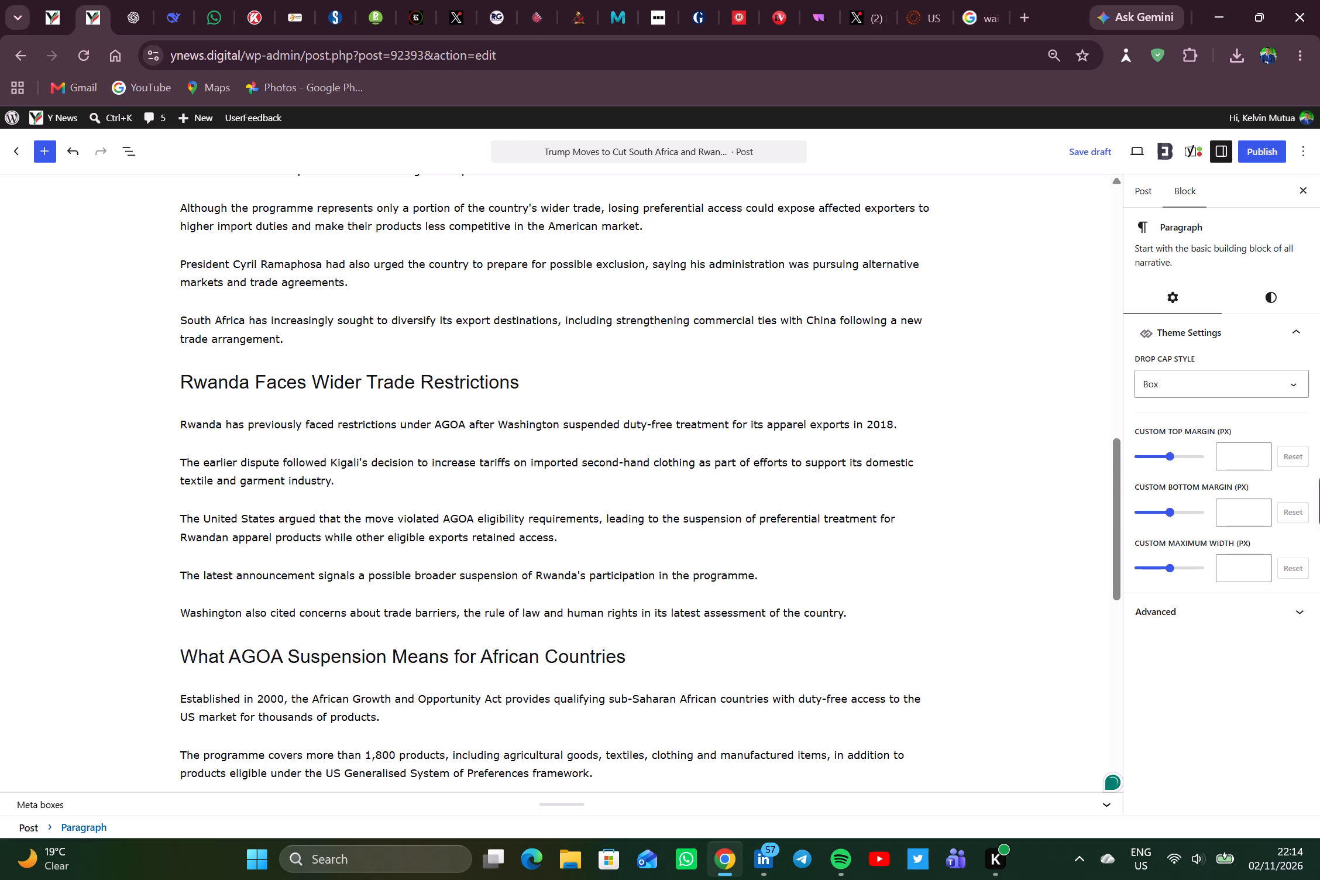
pyautogui.click(181, 263)
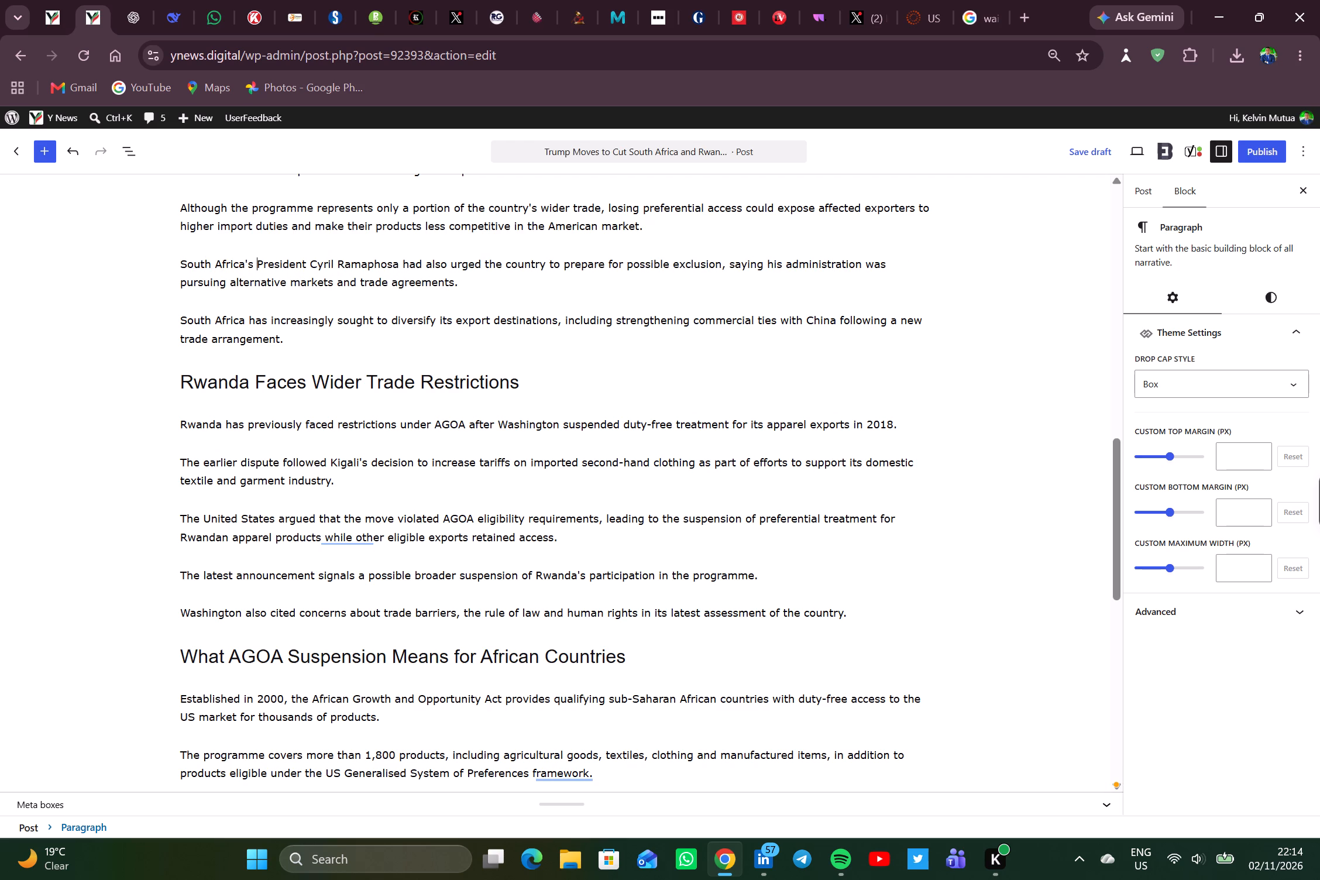
# Proofread the Rwanda and AGOA sections and delete the stray Cite refs code after "approaching its current expiry date.".
pyautogui.scroll(-1, 277, 315)
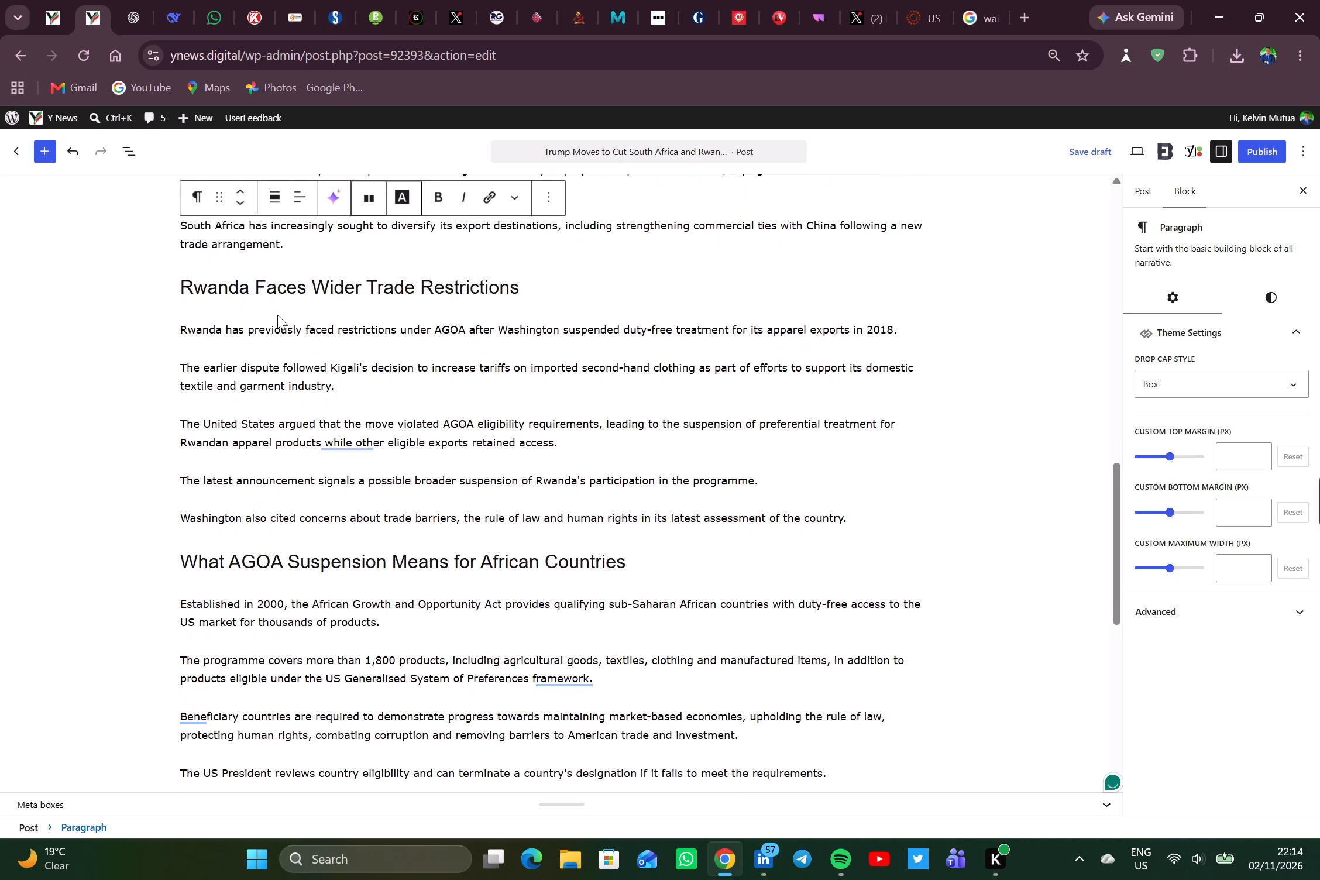
pyautogui.scroll(-1, 277, 315)
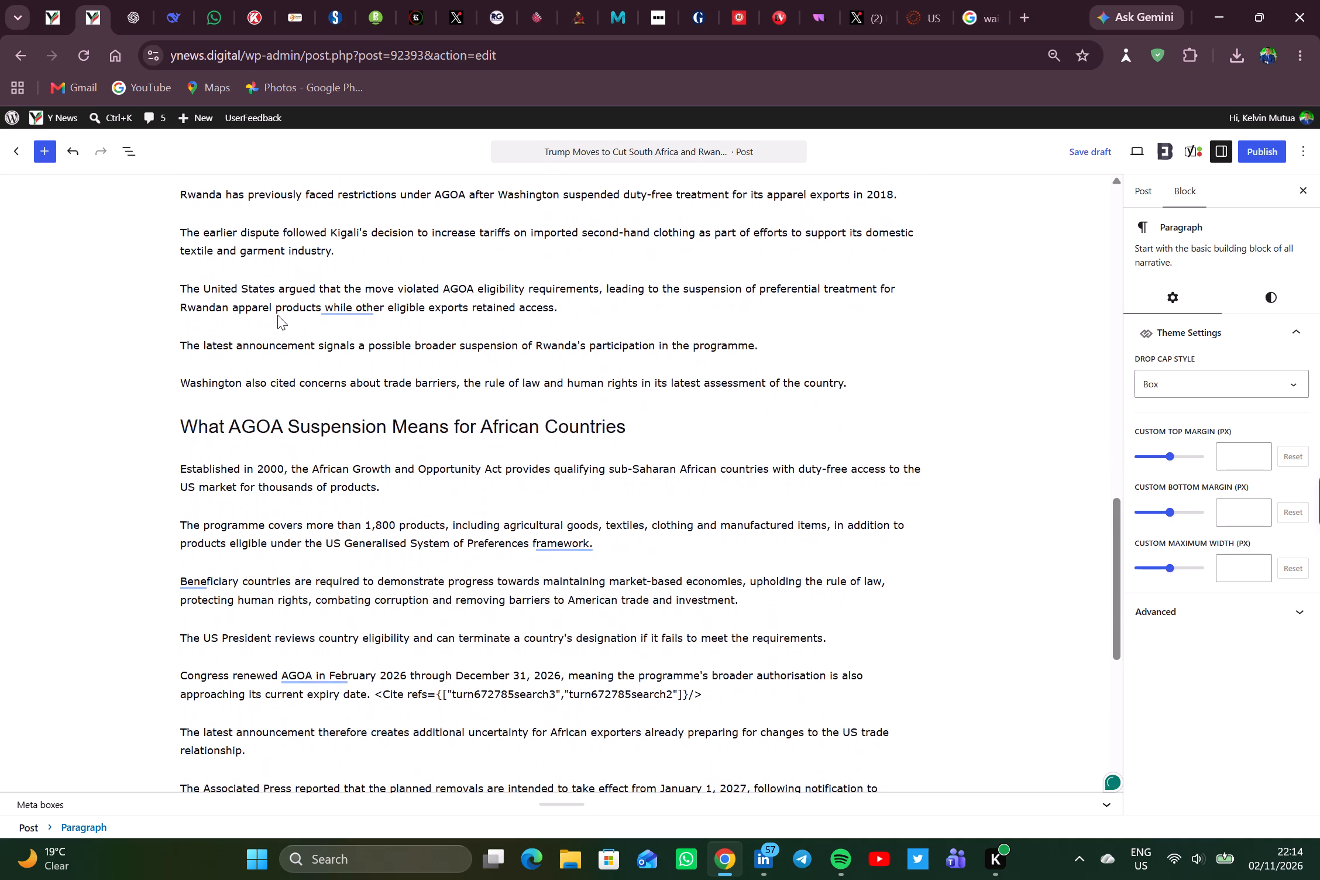
pyautogui.scroll(-3, 277, 315)
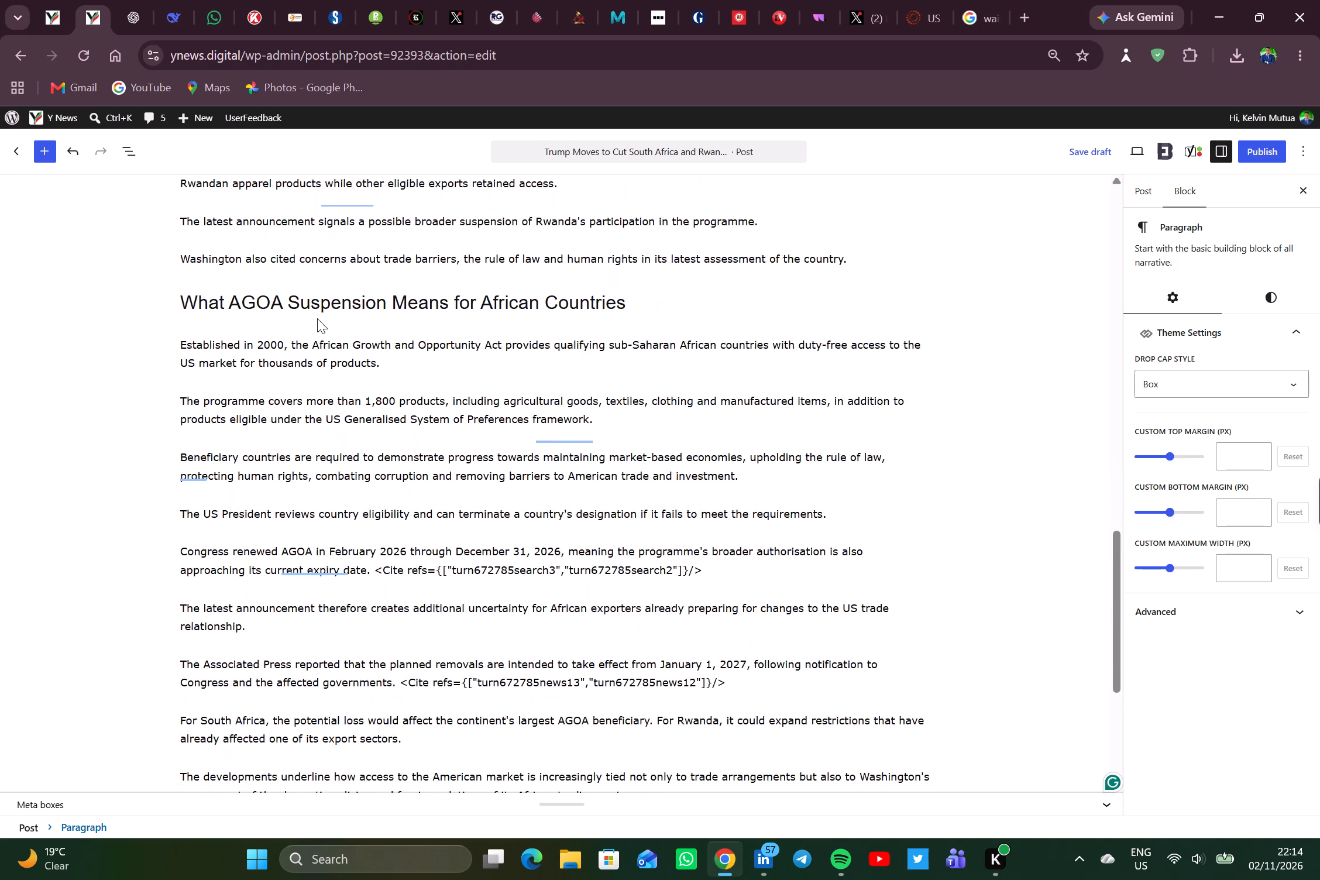
pyautogui.scroll(-2, 317, 318)
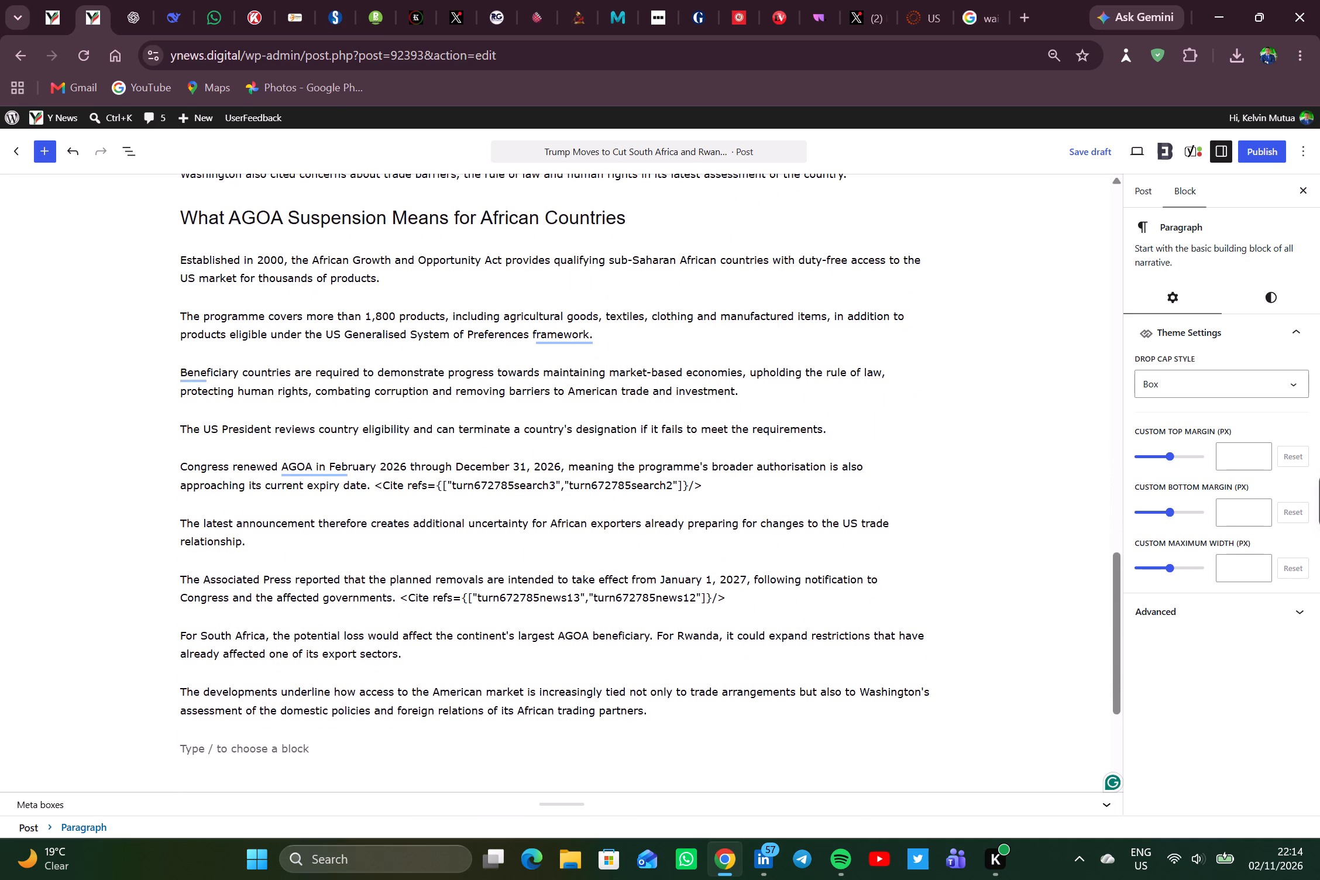
pyautogui.scroll(-2, 317, 318)
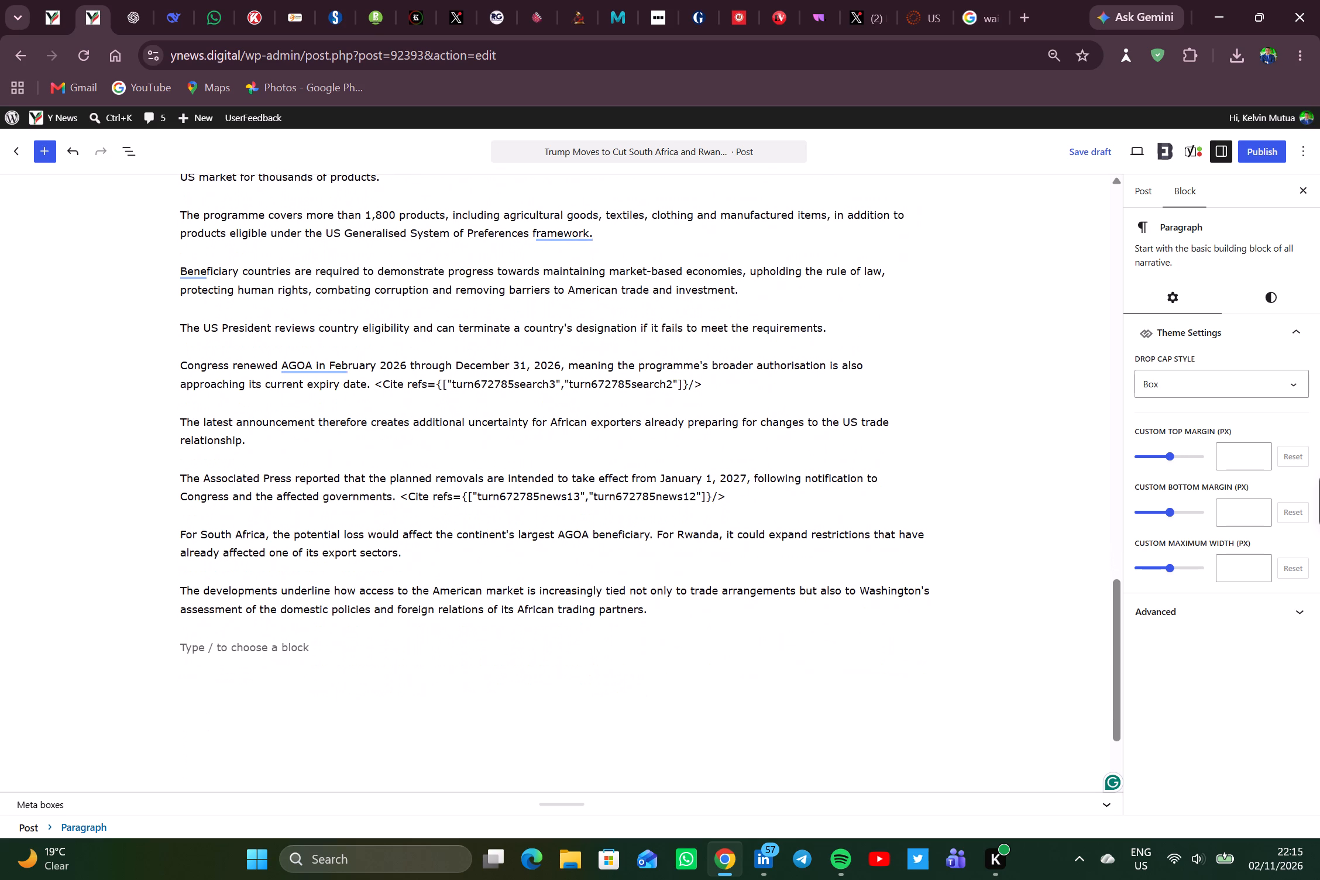
pyautogui.scroll(-1, 317, 318)
pyautogui.moveTo(374, 339); pyautogui.dragTo(378, 339)
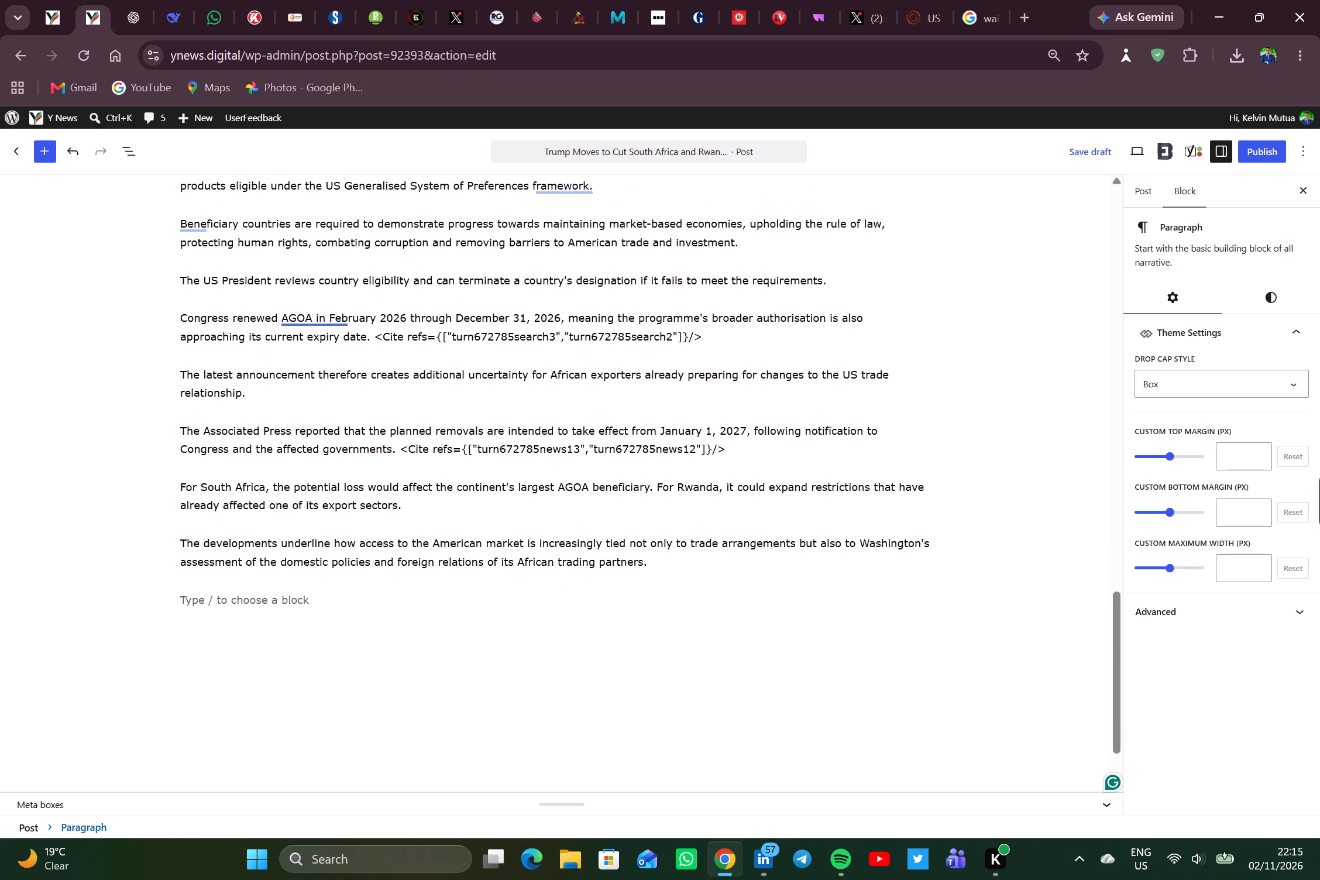
pyautogui.moveTo(378, 339); pyautogui.dragTo(725, 345)
pyautogui.press('BackSpace')
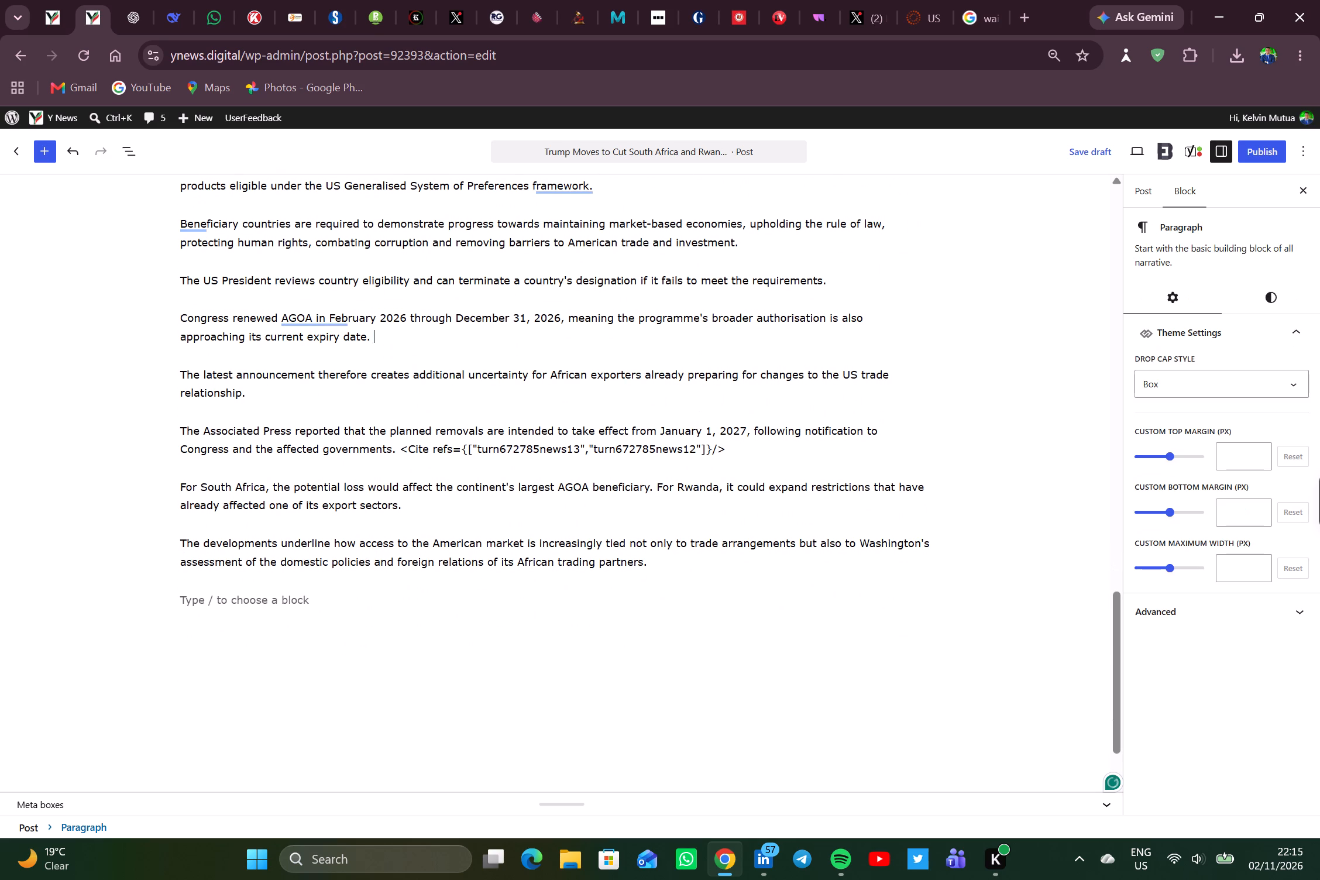
# Delete the stray Cite refs code after "Congress and the affected governments" in the Associated Press paragraph.
pyautogui.scroll(-1, 725, 345)
pyautogui.moveTo(739, 389); pyautogui.dragTo(406, 390)
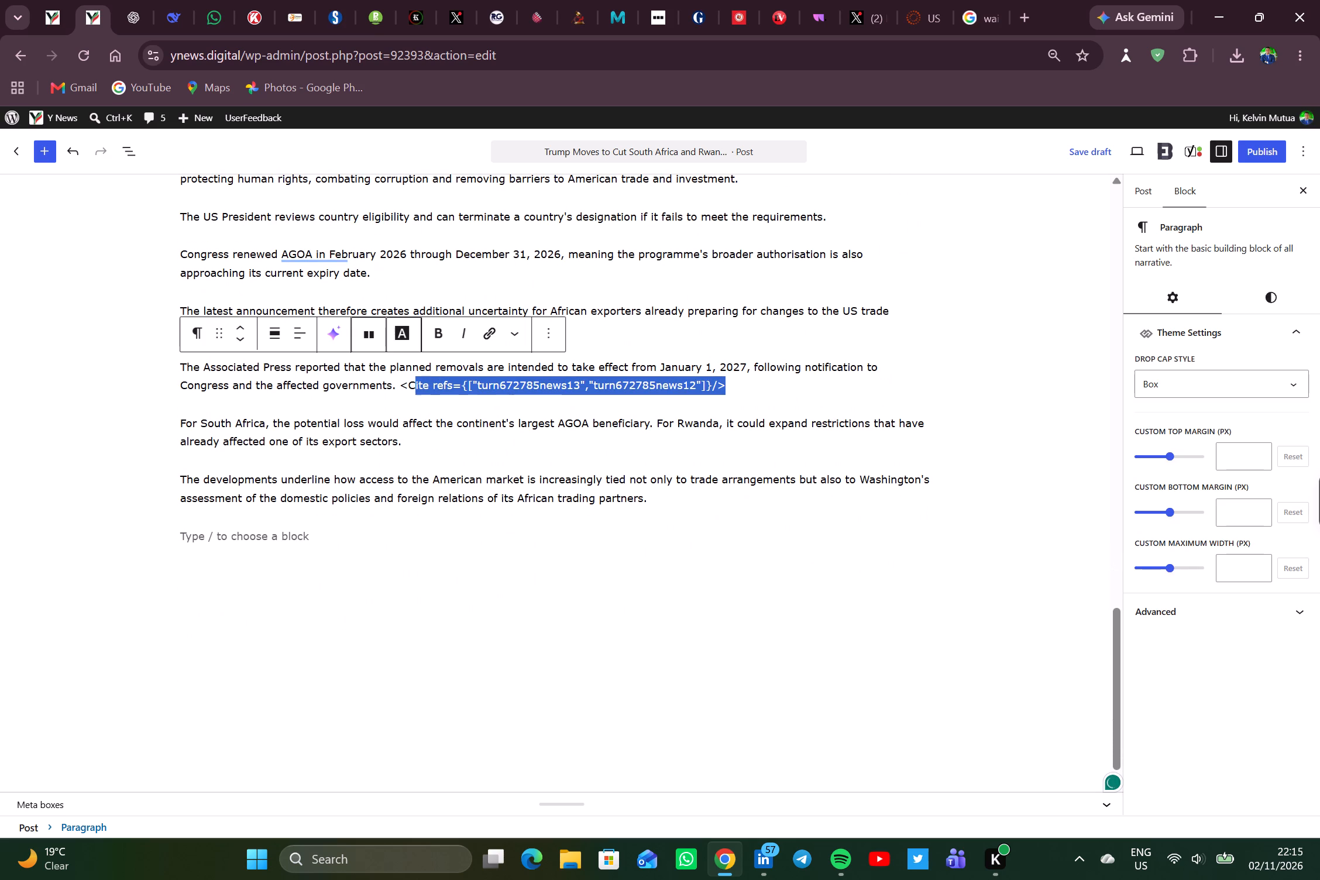
pyautogui.moveTo(406, 390); pyautogui.dragTo(397, 390)
pyautogui.press('BackSpace')
pyautogui.scroll(-1, 397, 390)
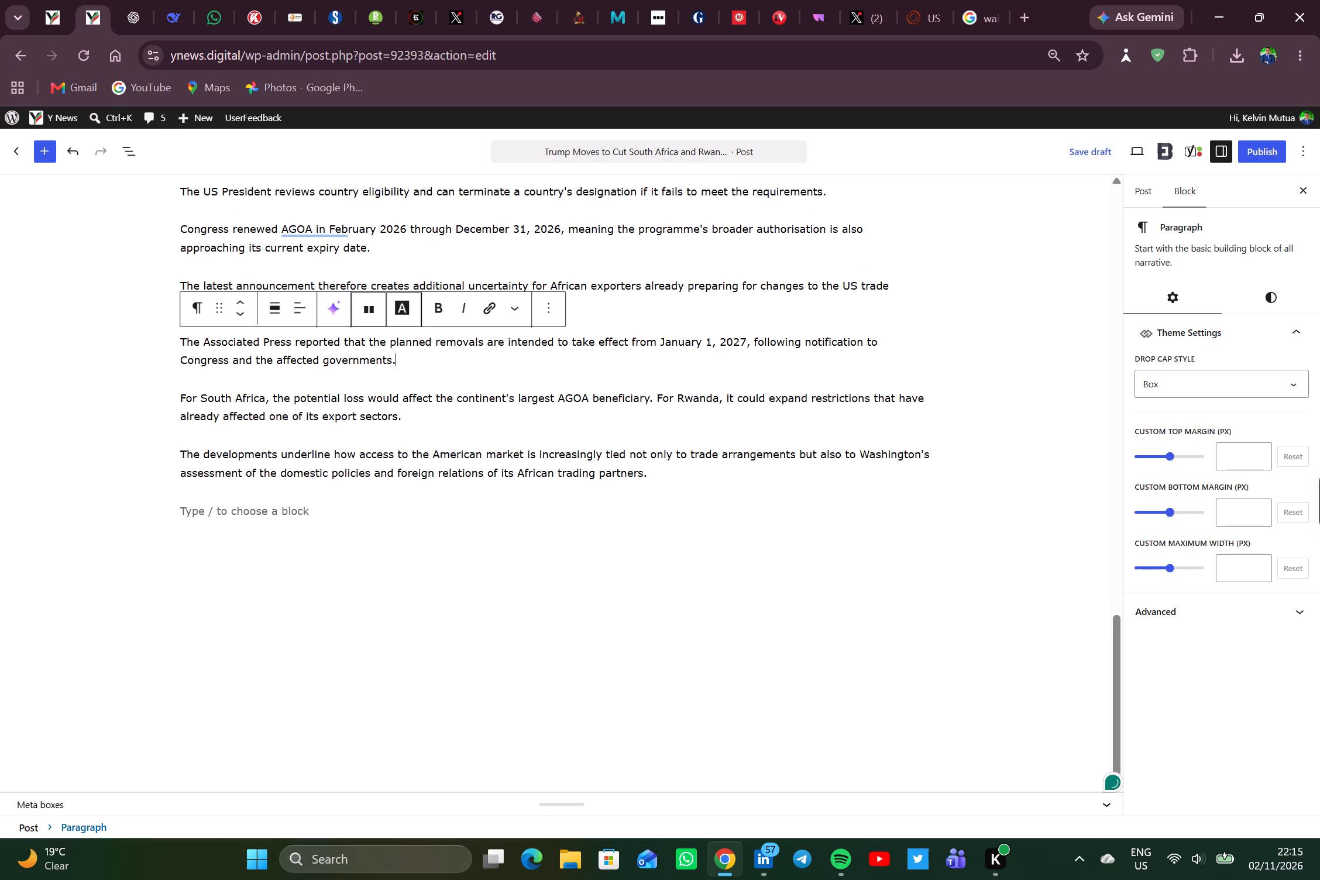
# Delete the two closing paragraphs beginning "For South Africa, the potential loss" and "The developments underline how access".
pyautogui.tripleClick(370, 421)
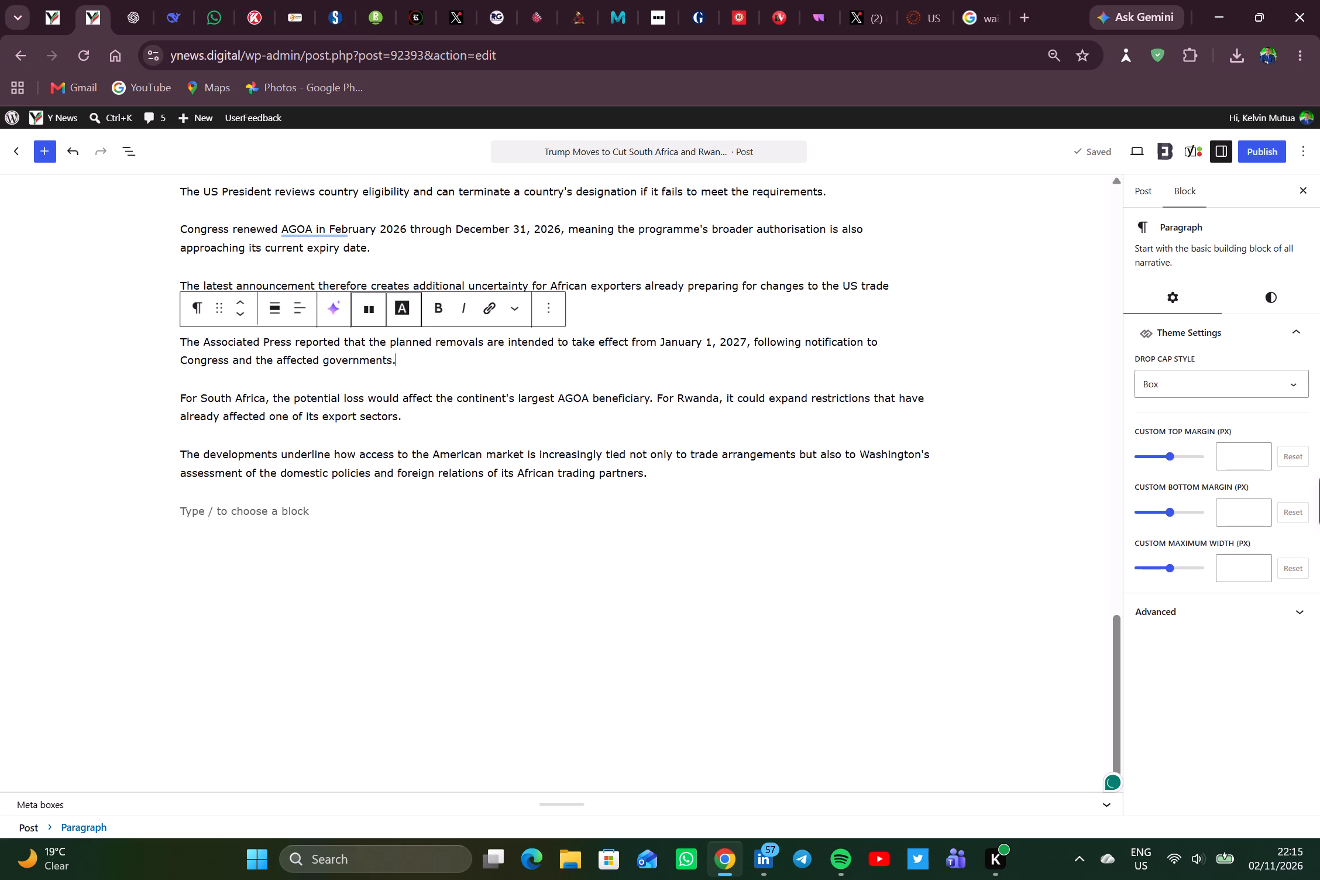
pyautogui.click(370, 421)
pyautogui.press('BackSpace')
pyautogui.press('BackSpace')
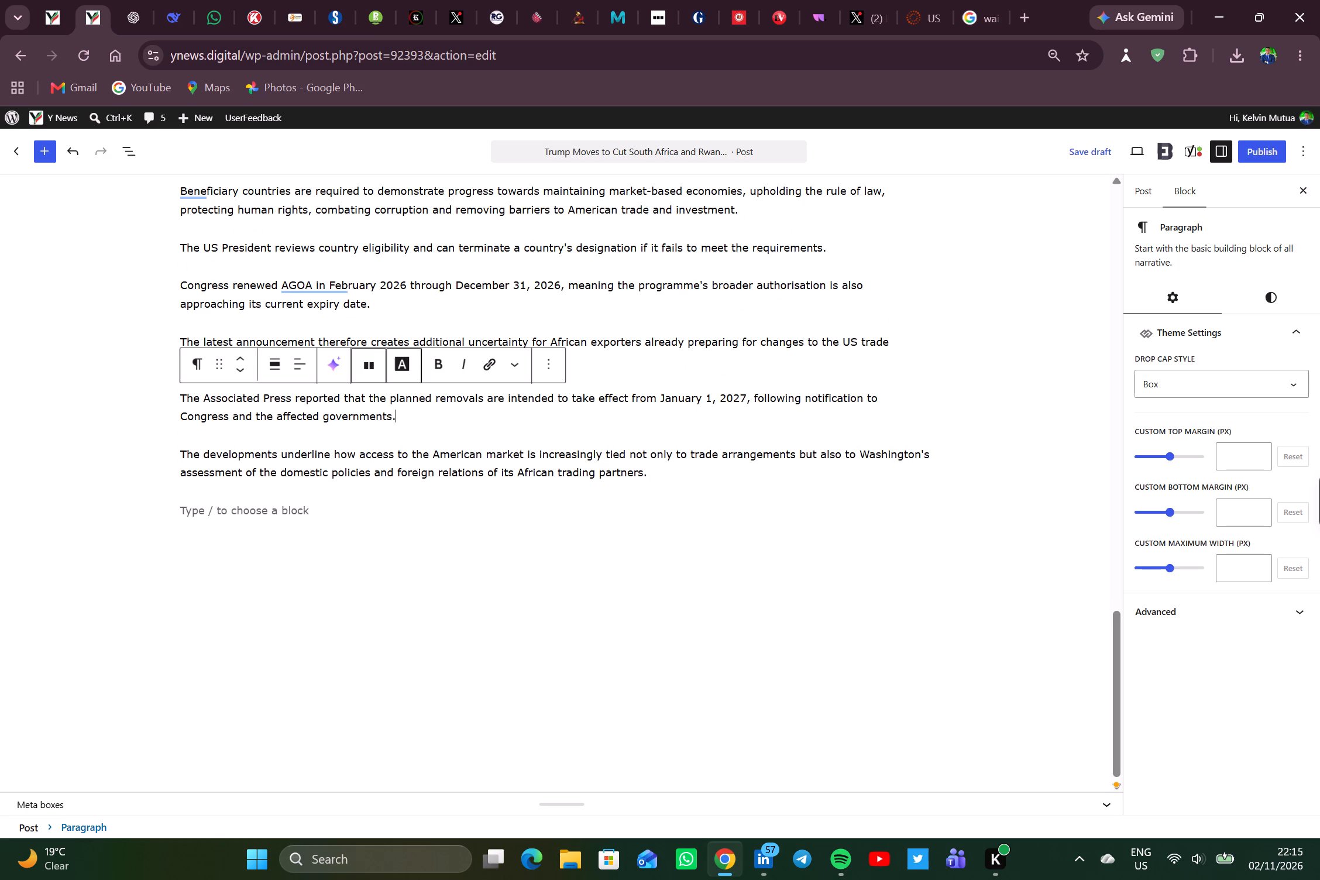
pyautogui.tripleClick(383, 458)
pyautogui.click(383, 458)
pyautogui.press('BackSpace')
pyautogui.press('BackSpace')
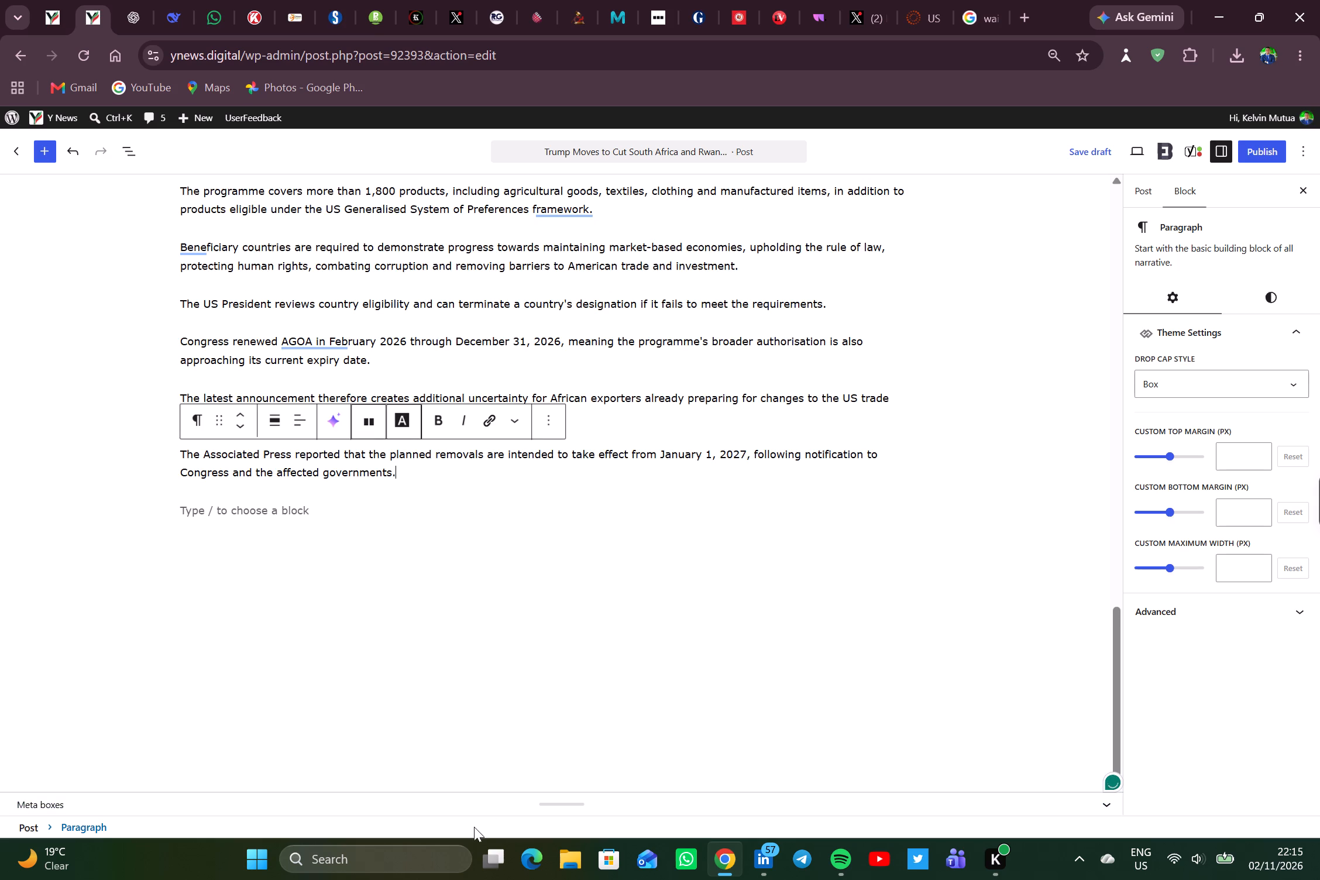
# Enter "Trump" as the post's Yoast focus keyphrase.
pyautogui.click(473, 793)
pyautogui.scroll(-2, 482, 659)
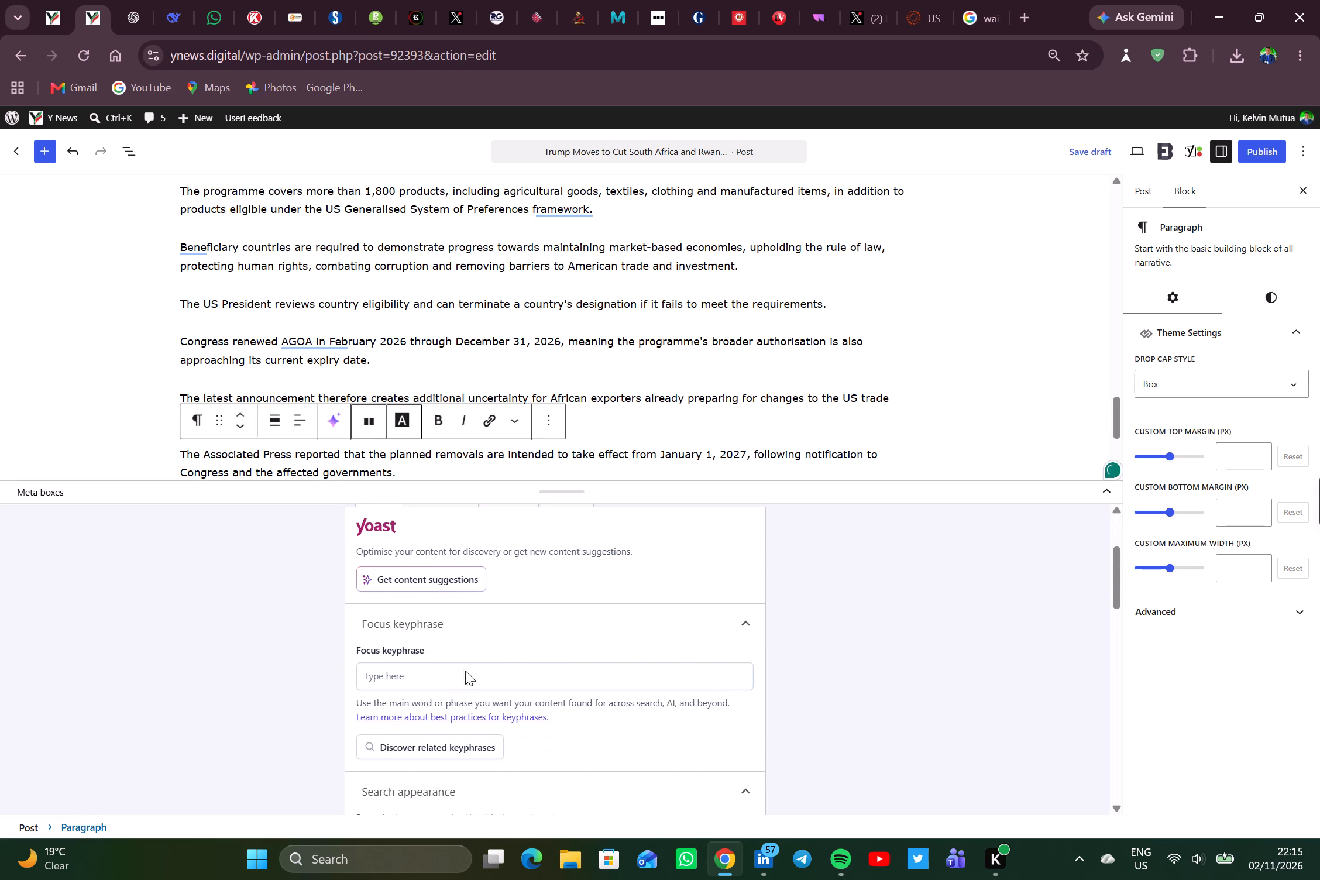
pyautogui.write('rump')
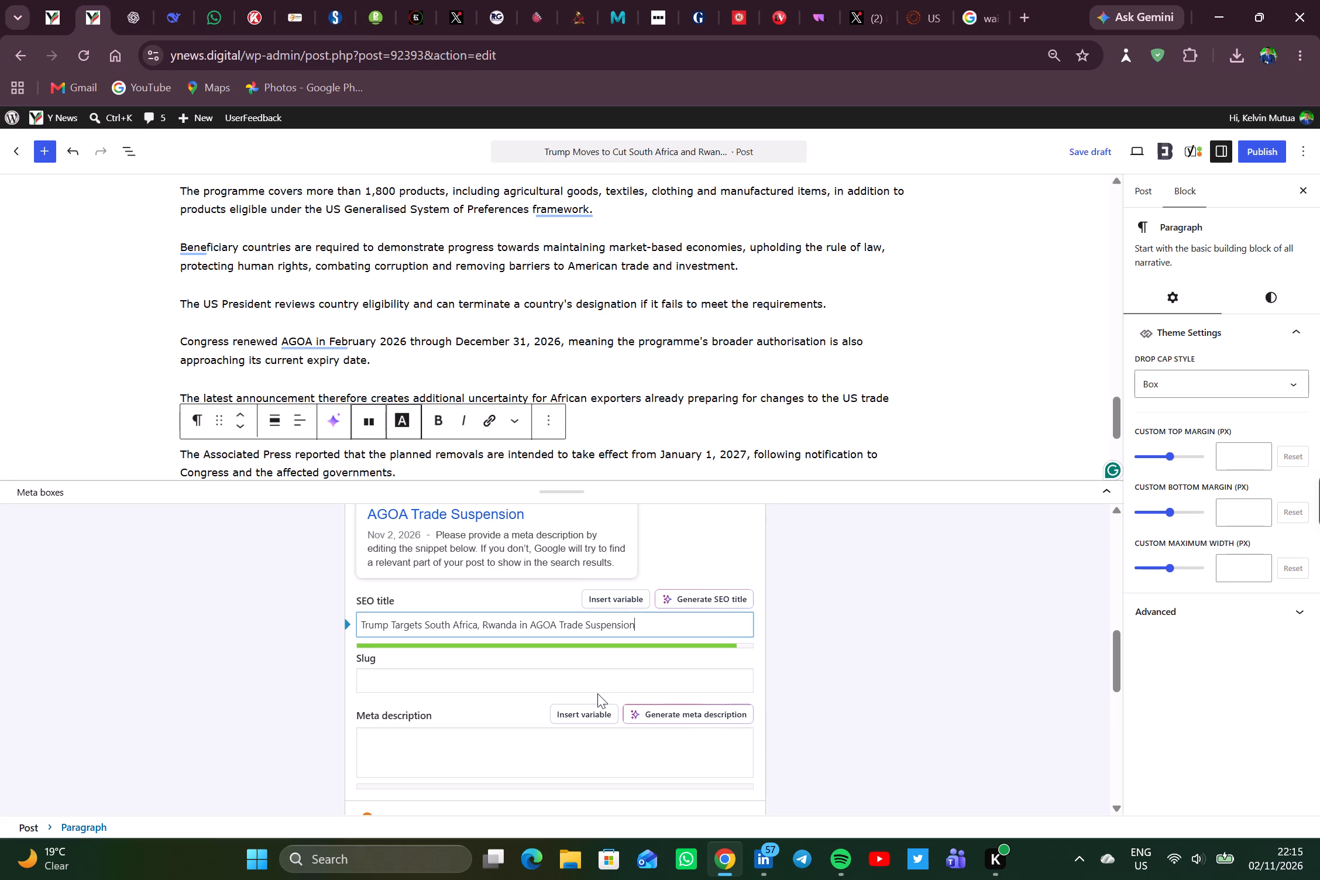
pyautogui.click(537, 751)
pyautogui.hotkey('ctrl', 'v')
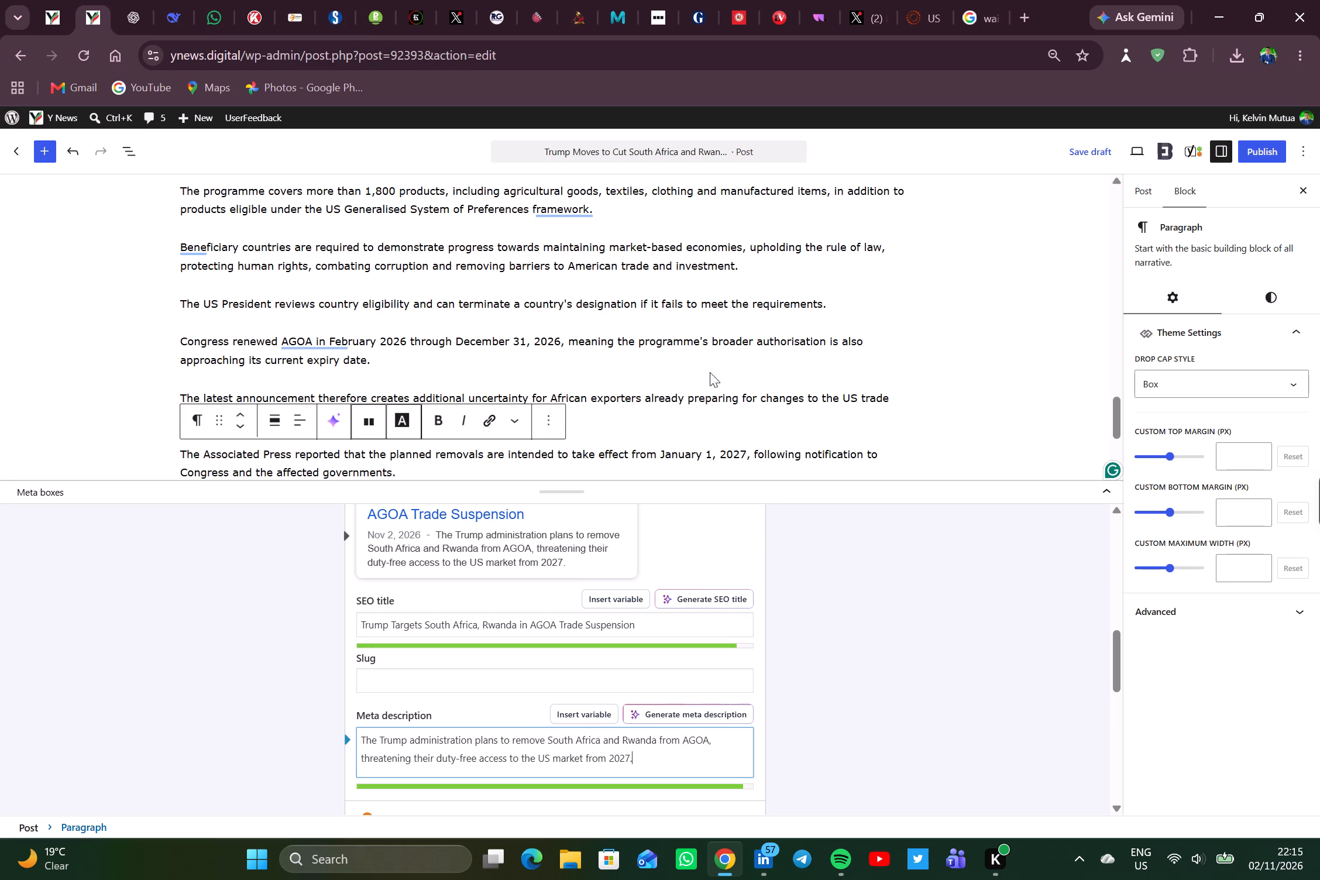
# Examine the photos in the Reuters article on the South Africa and Rwanda trade suspension for a possible story image.
pyautogui.click(984, 9)
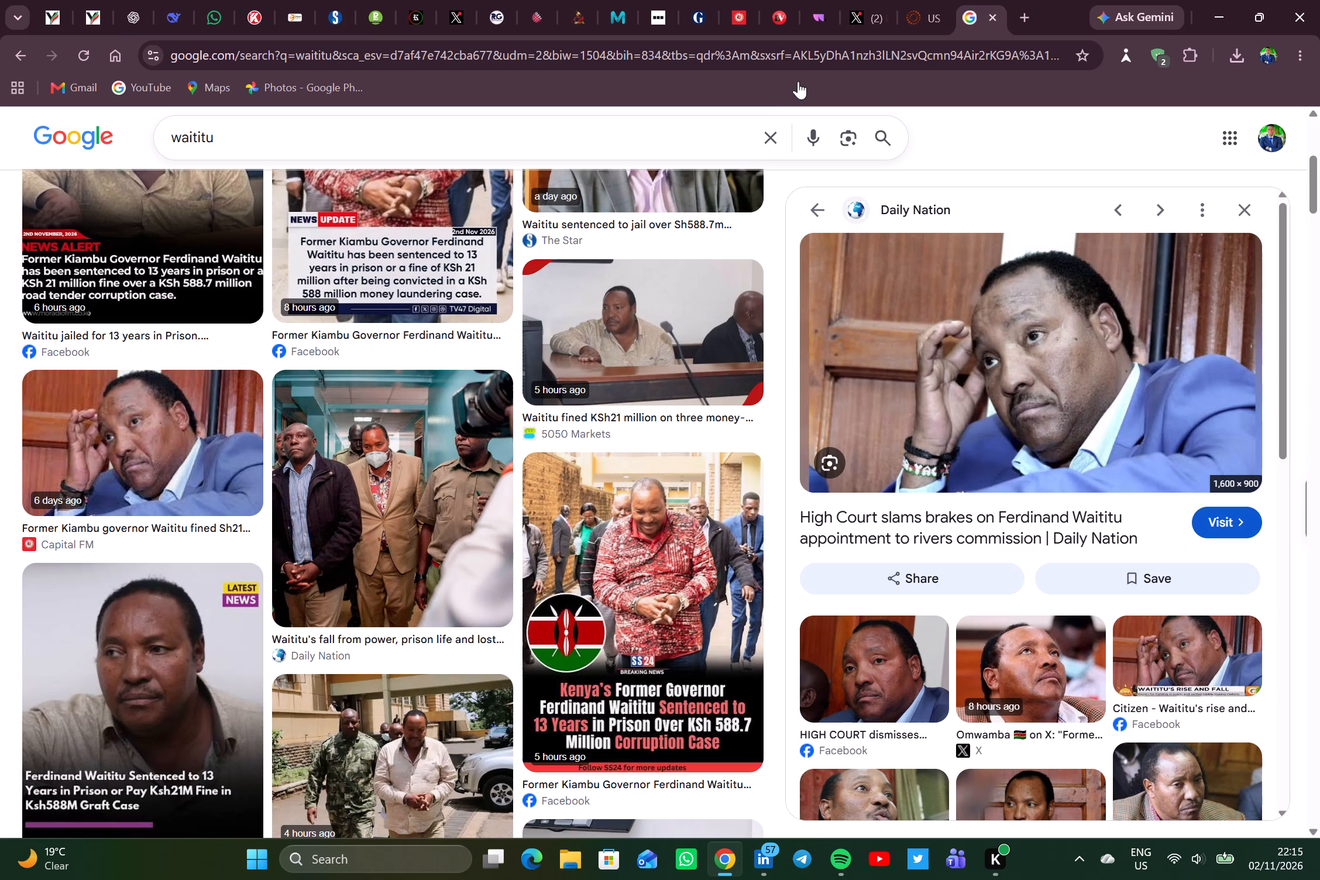
pyautogui.click(915, 2)
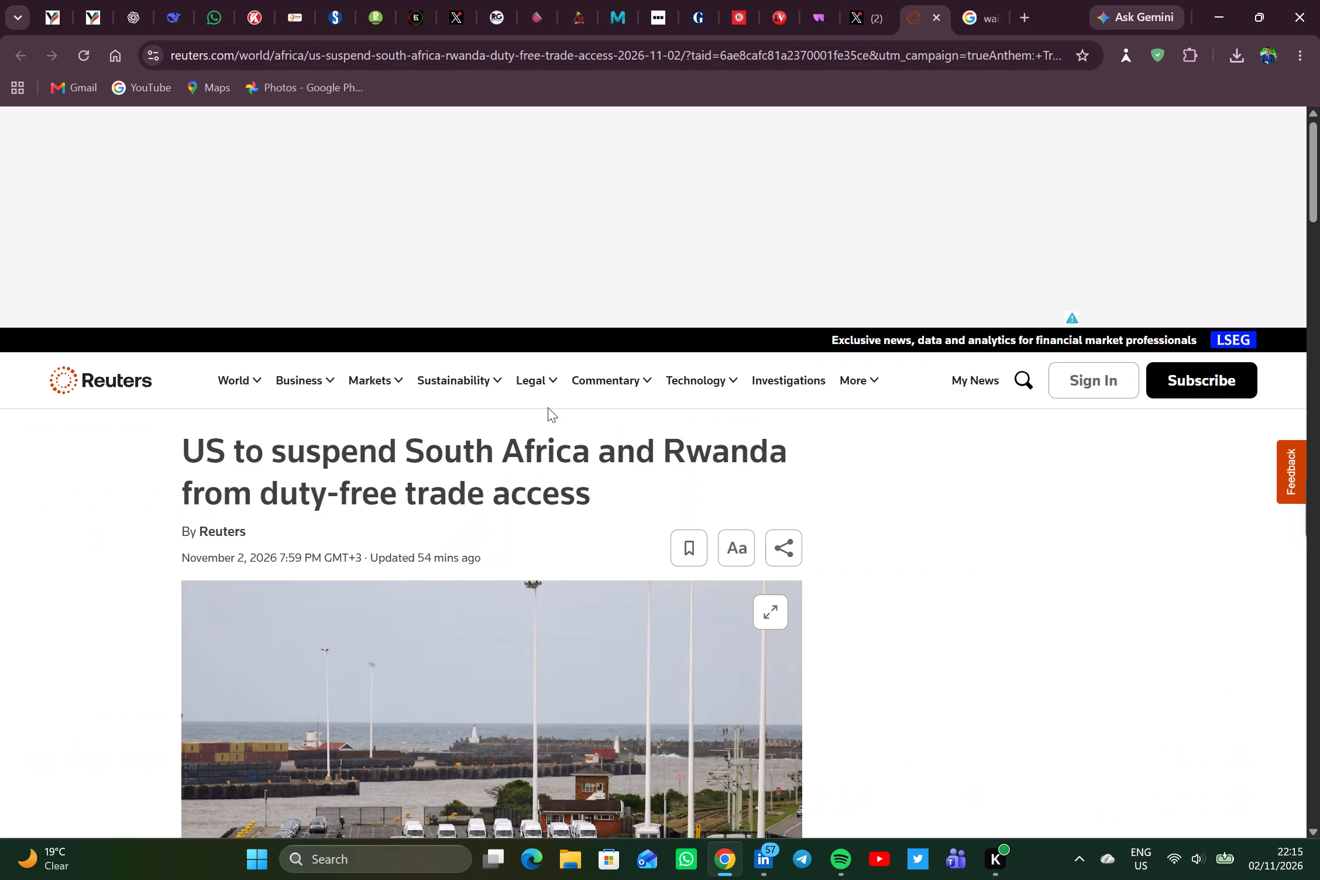
pyautogui.scroll(-4, 508, 576)
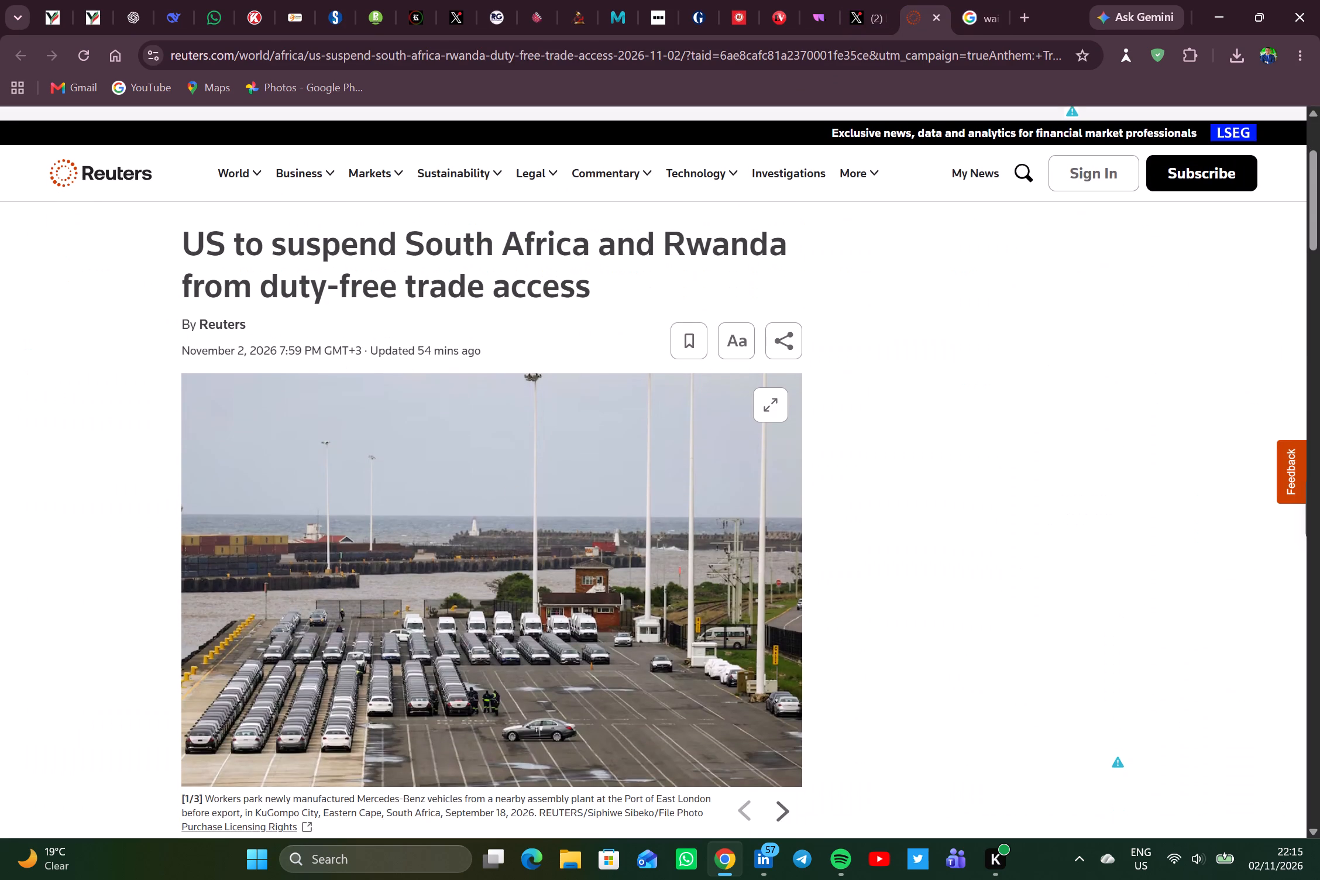
pyautogui.scroll(-2, 508, 576)
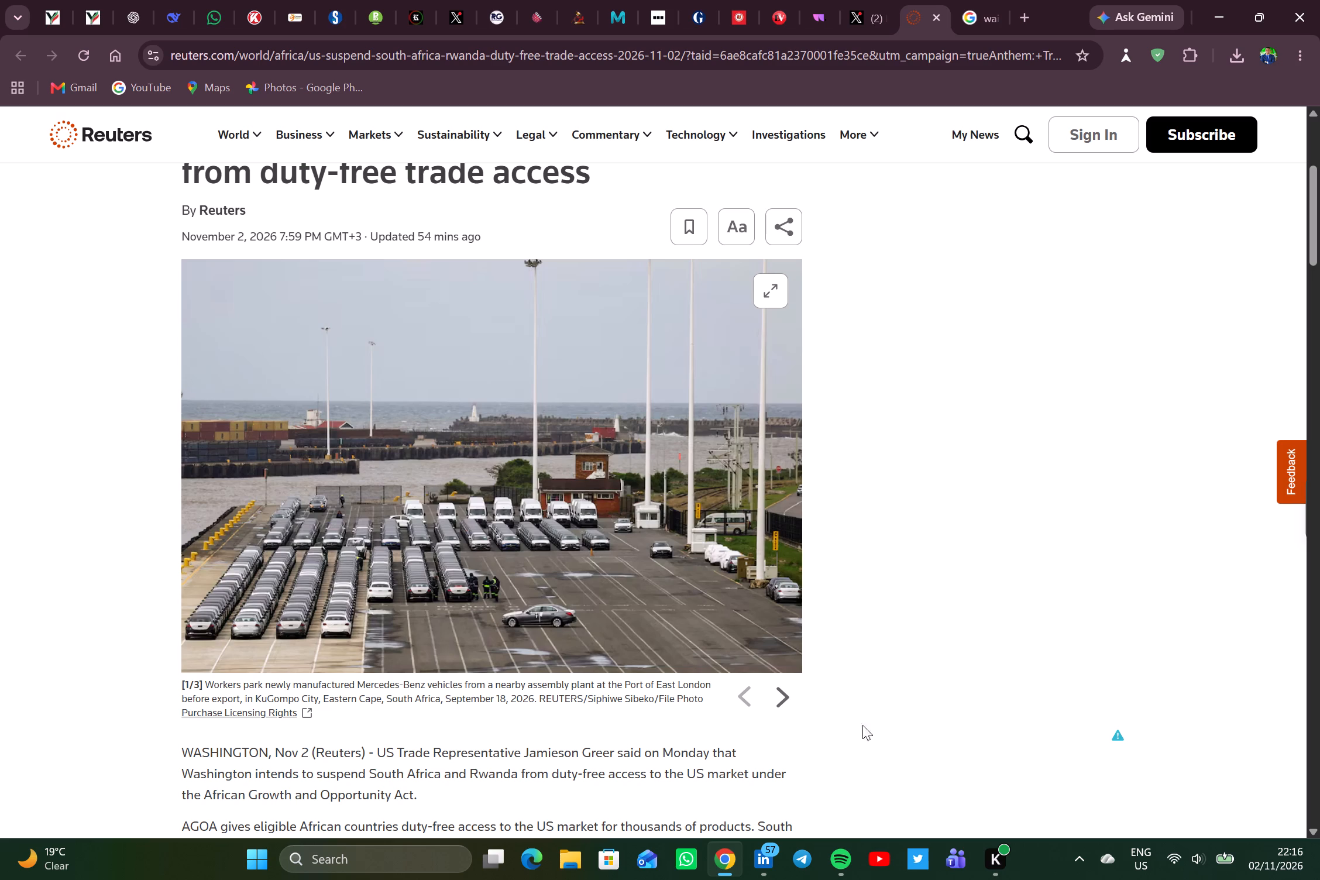
pyautogui.click(788, 696)
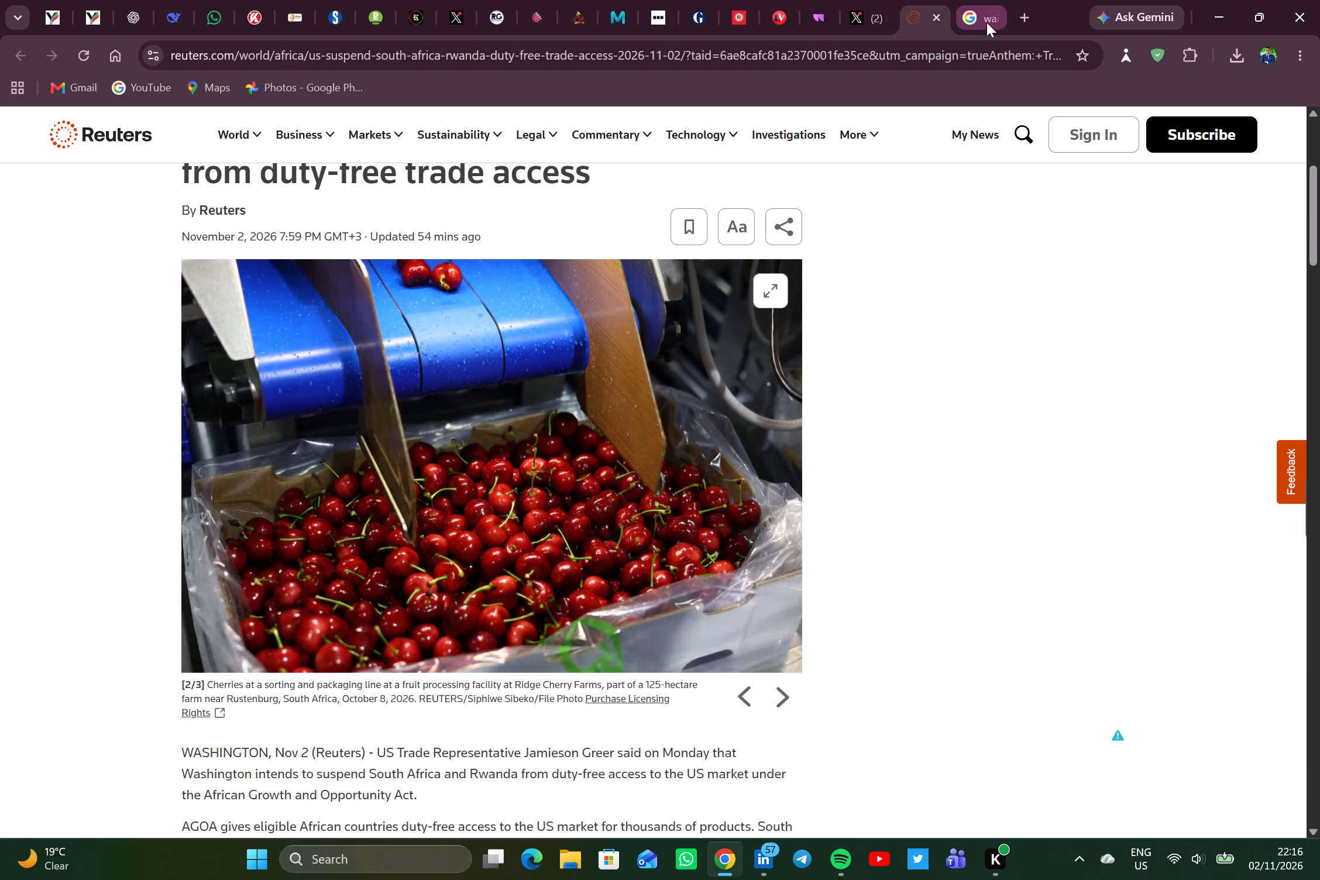
# Search Google Images for "president trump south africa rwanda".
pyautogui.click(986, 22)
pyautogui.click(764, 134)
pyautogui.write('presidn')
pyautogui.press('BackSpace')
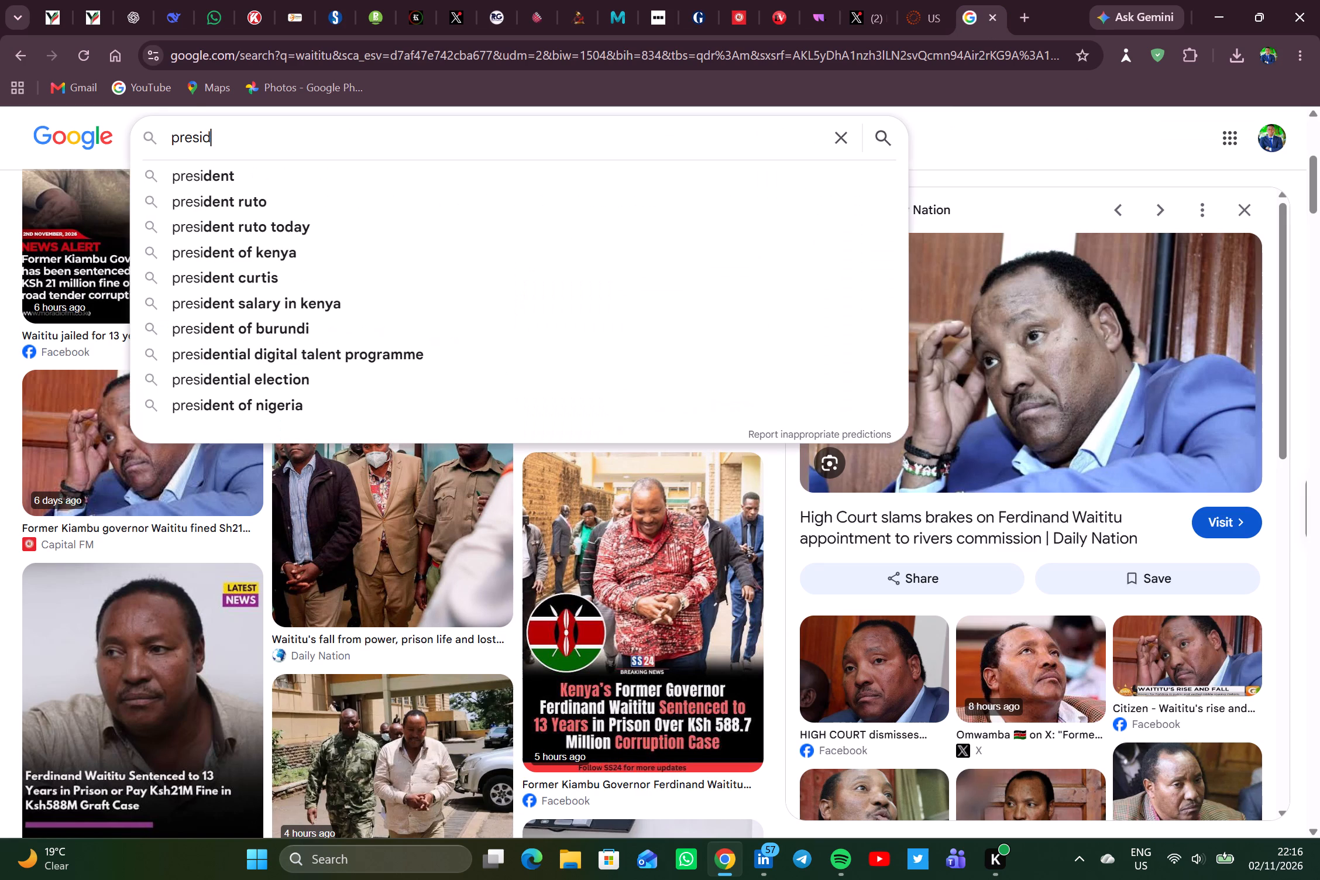
pyautogui.press('BackSpace')
pyautogui.write('dent tur')
pyautogui.press('BackSpace')
pyautogui.press('BackSpace')
pyautogui.write('rump south africa rwamn')
pyautogui.press('BackSpace')
pyautogui.press('BackSpace')
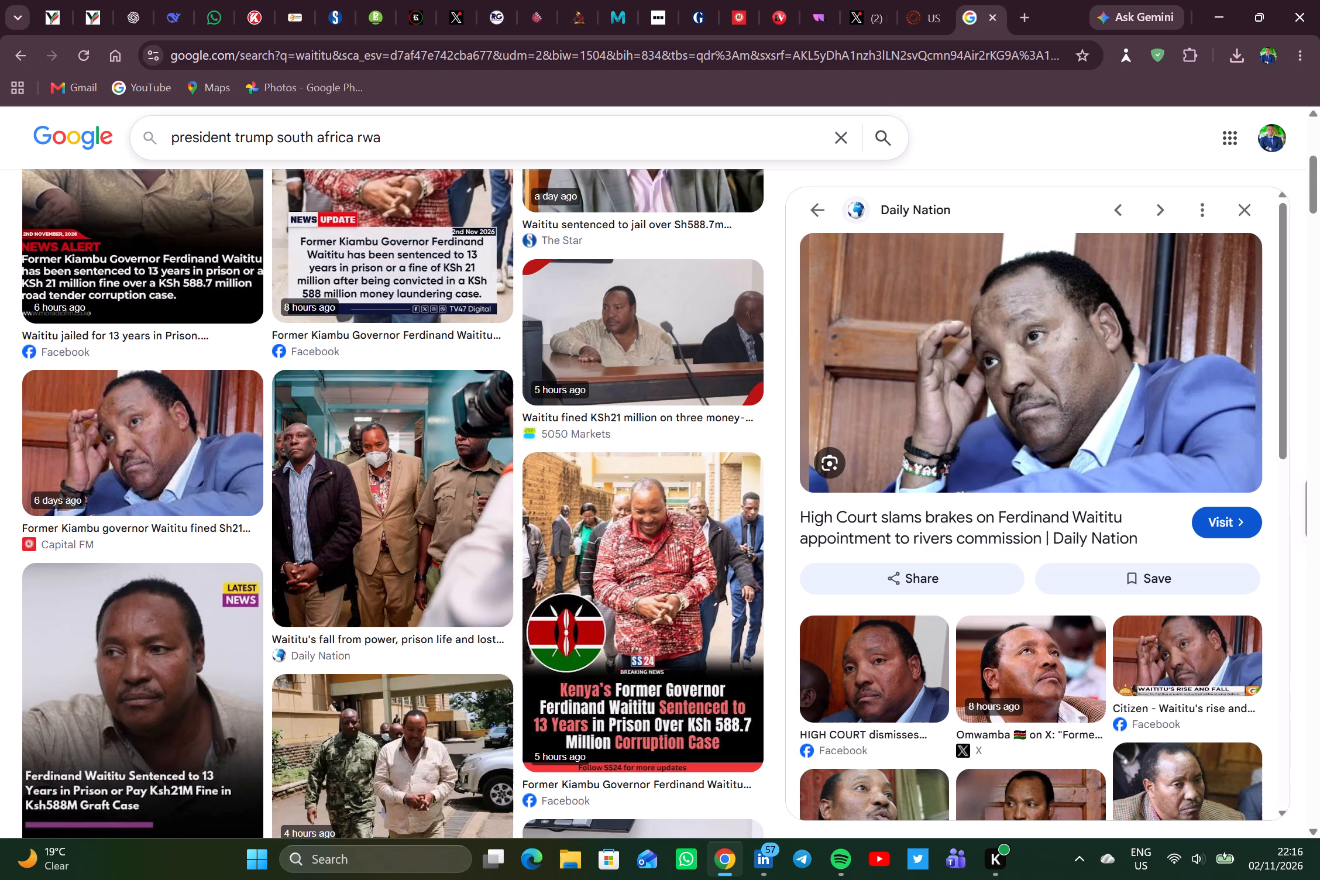
pyautogui.write('nda')
pyautogui.press('Return')
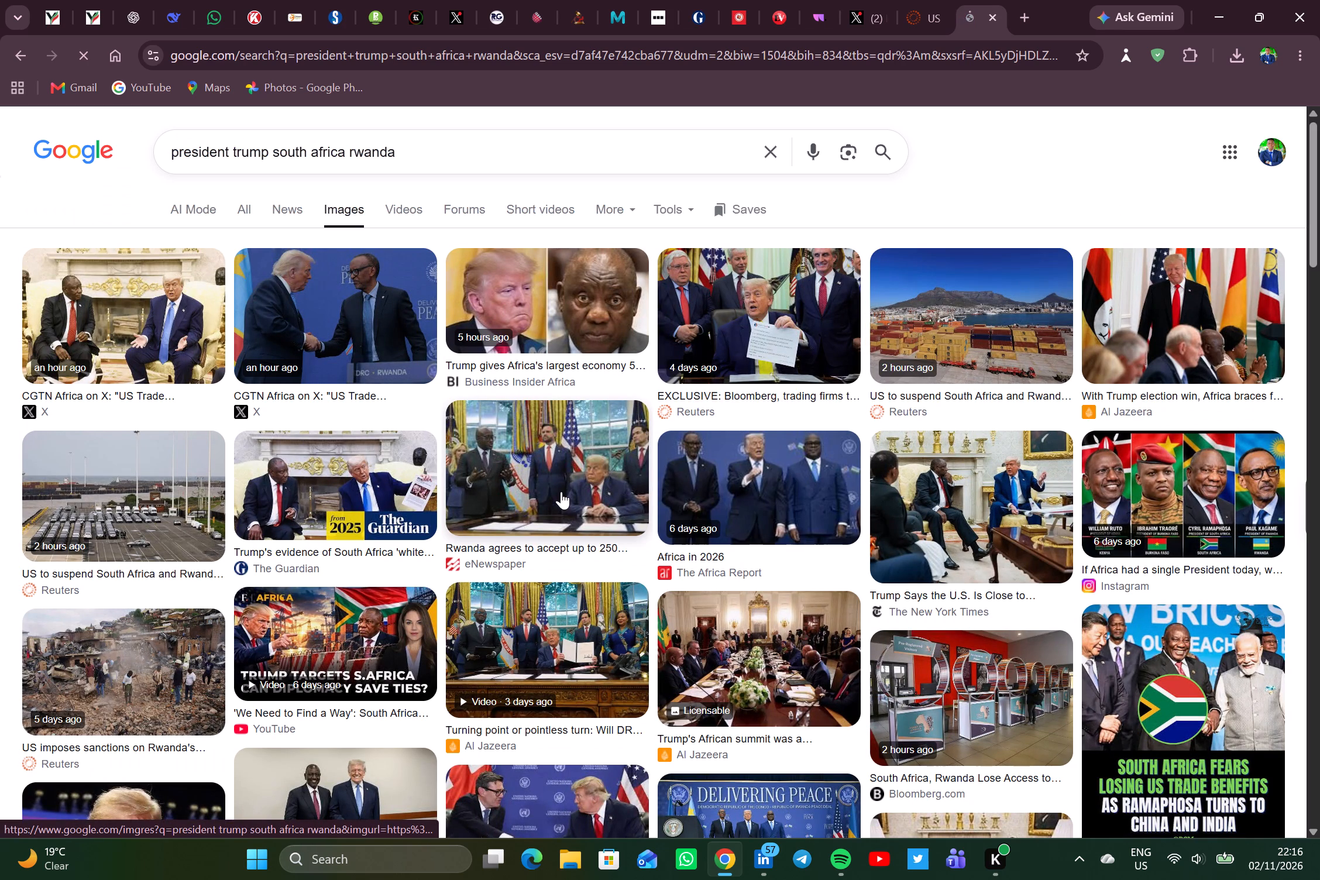
# Preview the CGTN Africa photo of Trump seated with Ramaphosa and compare it with the related and other image results.
pyautogui.click(185, 348)
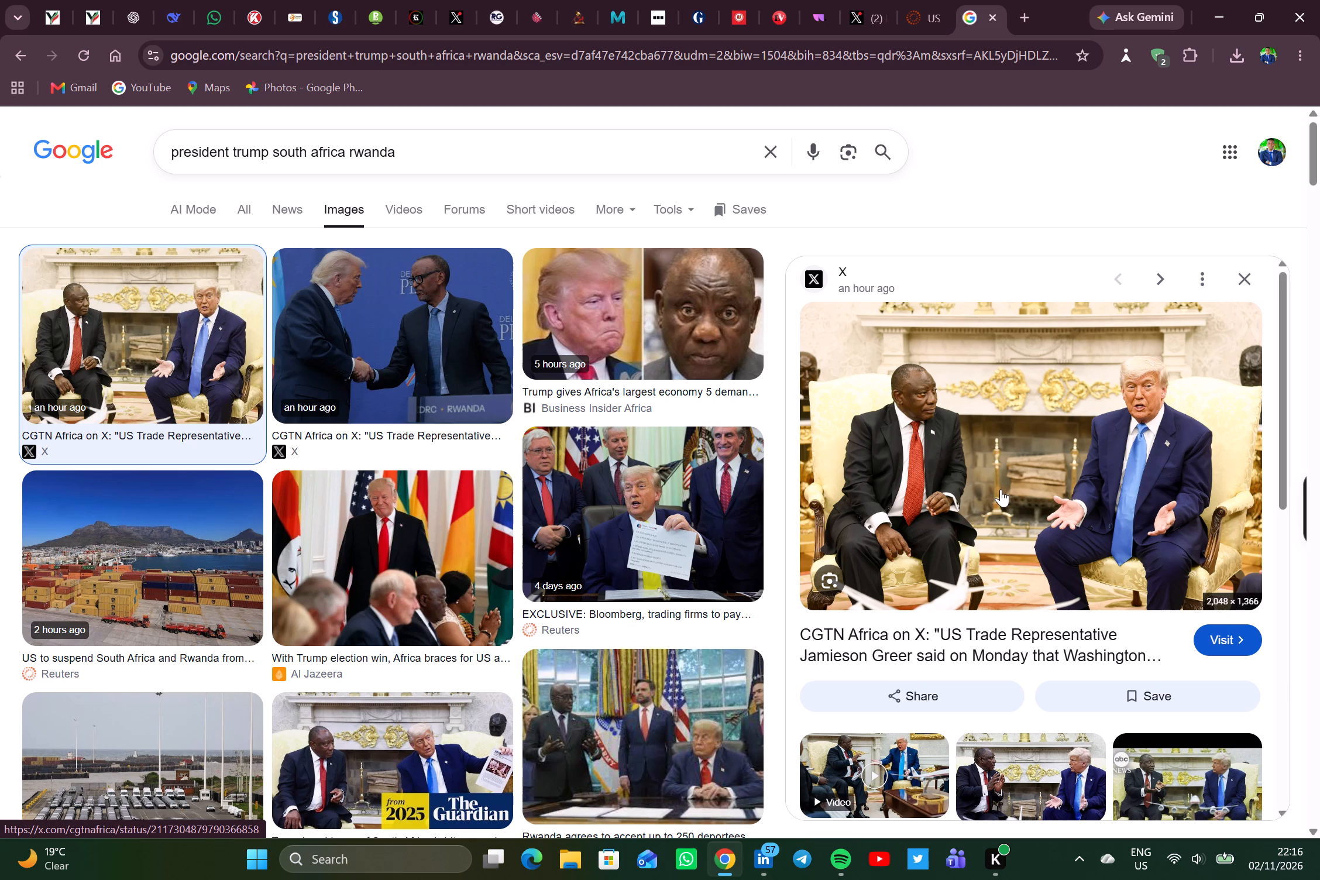
pyautogui.scroll(-1, 1001, 489)
pyautogui.scroll(6, 1001, 489)
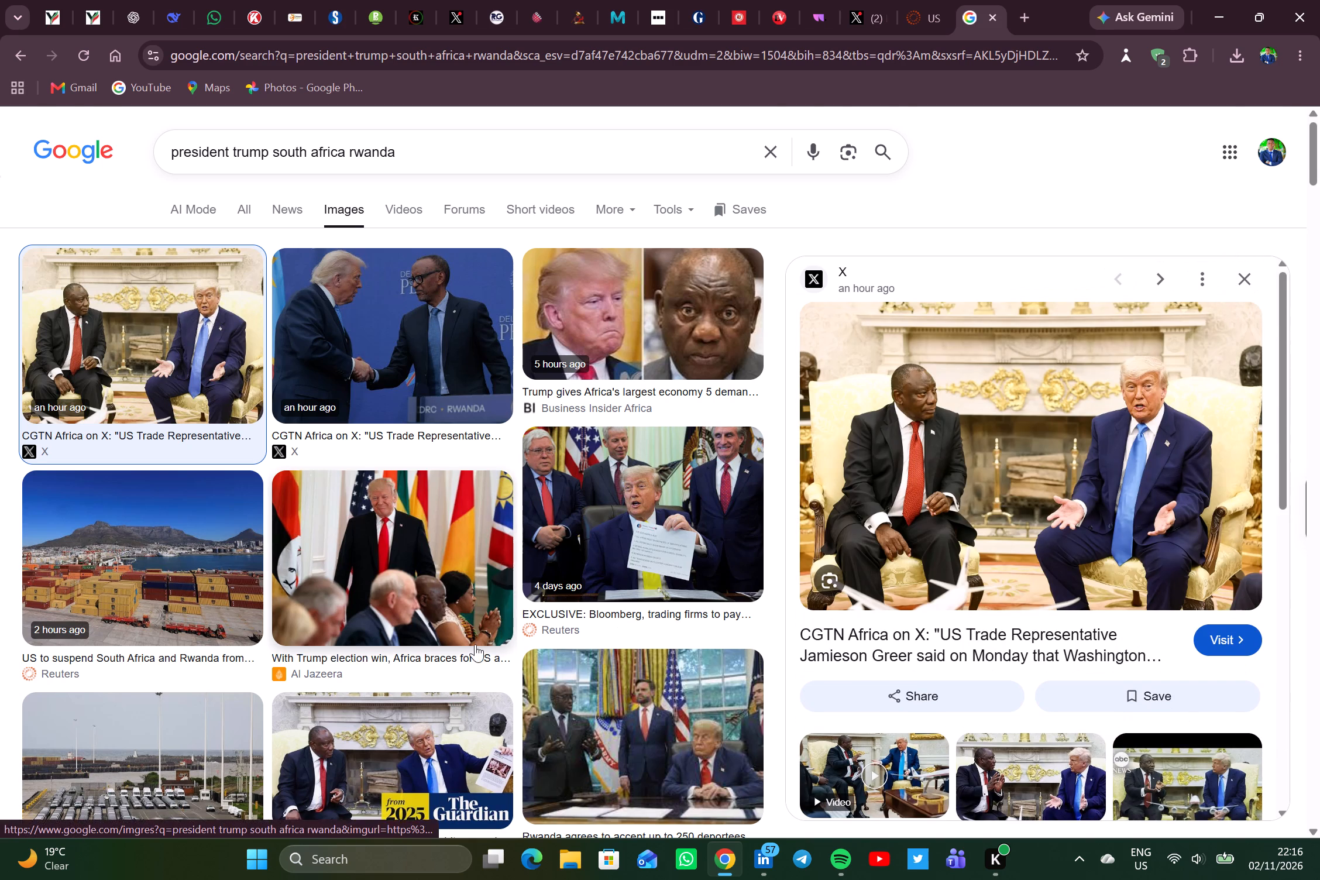
pyautogui.scroll(-3, 475, 644)
pyautogui.scroll(-1, 906, 604)
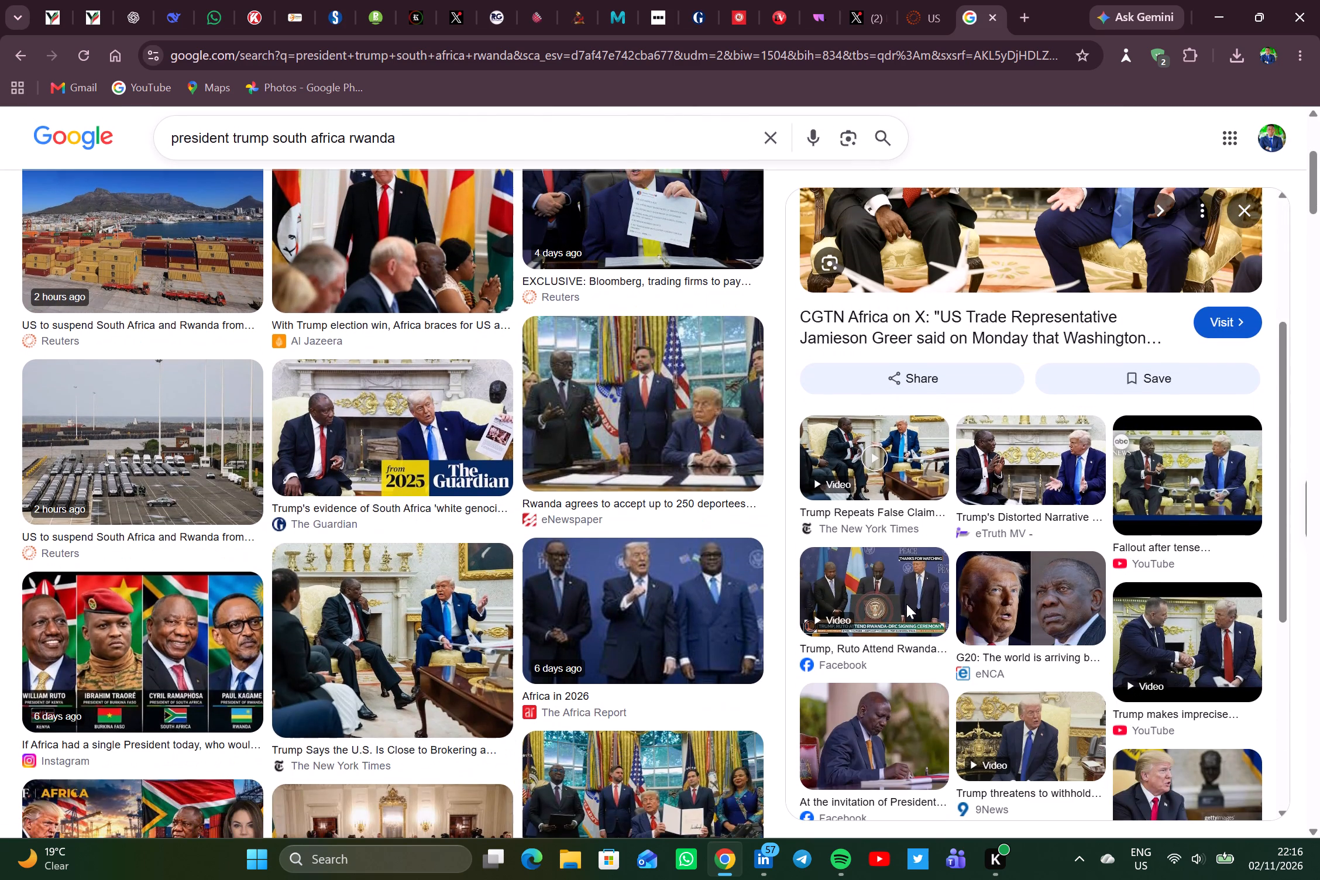
pyautogui.scroll(-3, 906, 604)
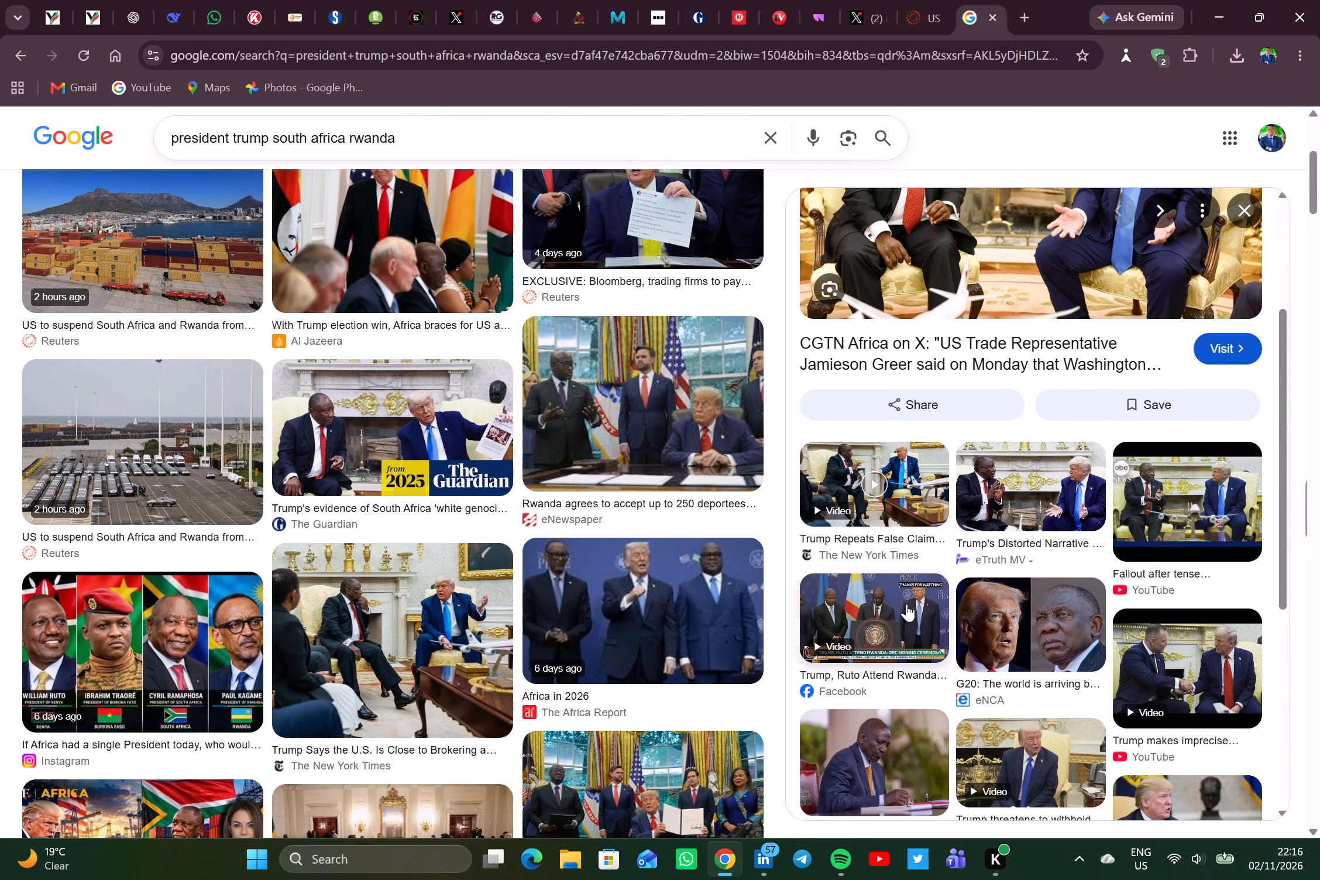
pyautogui.scroll(-1, 665, 620)
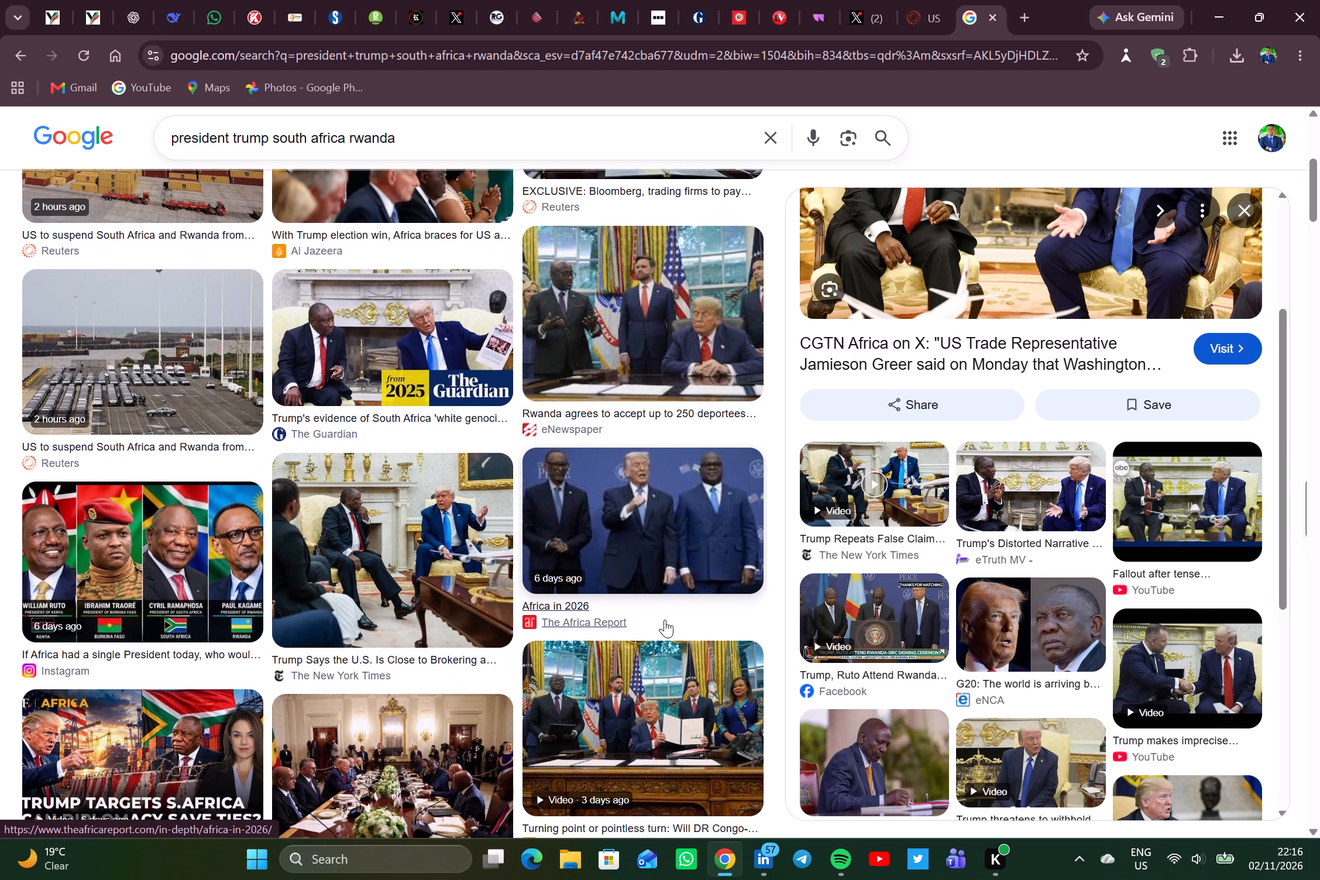
pyautogui.scroll(-1, 665, 620)
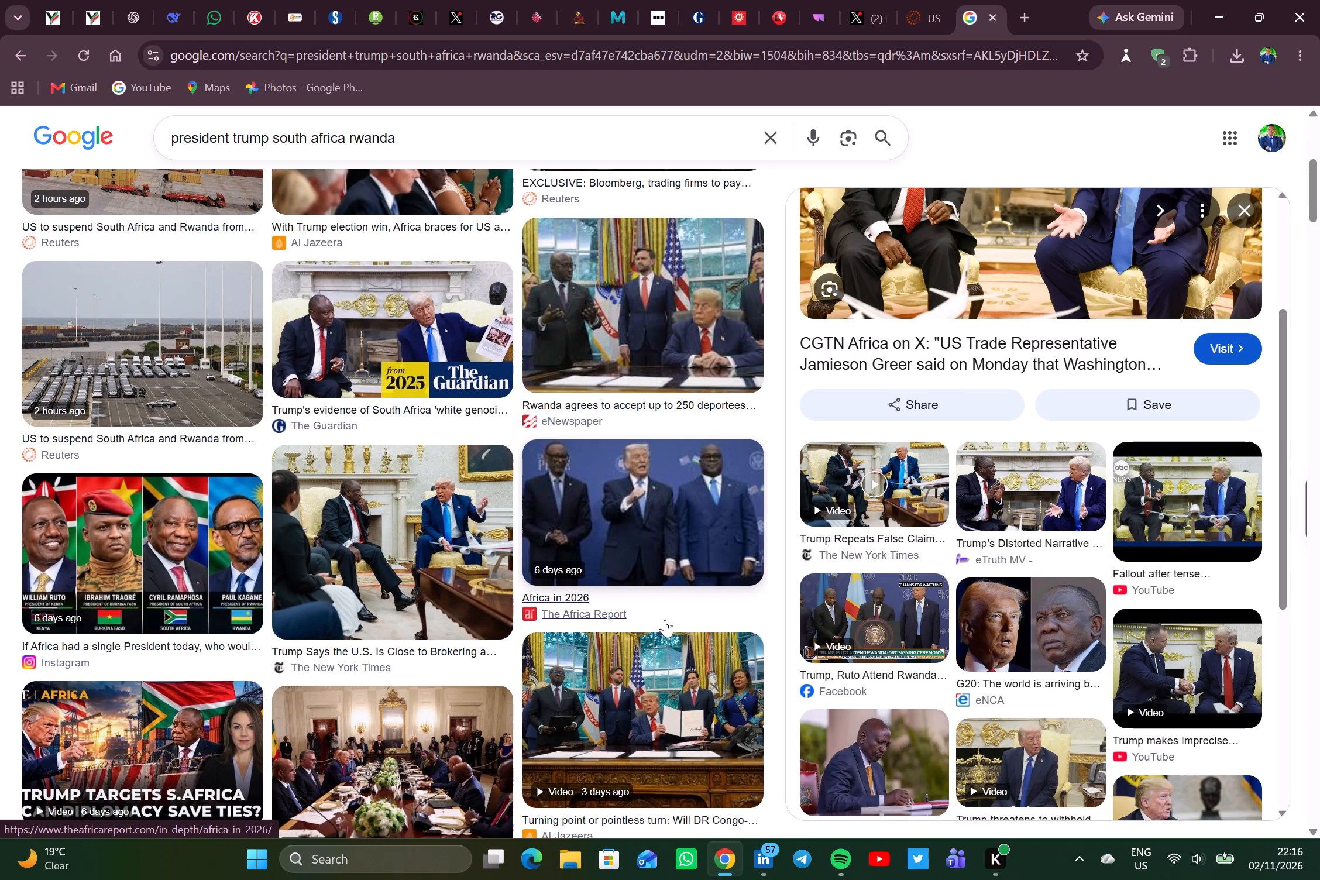
pyautogui.scroll(3, 978, 526)
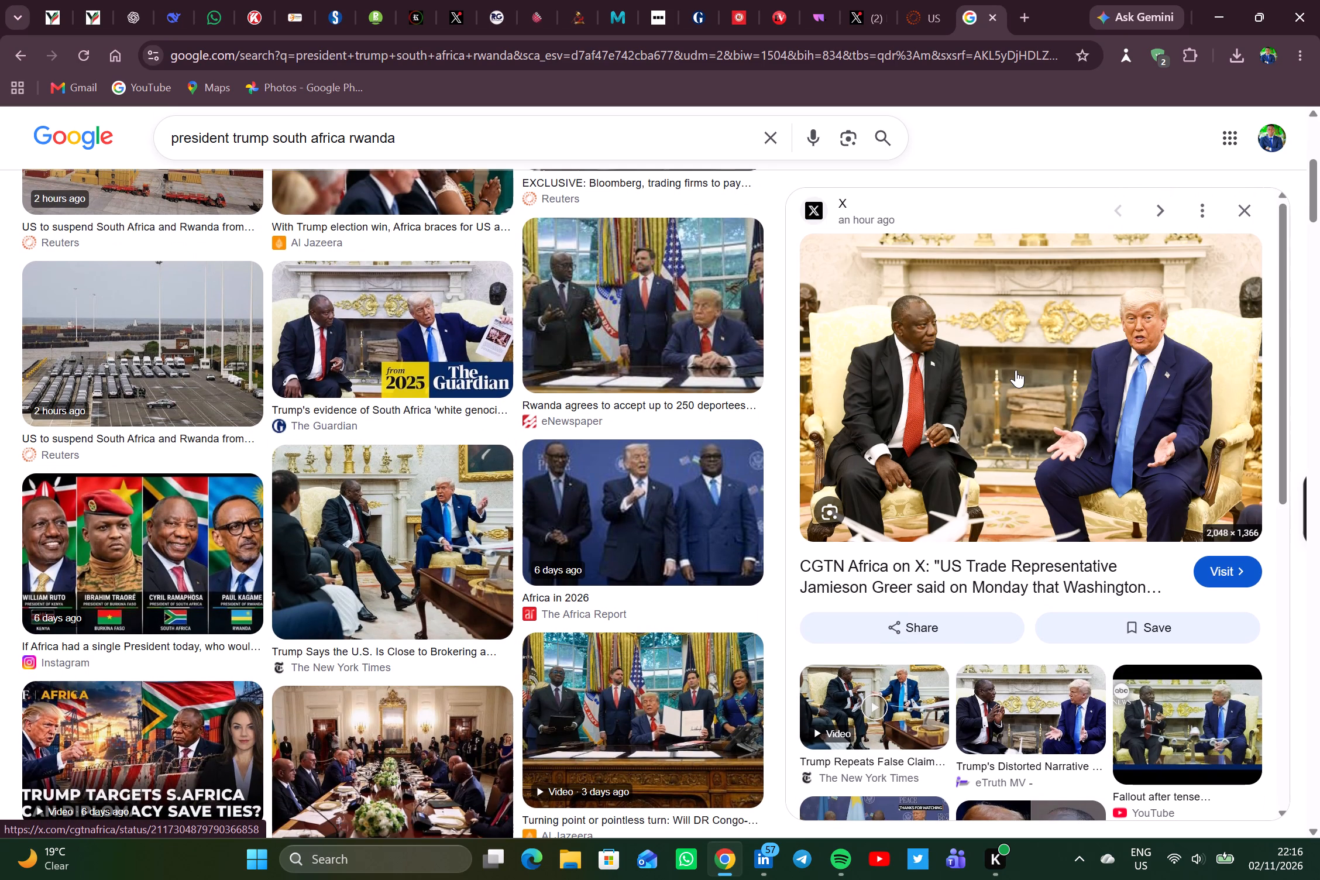
# Save the previewed CGTN Africa photo to Downloads as "Trump-South-Africa-Rwanda-y-news".
pyautogui.rightClick(1006, 353)
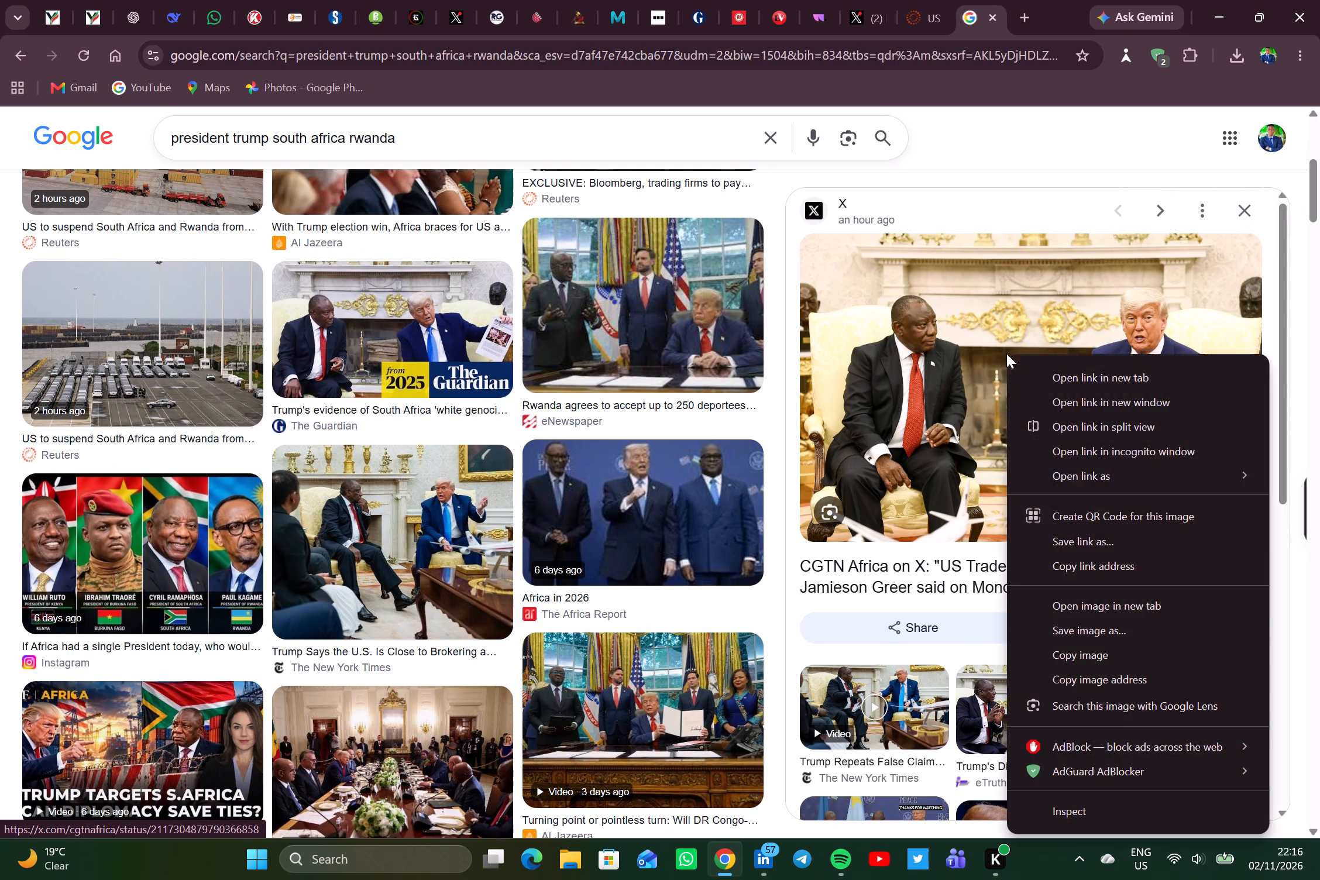
pyautogui.click(1052, 624)
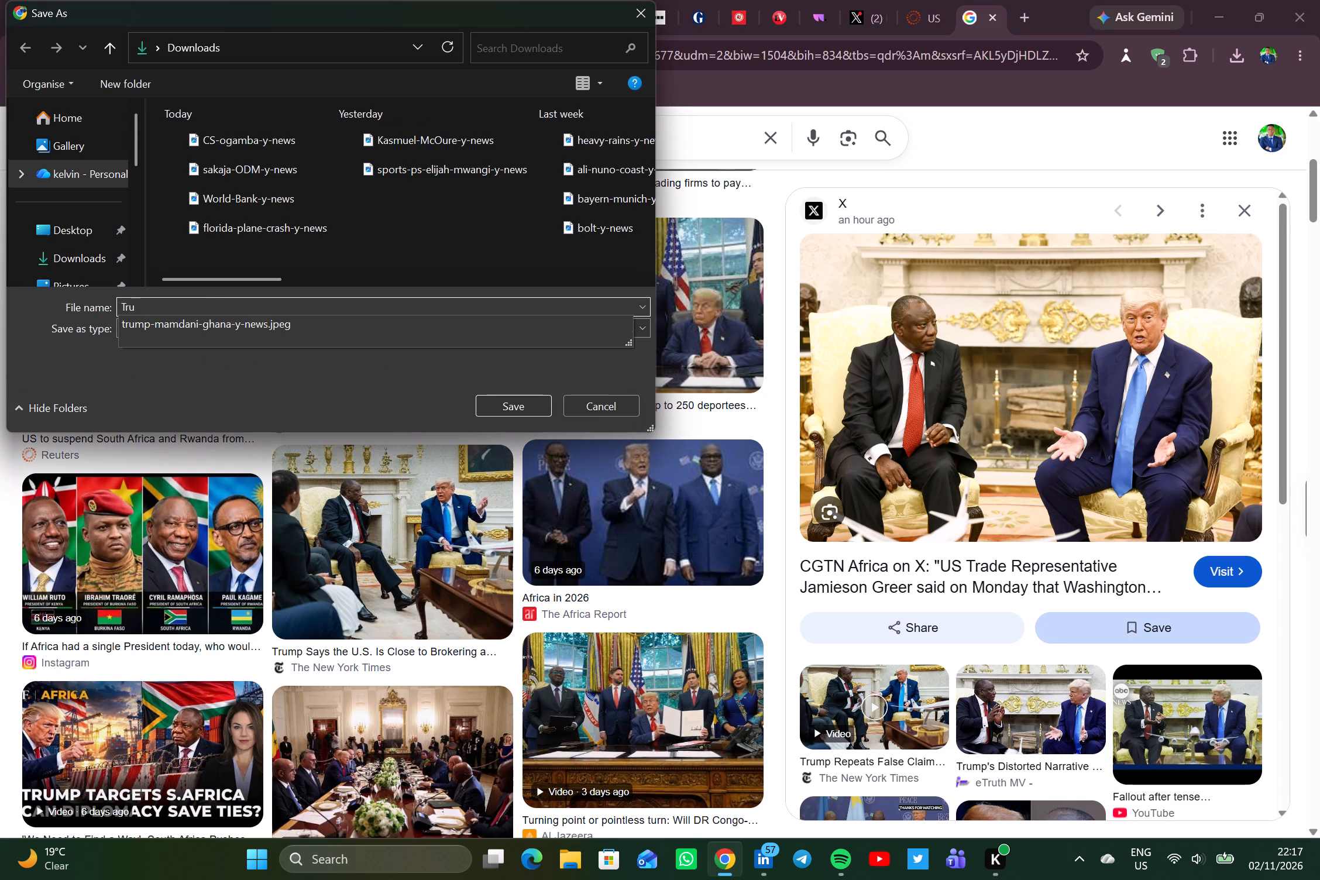
pyautogui.write('mp-')
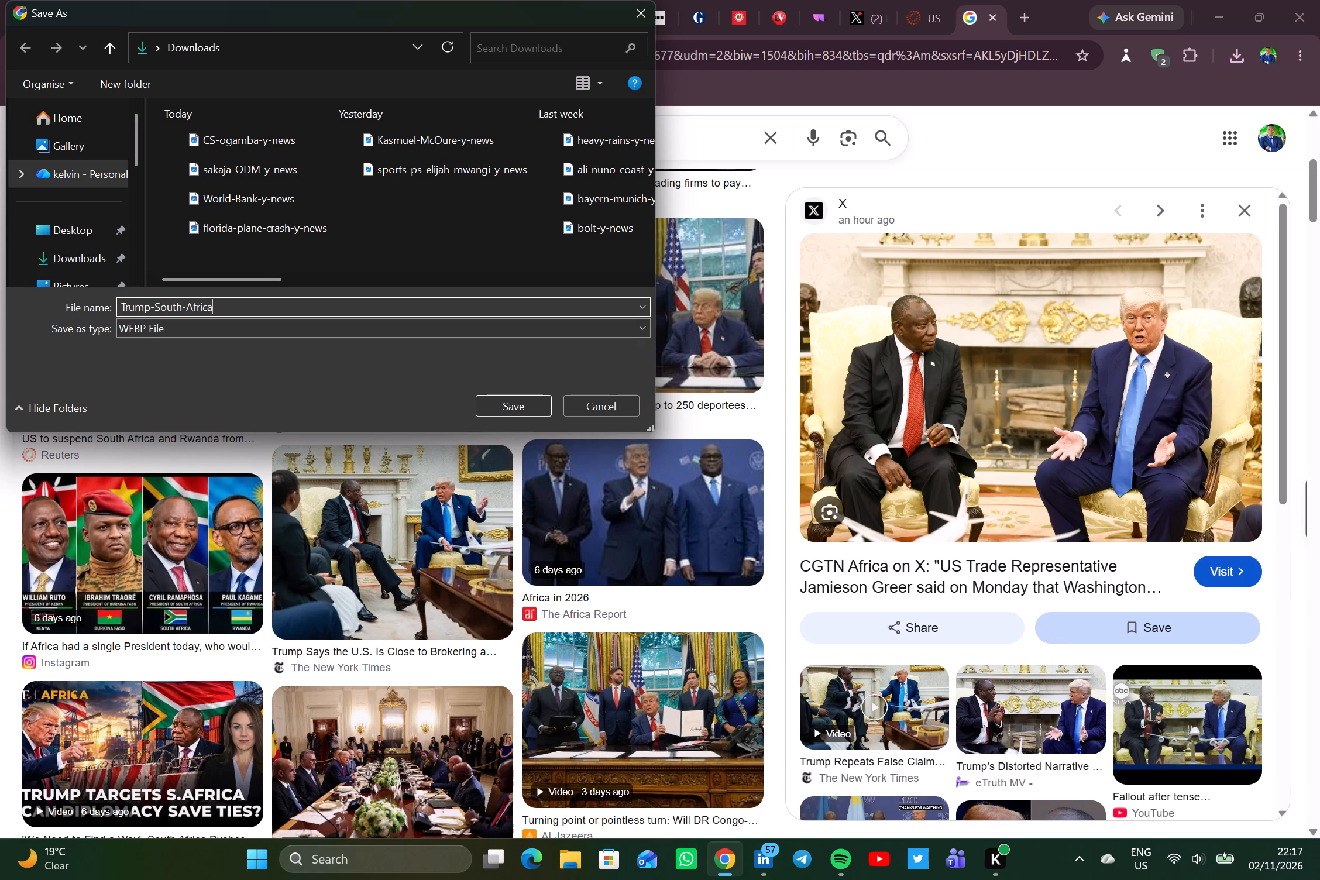
pyautogui.press('e')
pyautogui.press('BackSpace')
pyautogui.write('-y-news')
pyautogui.click(515, 410)
# Find The New York Times photo "Trump Trumpets Peace in Africa" among images related to The Africa Report's "Africa in 2026" and copy it.
pyautogui.click(620, 520)
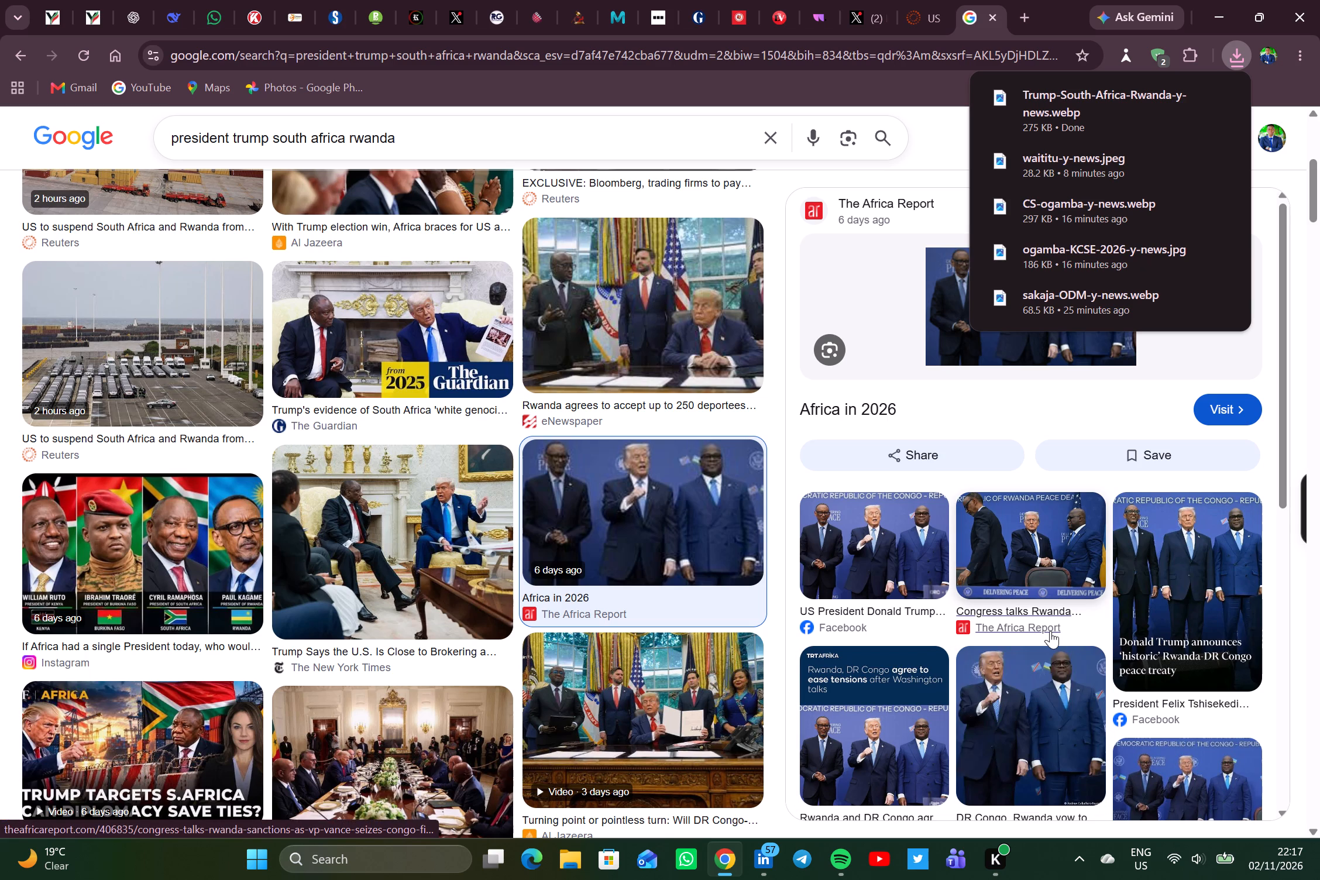
pyautogui.scroll(-1, 1095, 641)
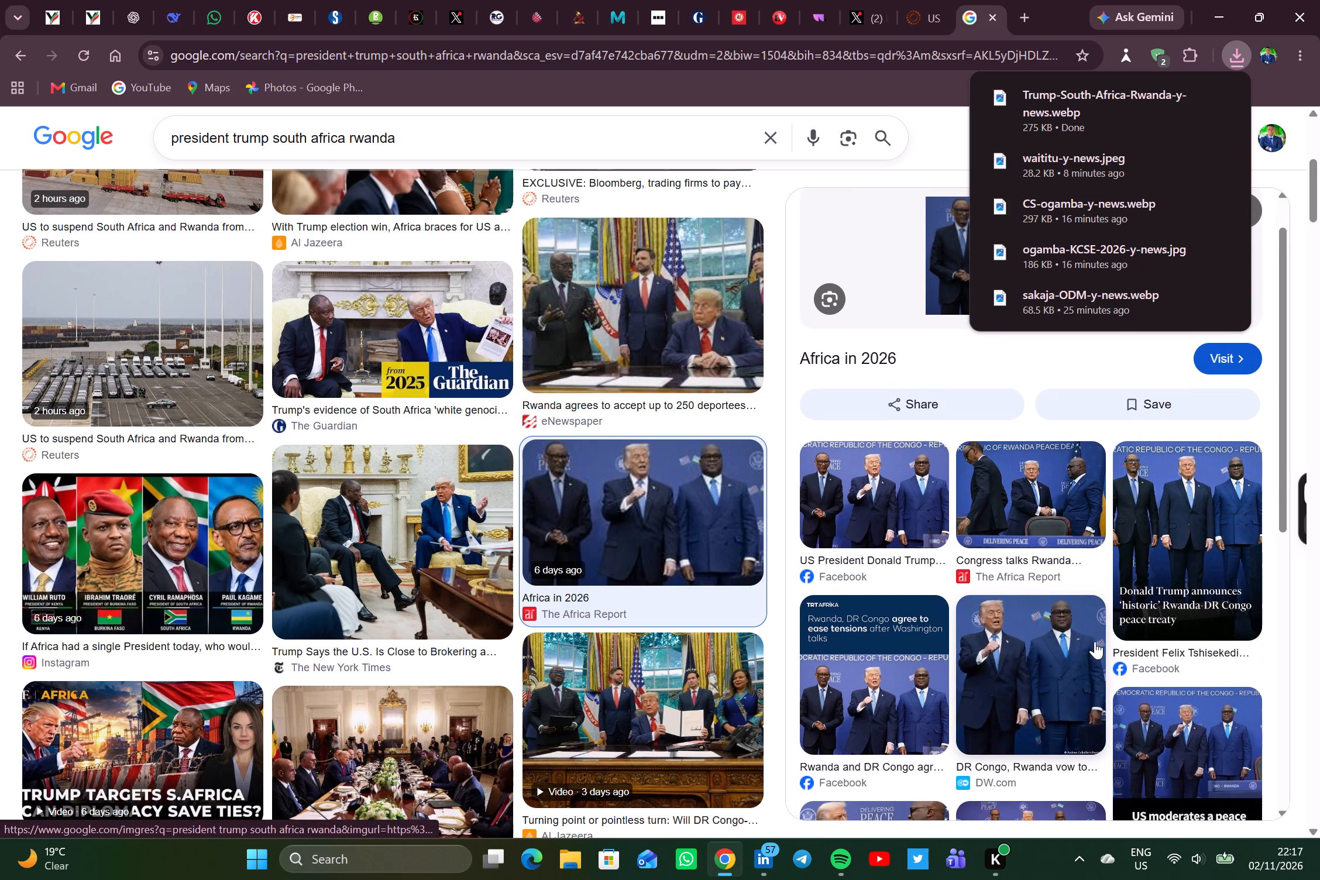
pyautogui.scroll(-3, 1095, 641)
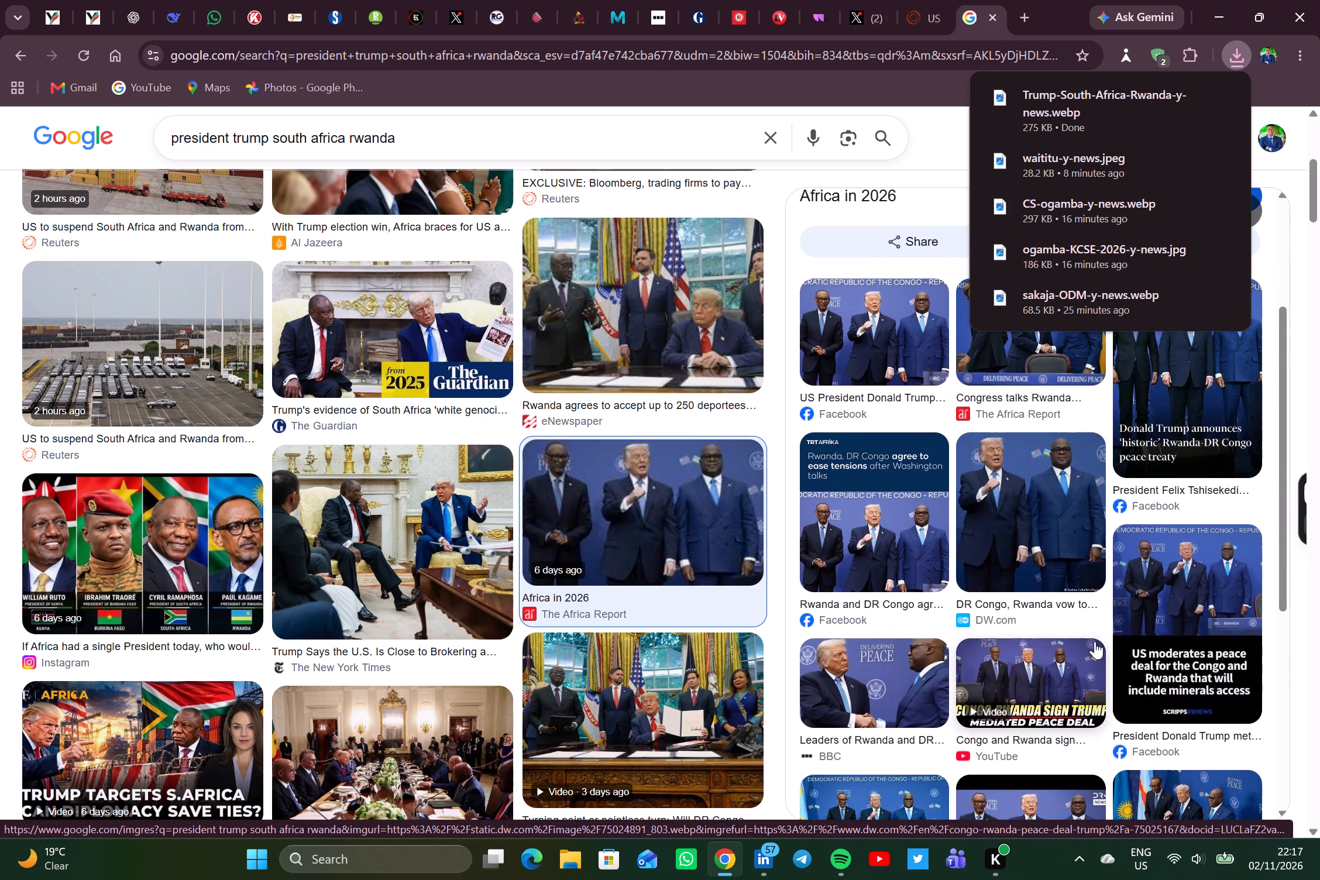
pyautogui.scroll(-1, 1095, 641)
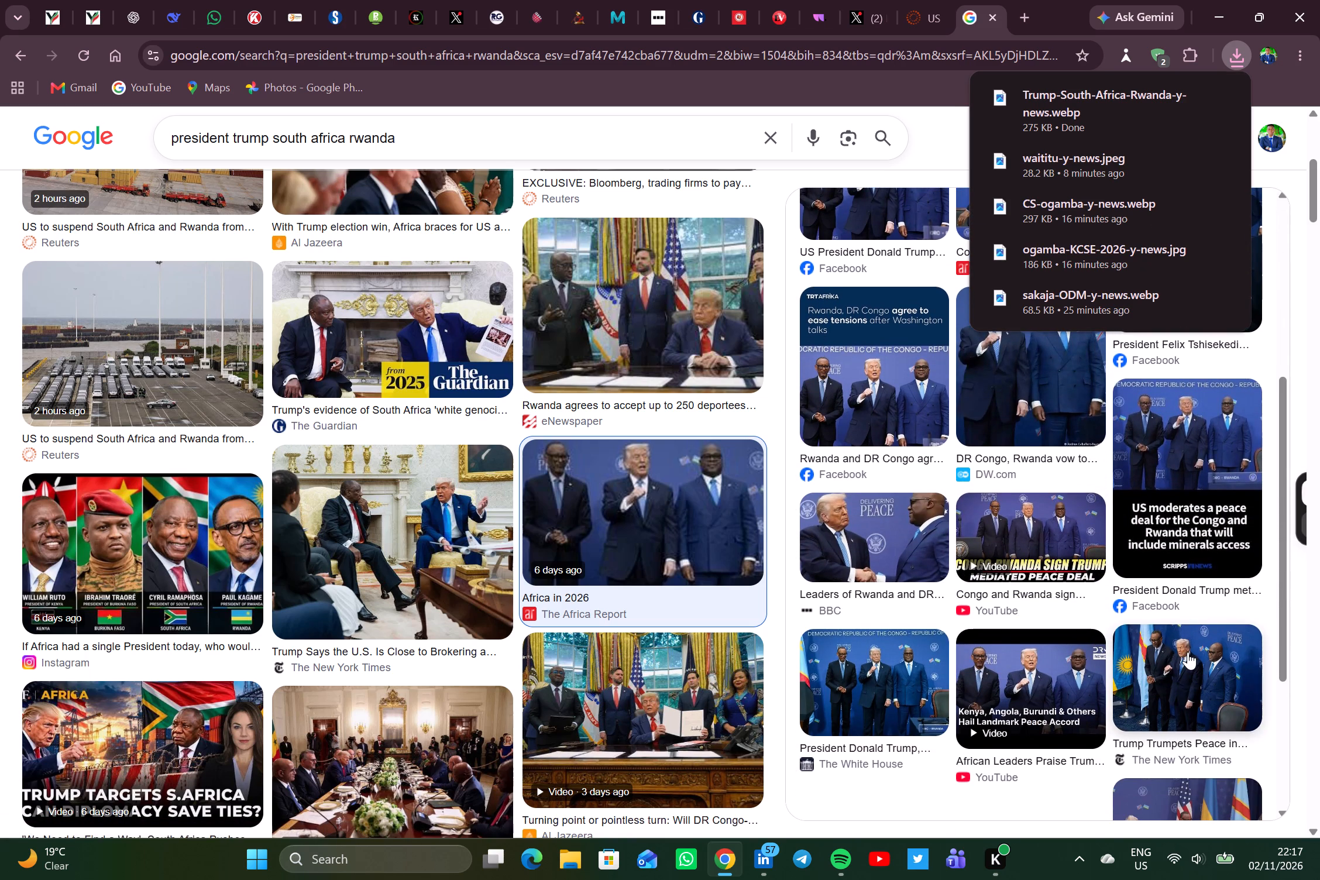
pyautogui.click(1188, 652)
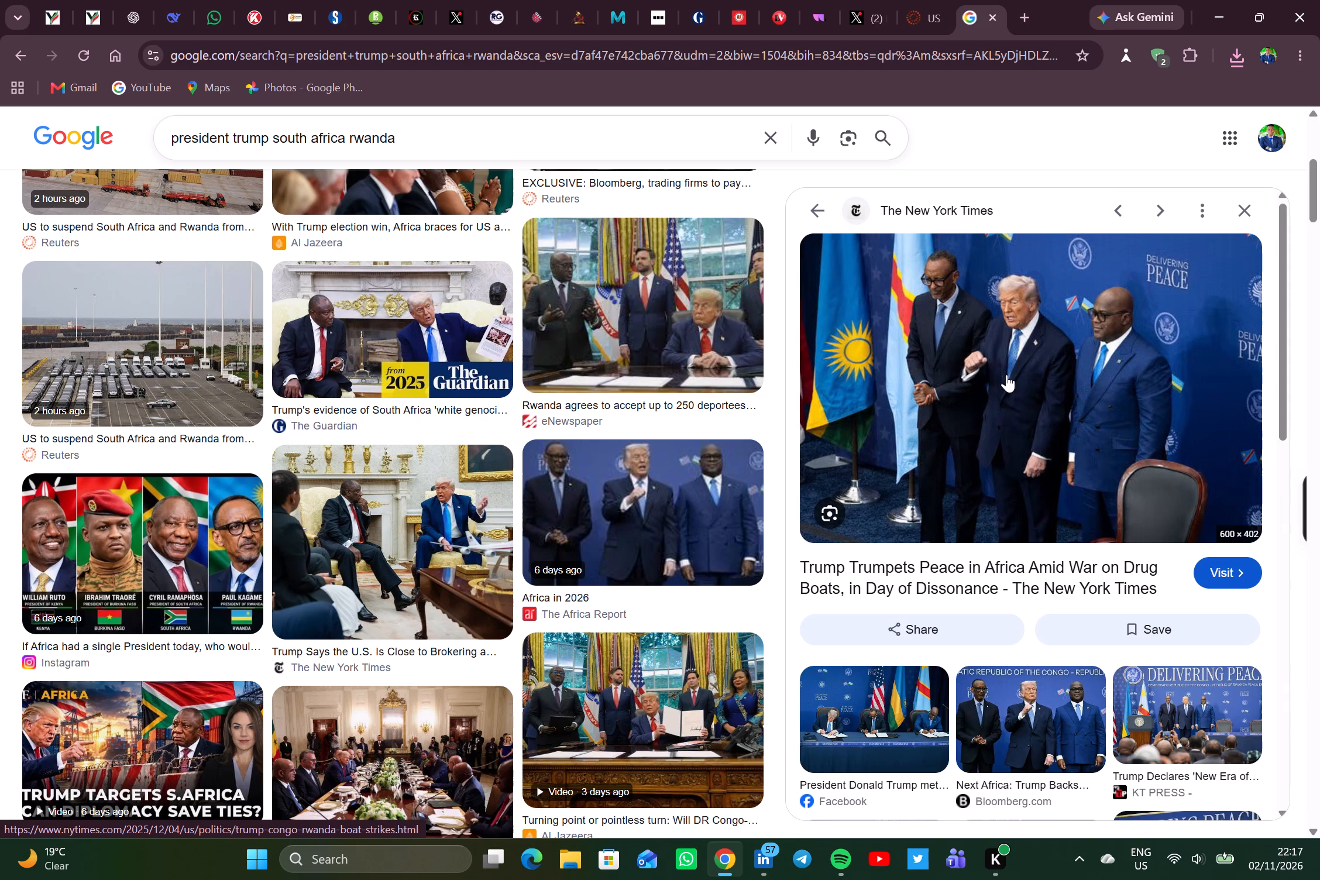
pyautogui.rightClick(972, 344)
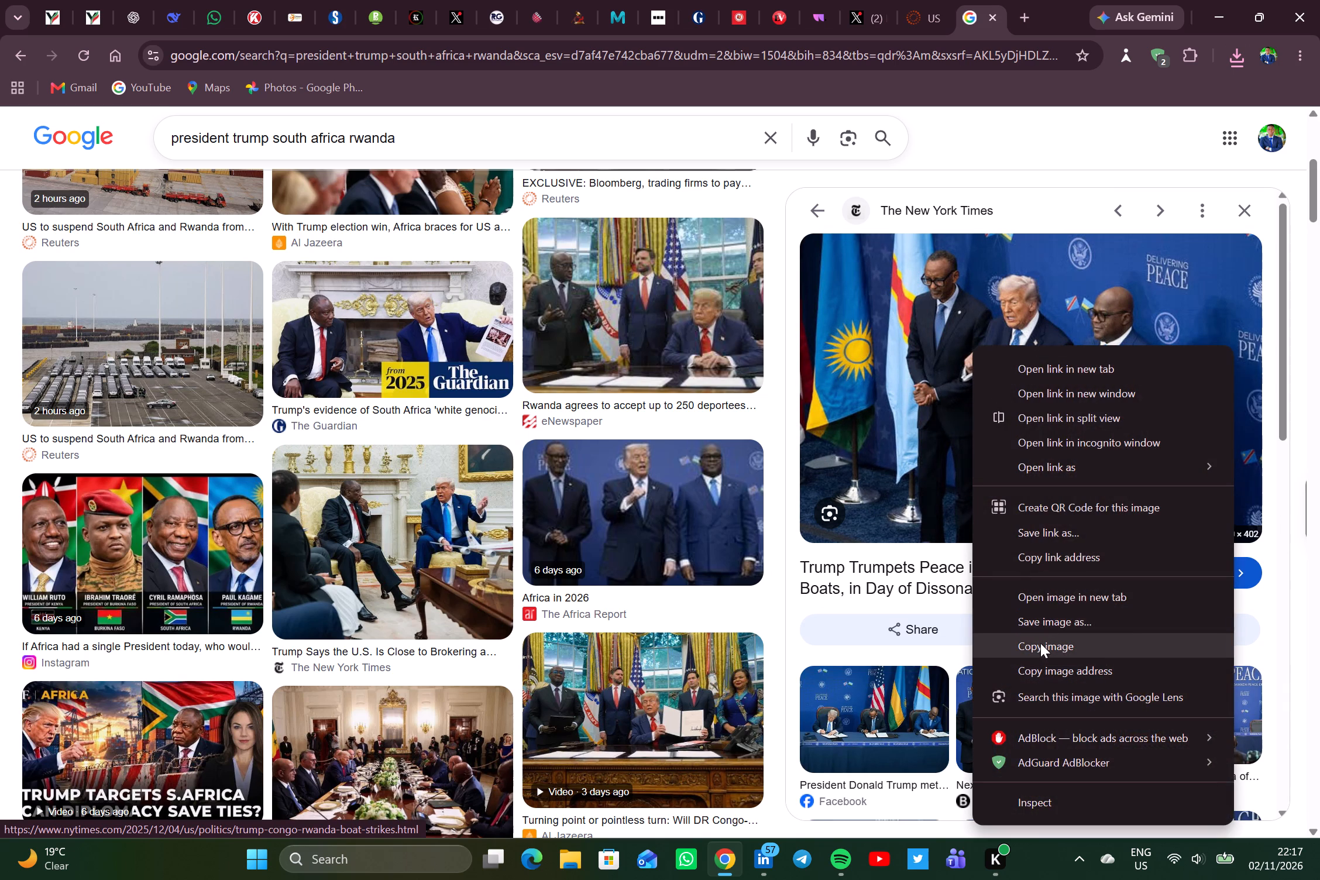
pyautogui.click(1040, 647)
pyautogui.click(97, 13)
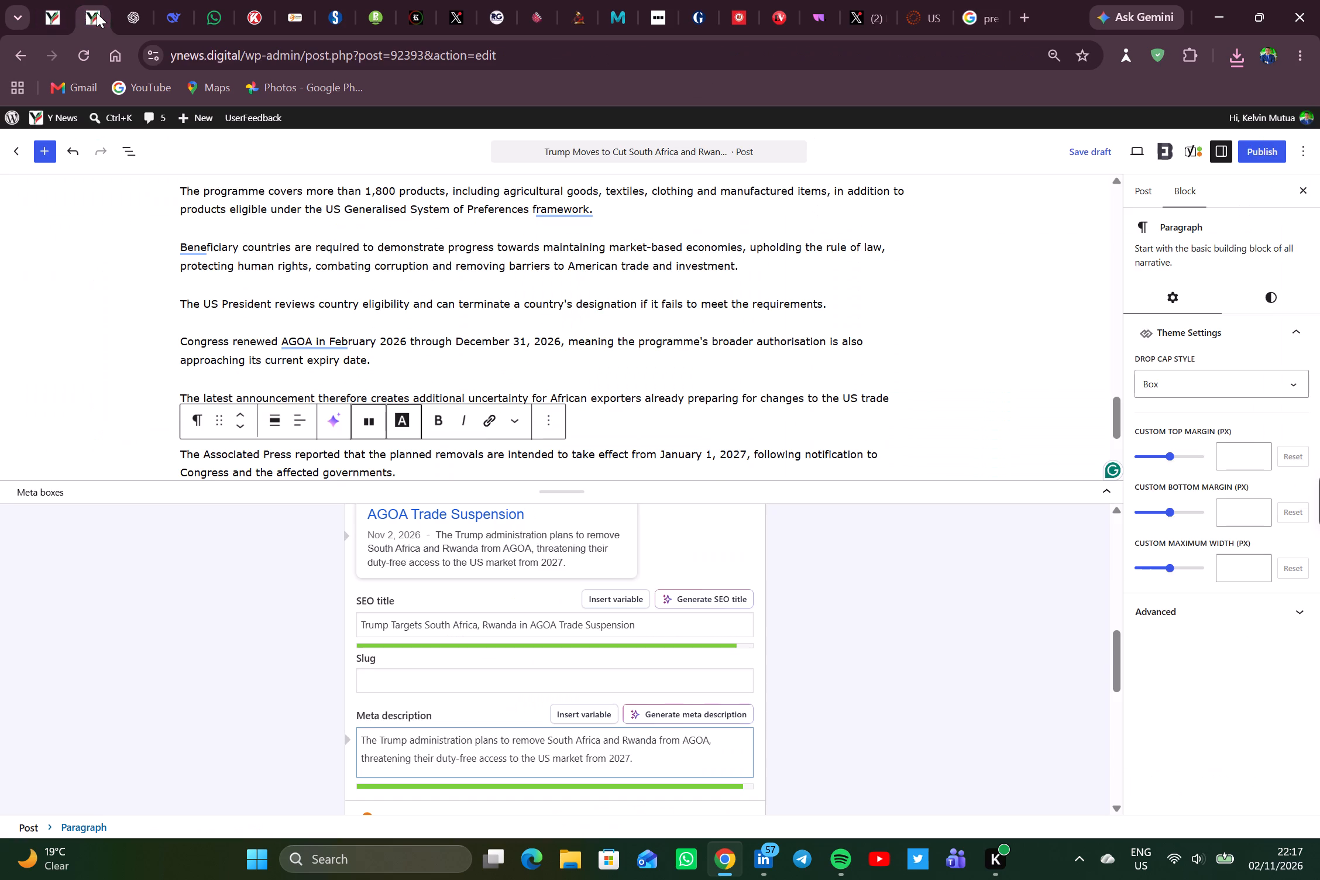
pyautogui.scroll(-2, 646, 362)
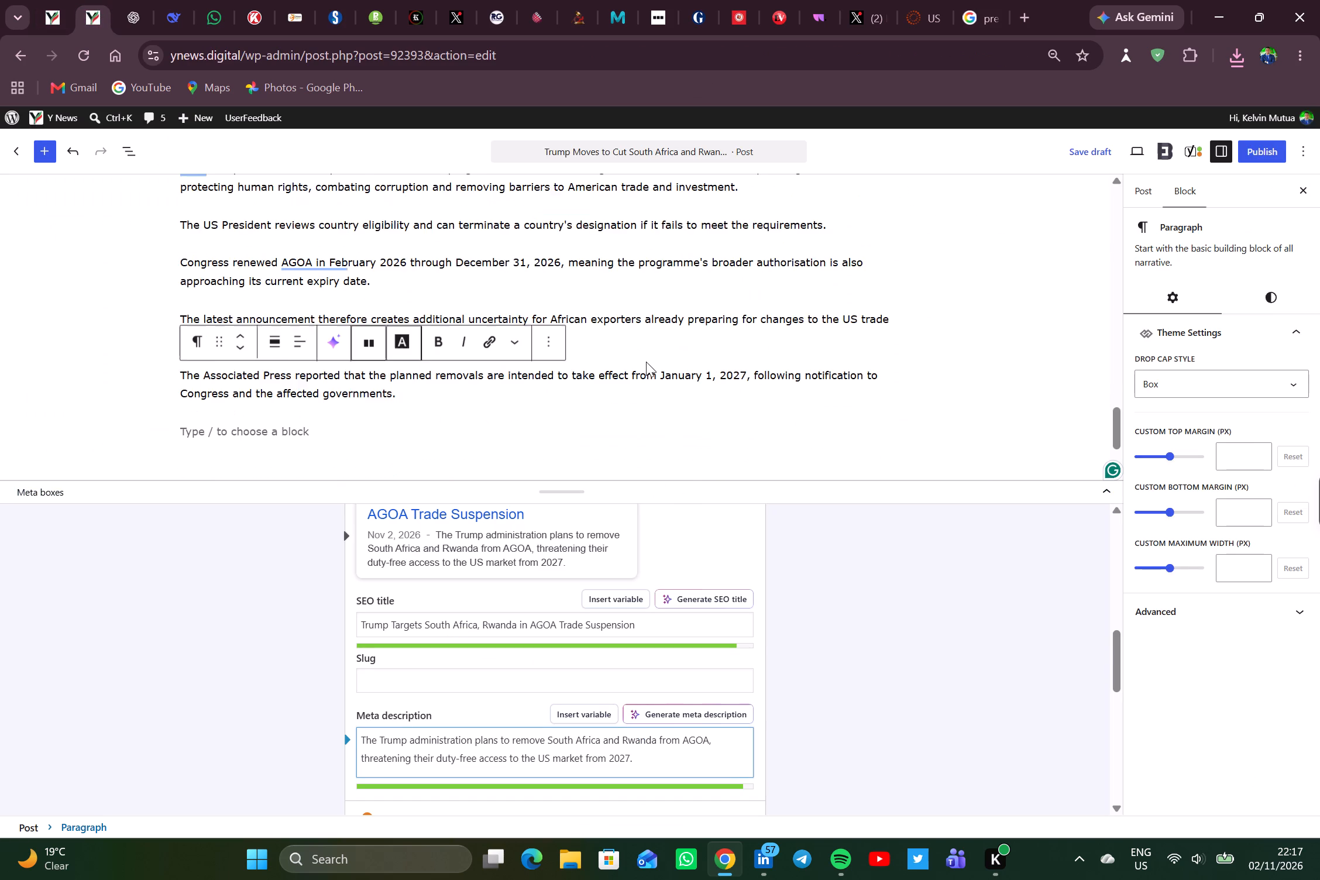
pyautogui.scroll(5, 646, 362)
pyautogui.scroll(-1, 646, 362)
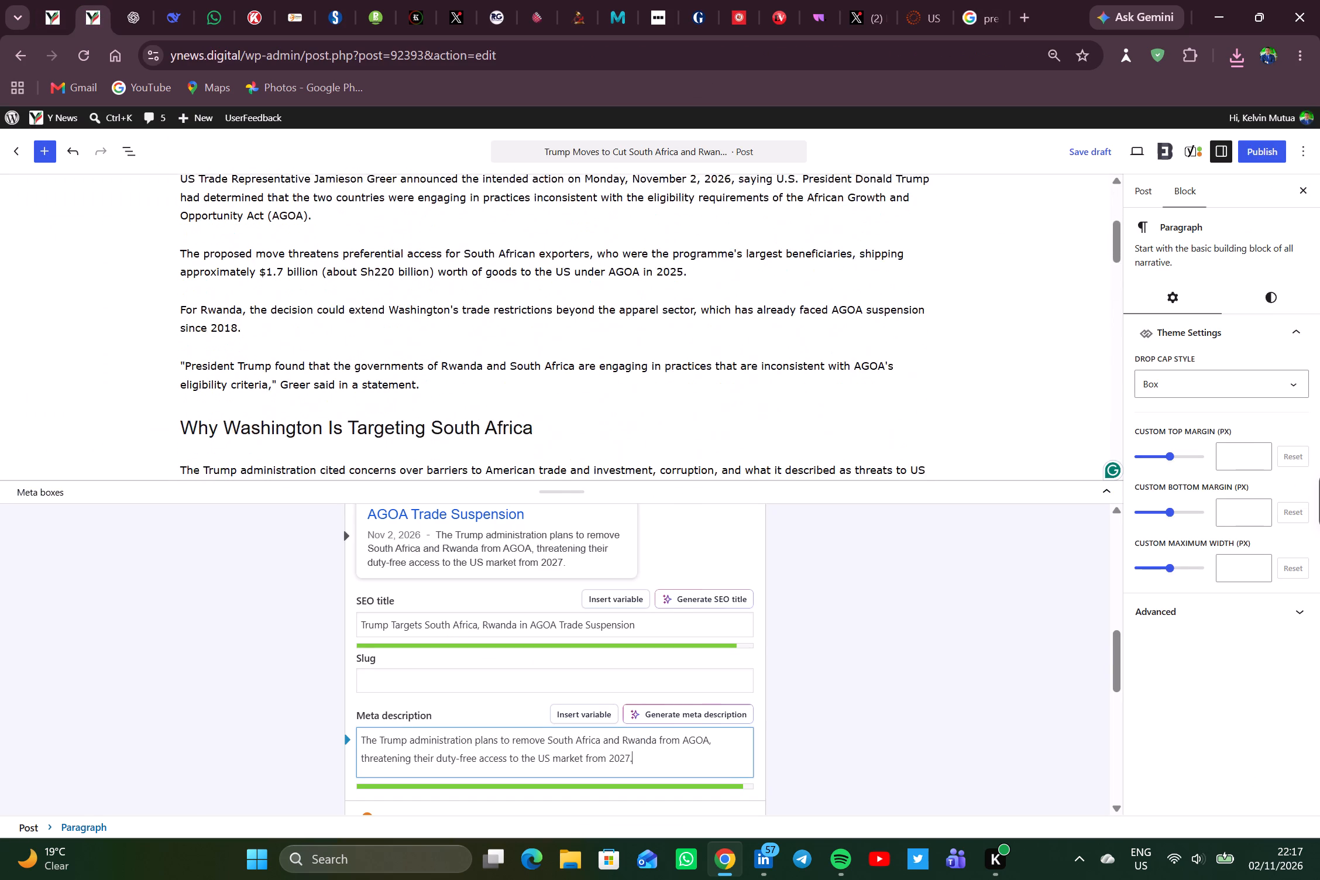
pyautogui.scroll(-5, 646, 362)
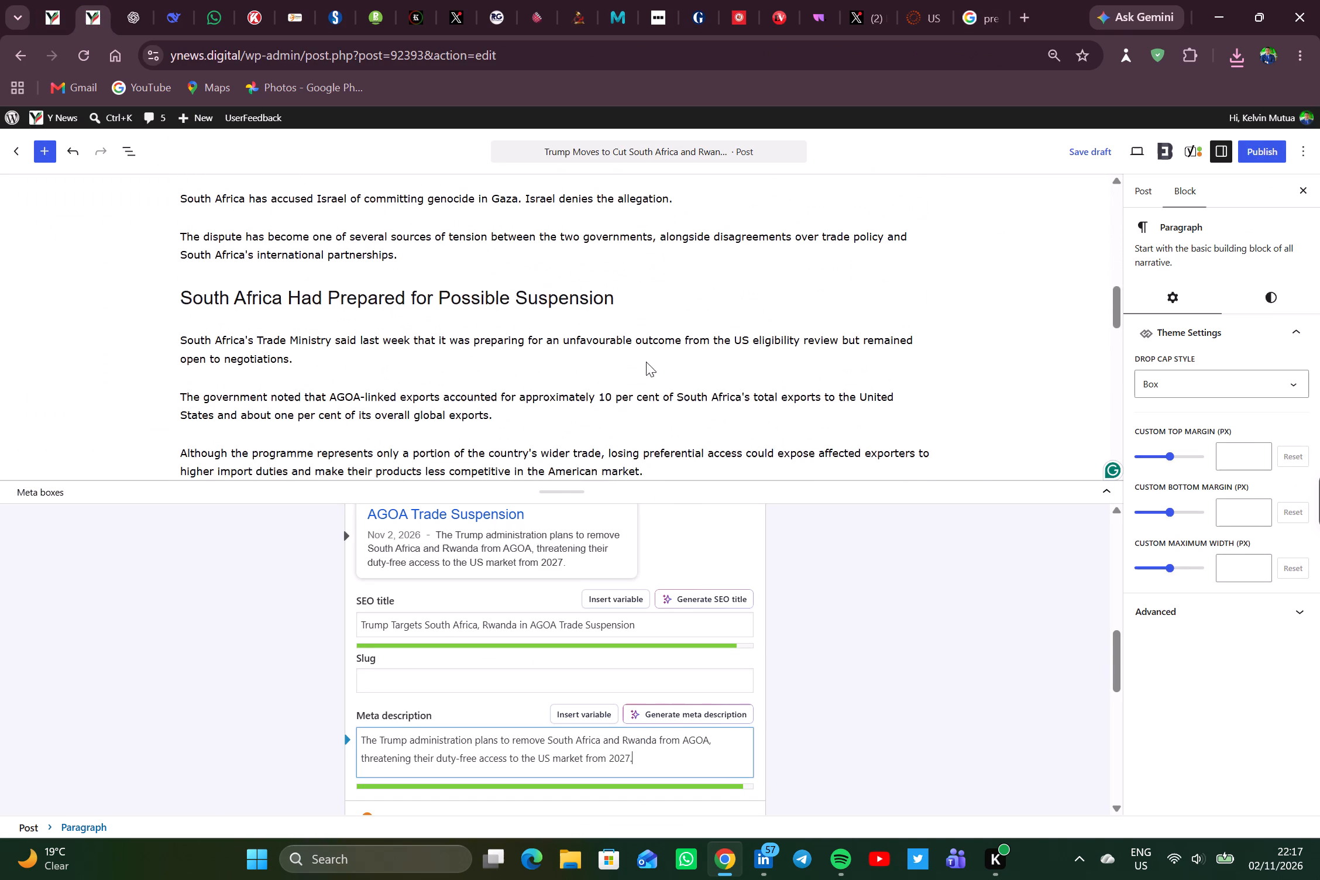
pyautogui.scroll(-4, 646, 362)
pyautogui.scroll(2, 646, 362)
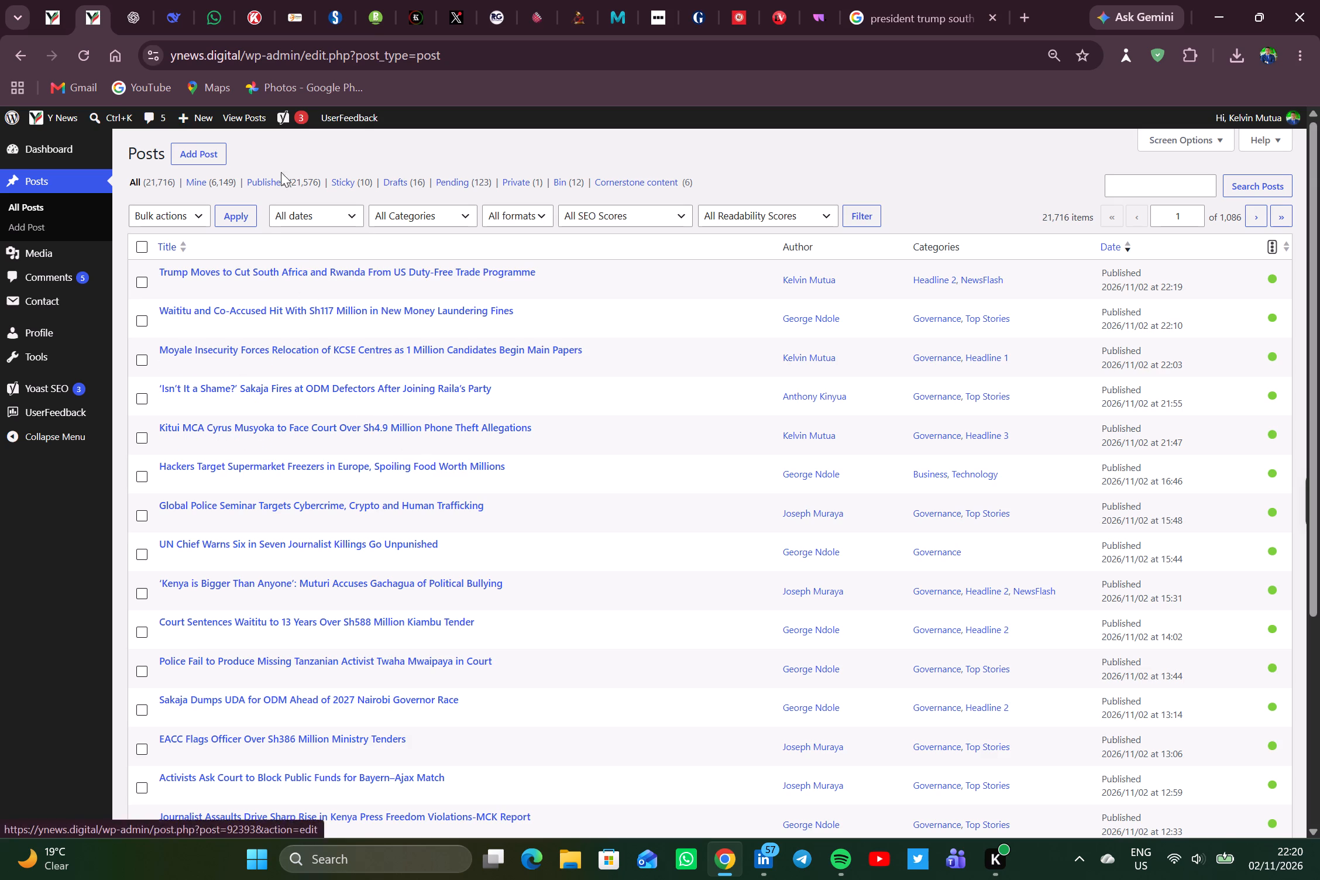
# Switch from the posts list to the Y News public homepage.
pyautogui.click(46, 11)
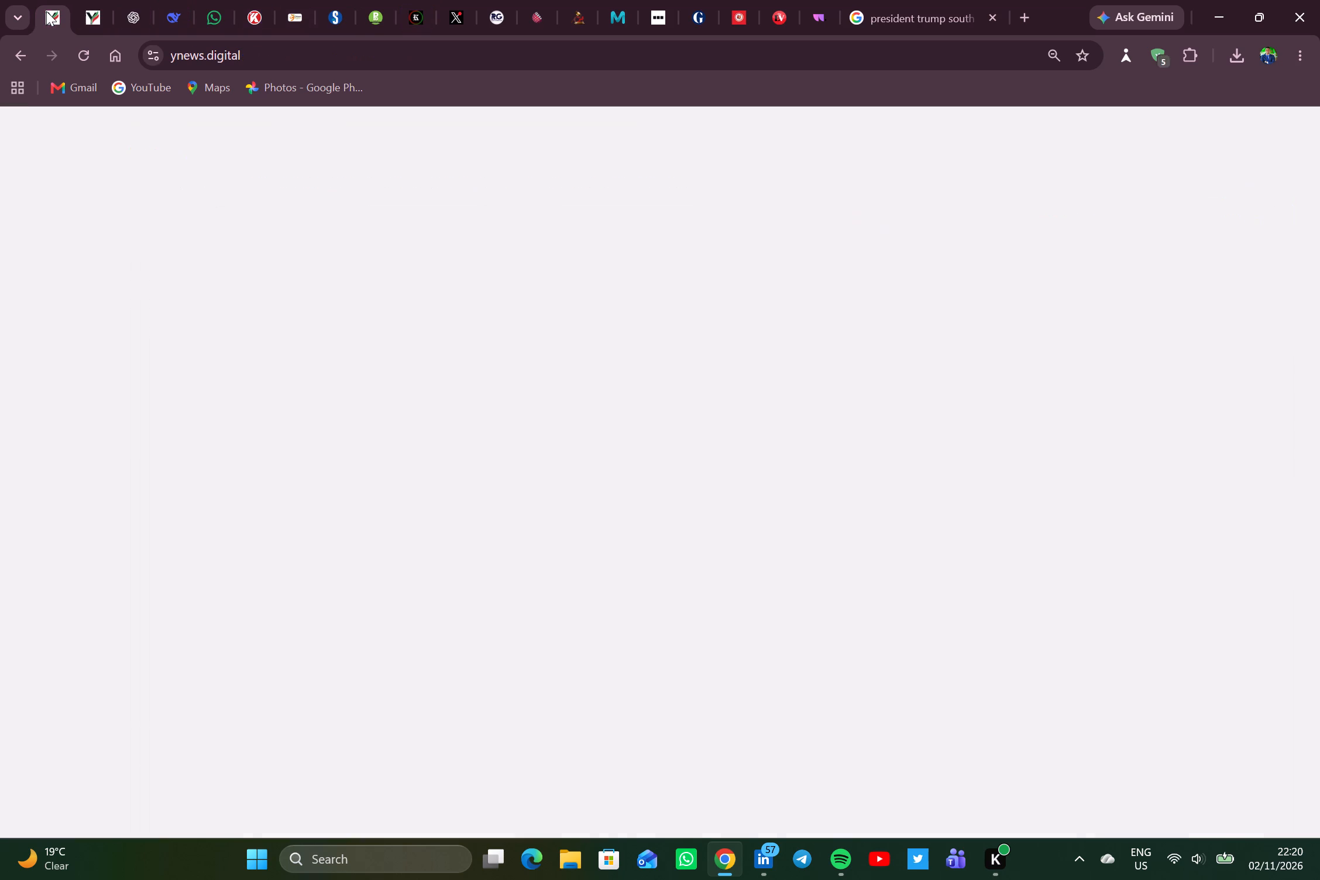
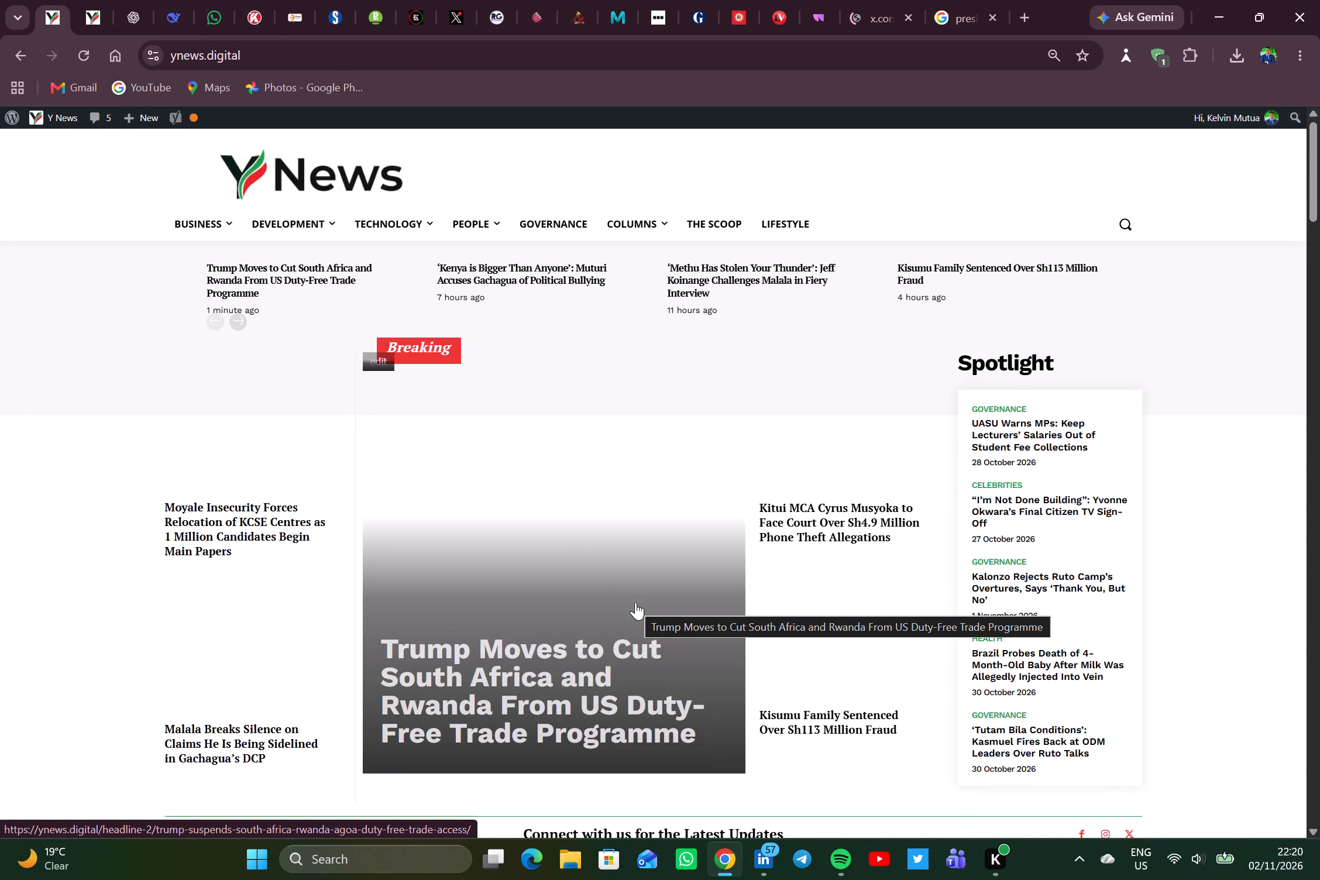
# Examine the Y News homepage from the Breaking section through Top Stories to check the newly published trade story's placement.
pyautogui.scroll(-1, 635, 602)
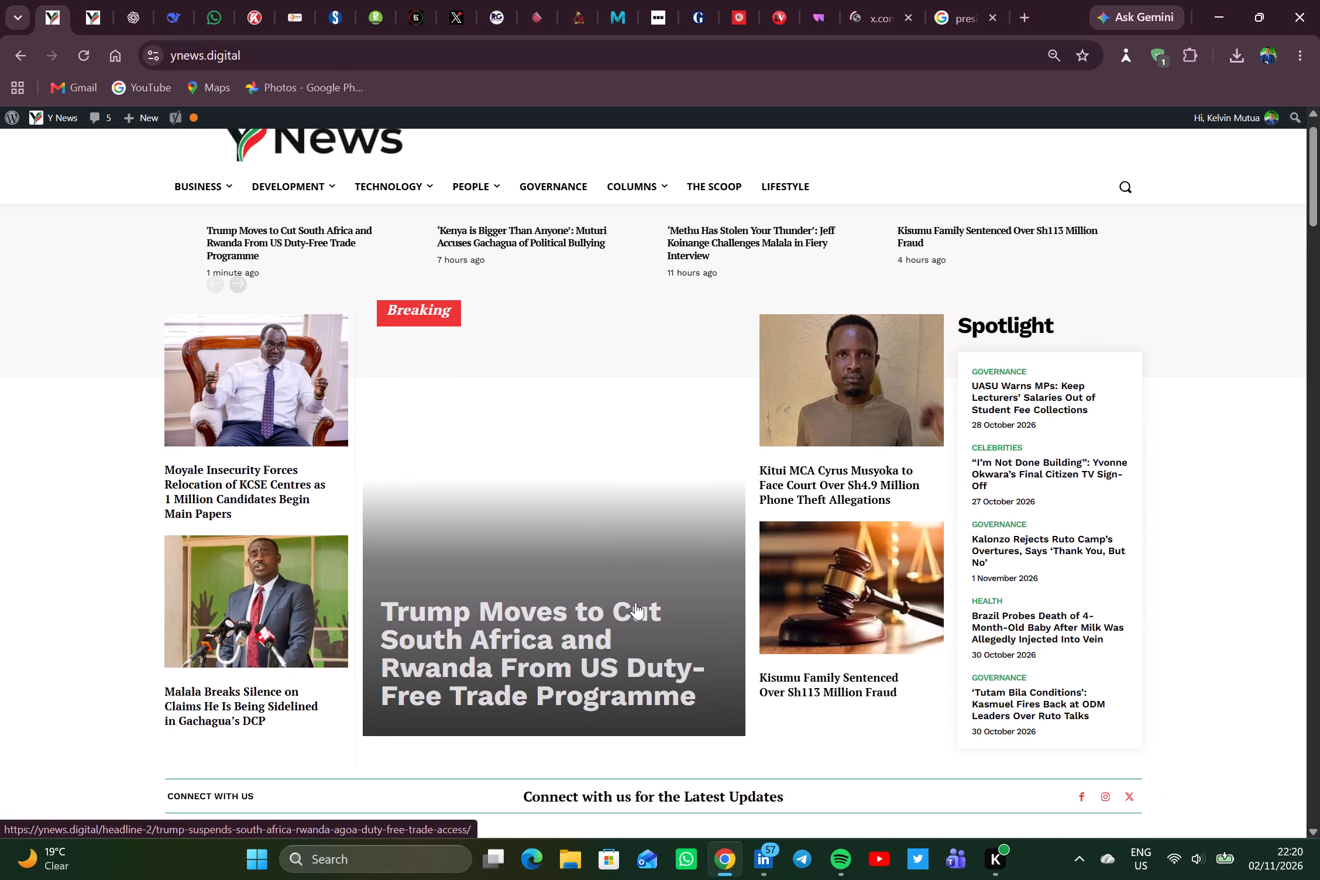
pyautogui.scroll(-1, 701, 555)
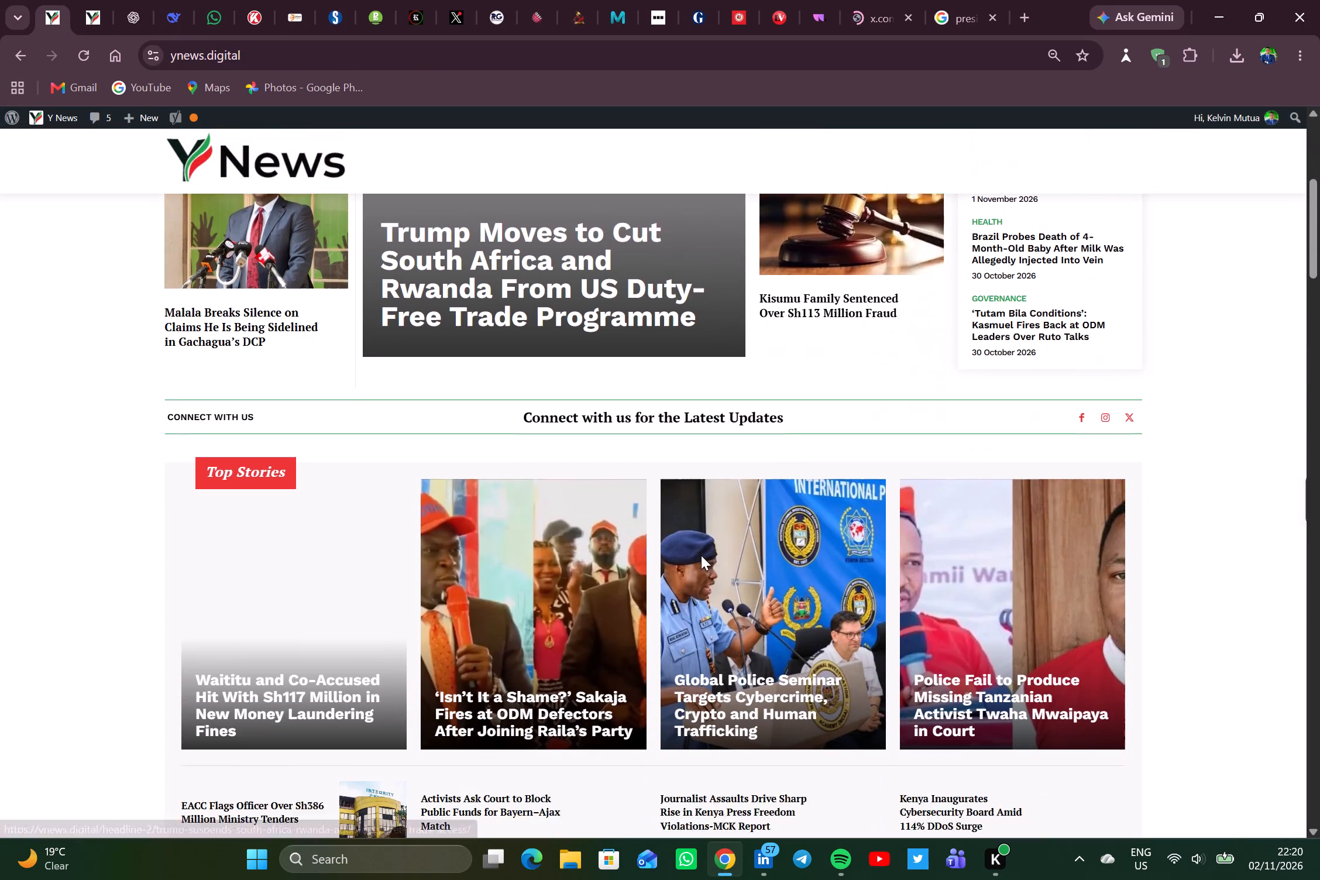
pyautogui.scroll(-1, 701, 555)
pyautogui.hscroll(1, 701, 555)
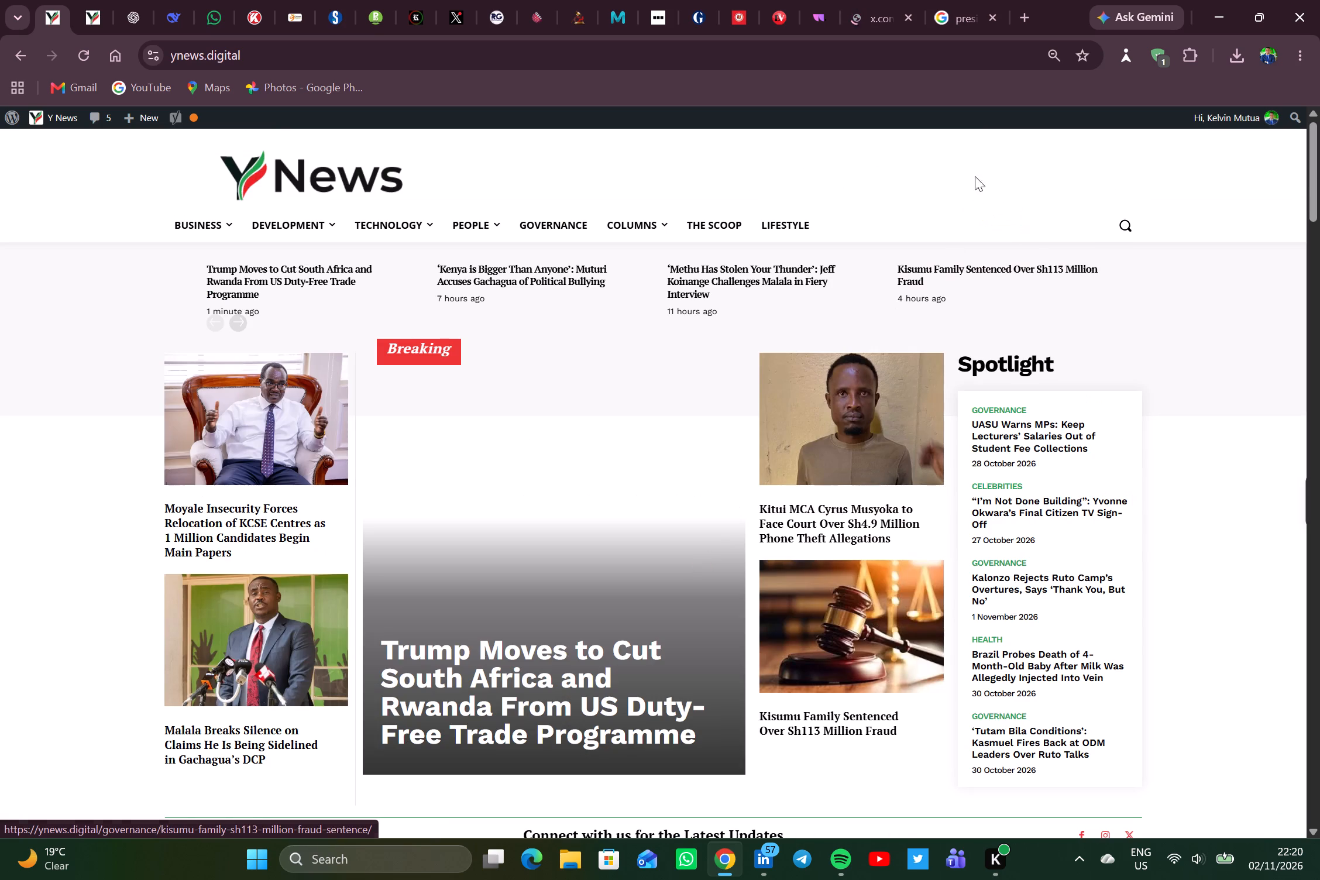
# Switch to the Radio Generation article on Kenya's above-average November rainfall forecast and road-disrupting floods.
pyautogui.click(489, 16)
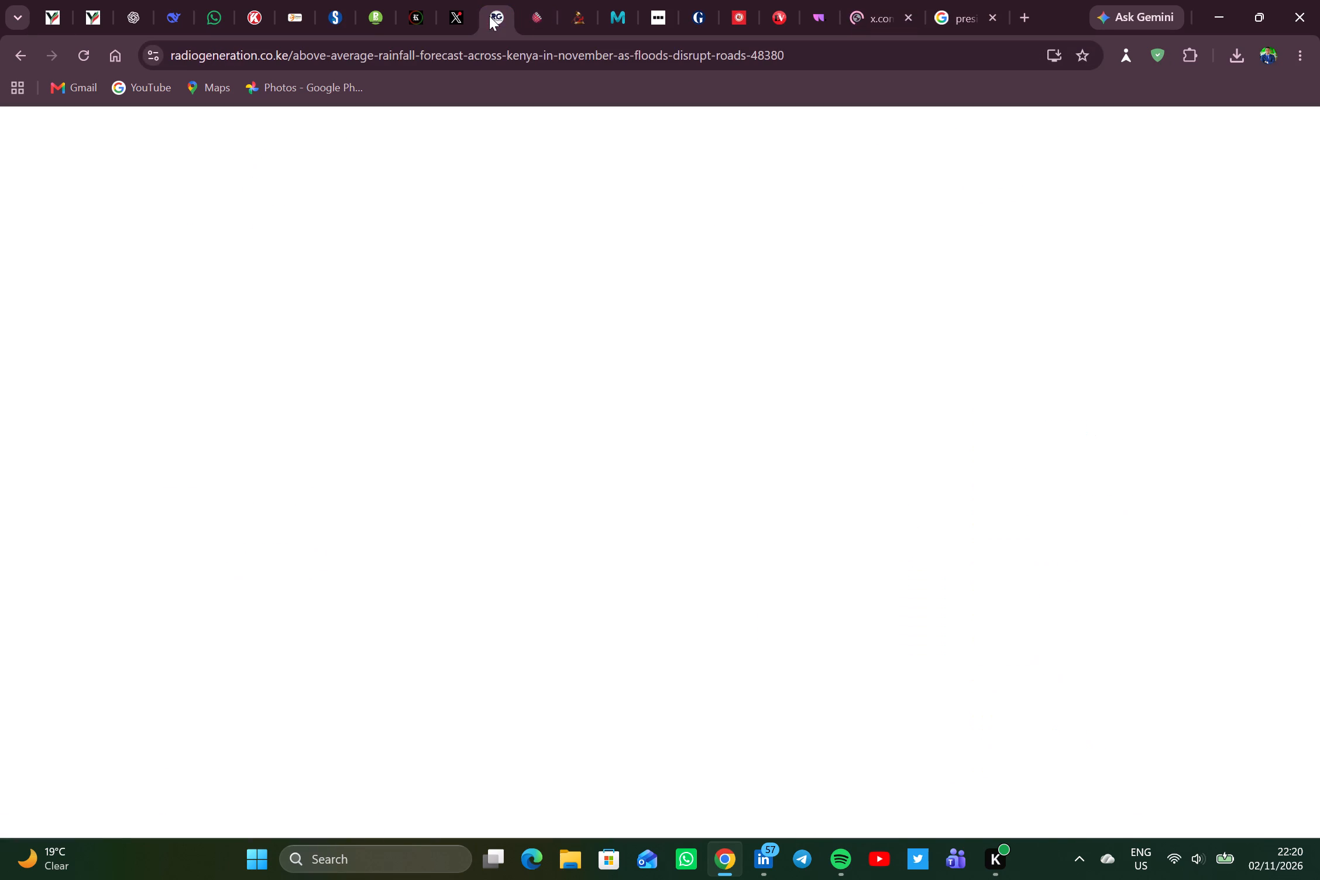
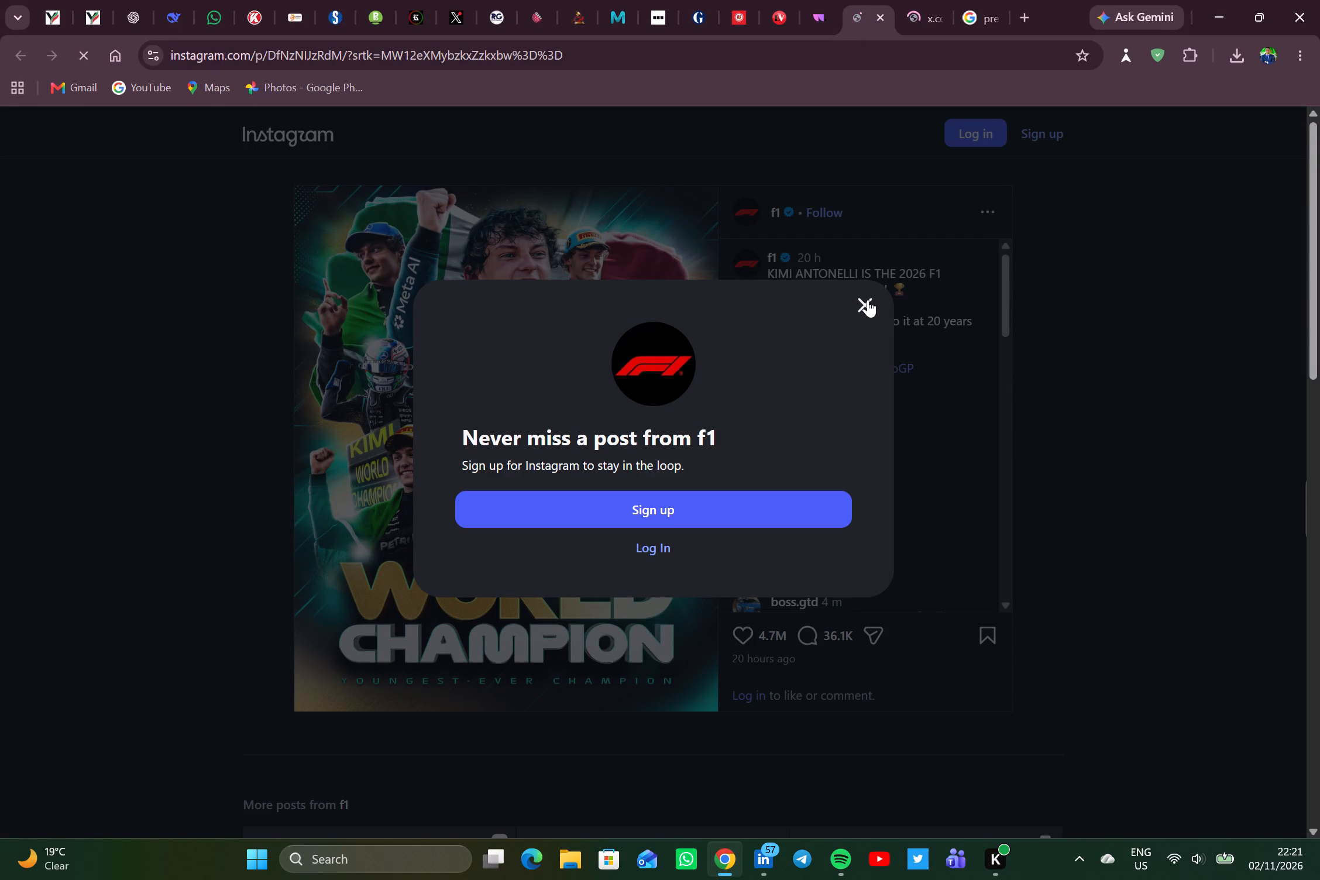
# Dismiss the Instagram sign-up prompt and copy F1's caption on Kimi Antonelli's 2026 world title, through "20 years and 68 days old!".
pyautogui.click(867, 308)
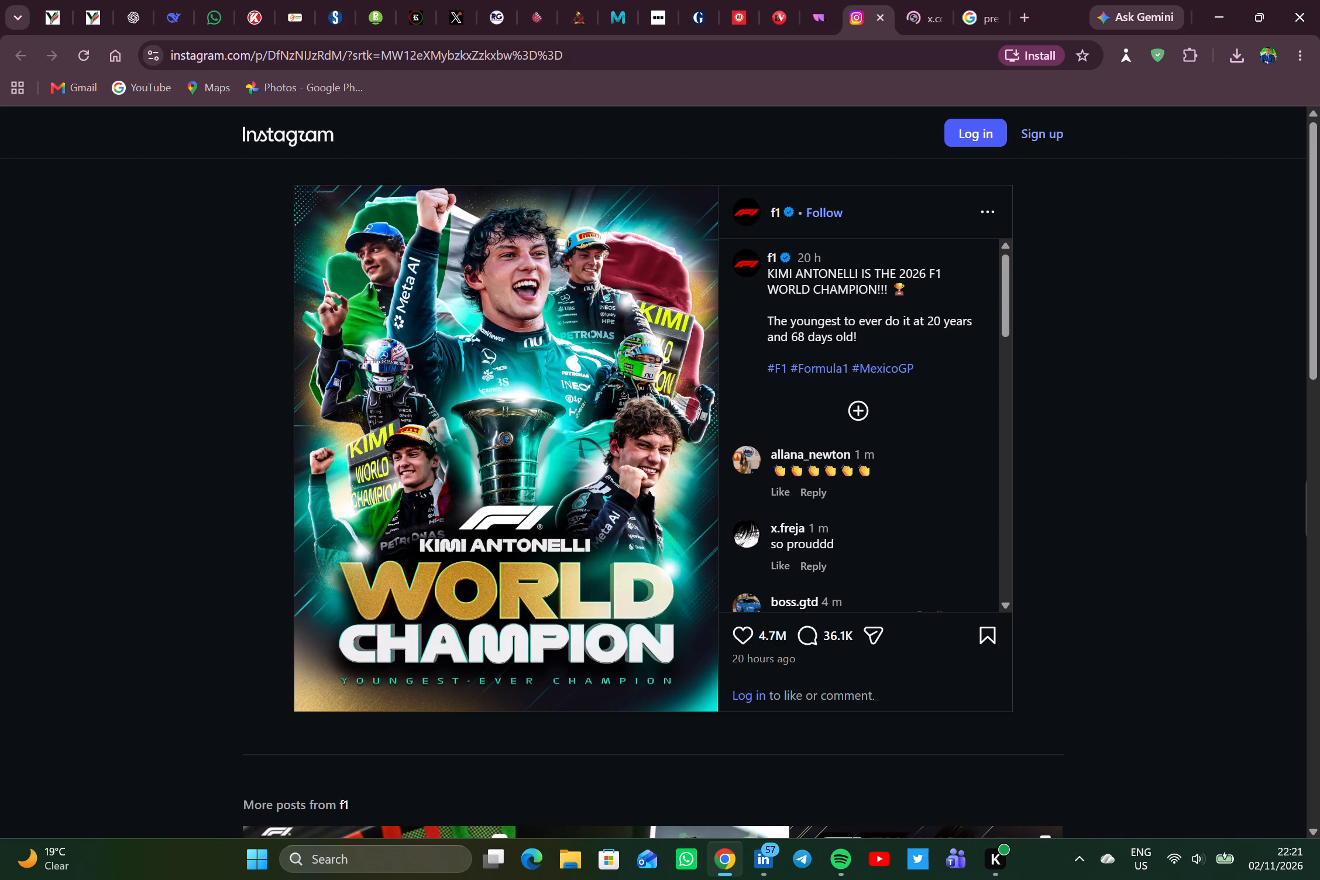
pyautogui.moveTo(768, 274); pyautogui.dragTo(890, 296)
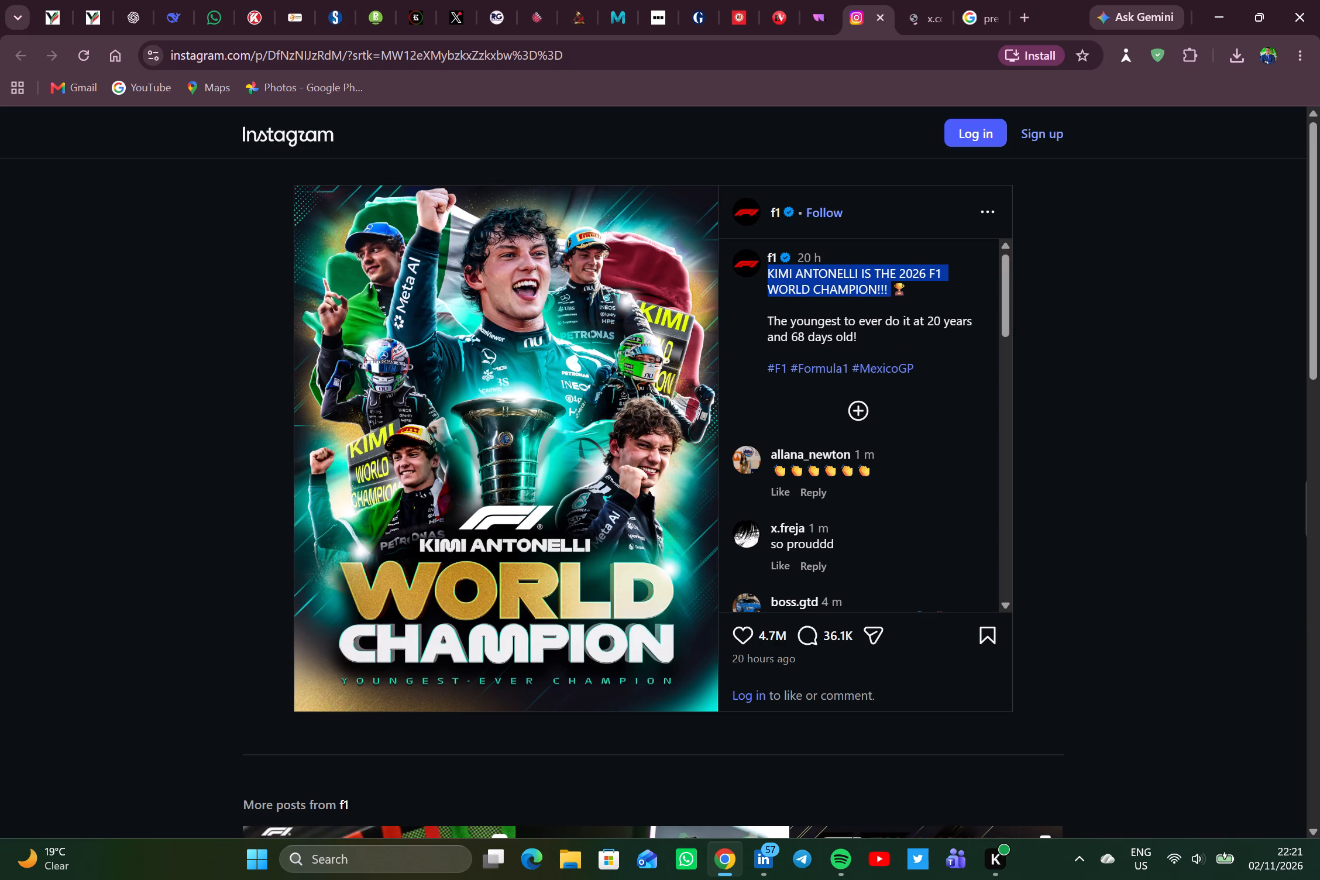
pyautogui.moveTo(890, 296); pyautogui.dragTo(869, 335)
pyautogui.hotkey('ctrl', 'c')
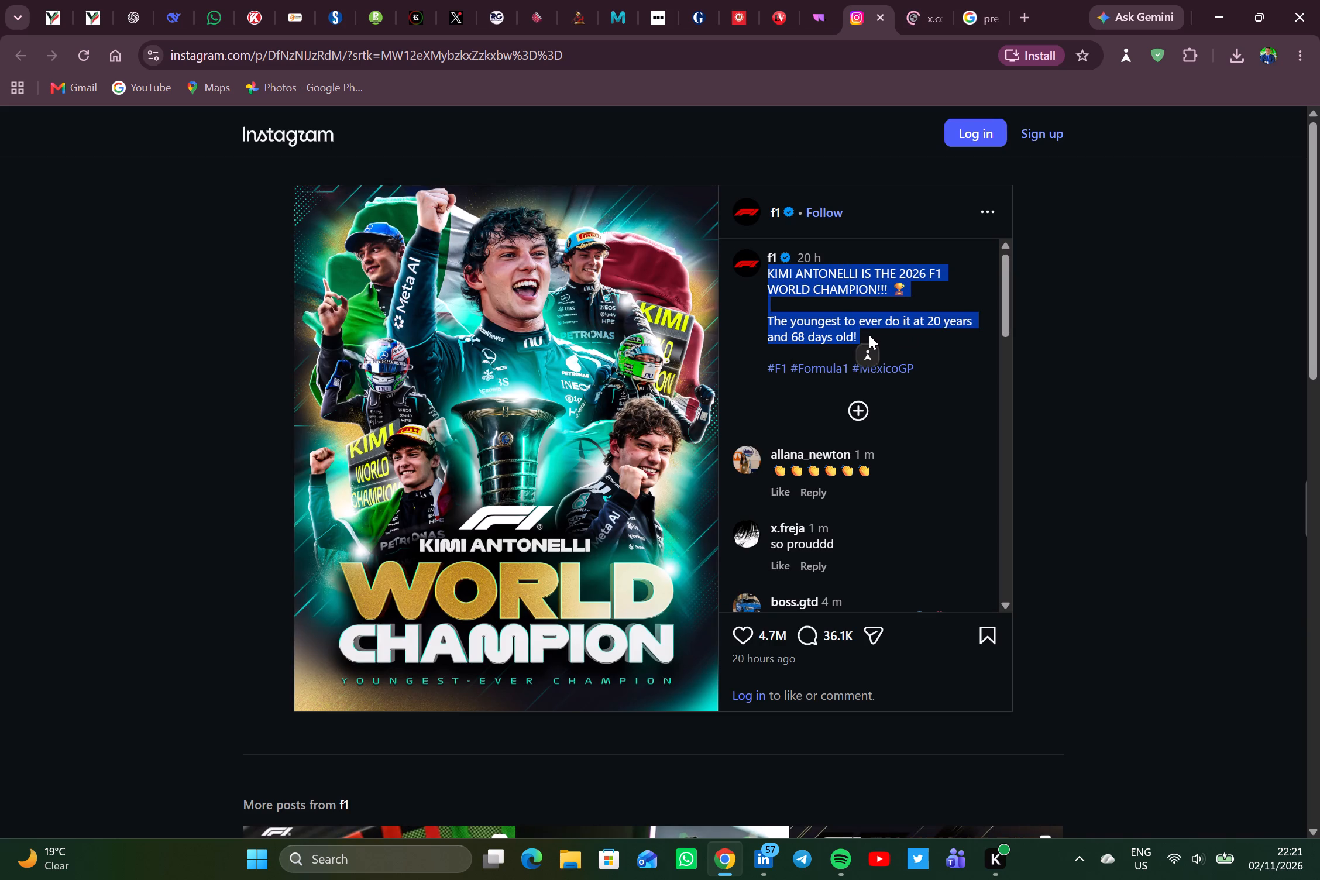
# Switch to the Google search page and open a new browser tab.
pyautogui.click(985, 22)
pyautogui.click(1020, 18)
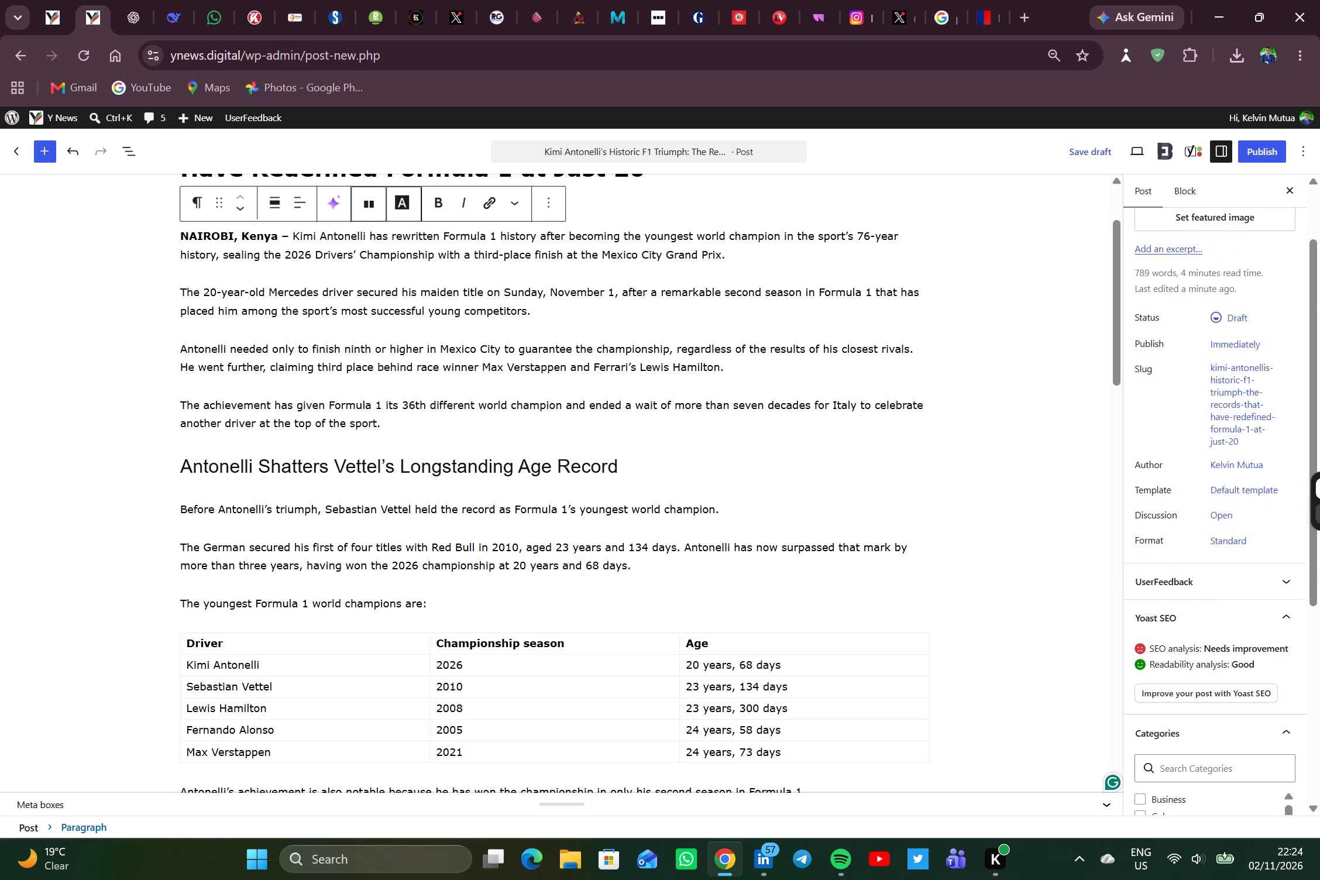
pyautogui.scroll(-4, 1225, 377)
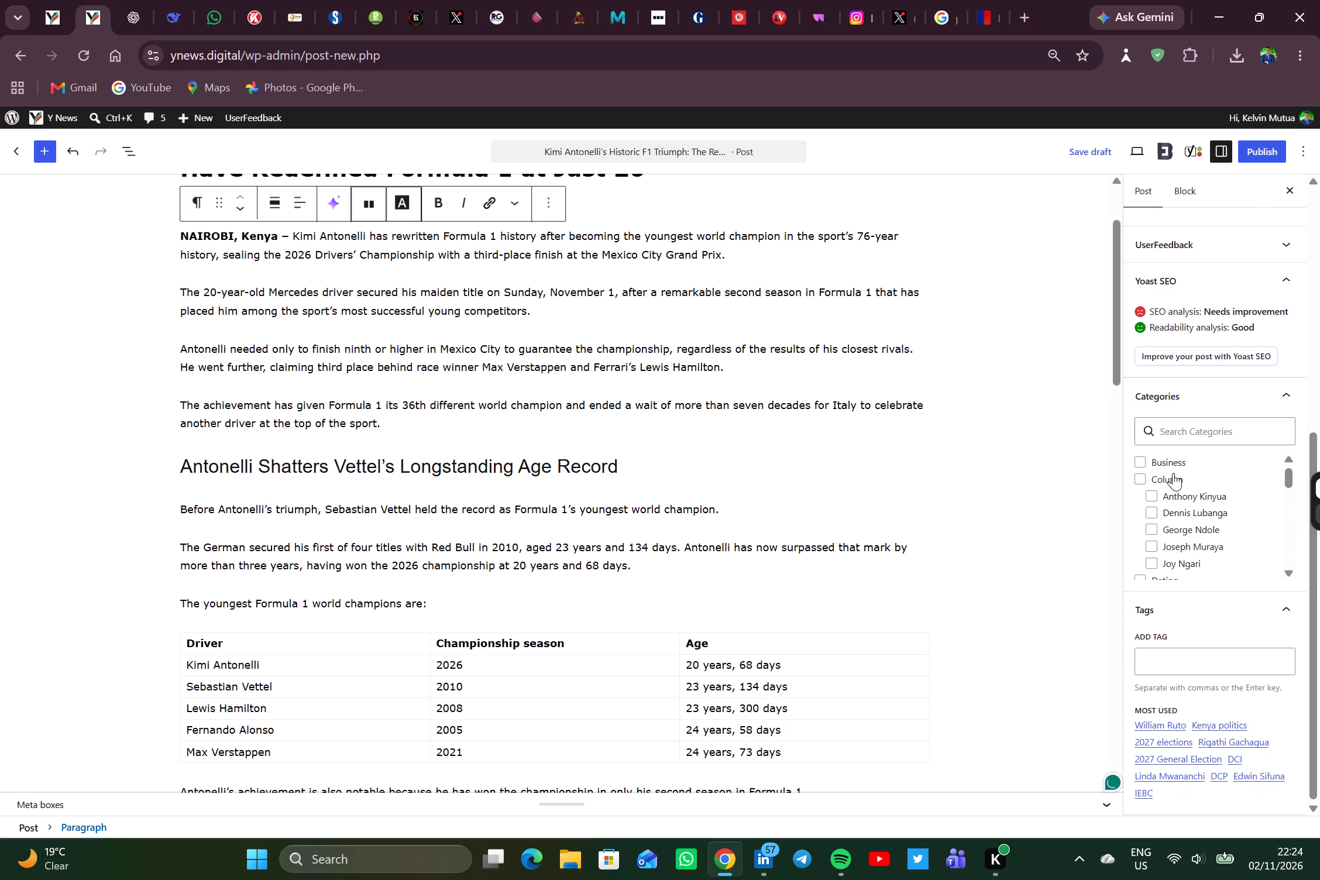
pyautogui.scroll(-3, 1173, 473)
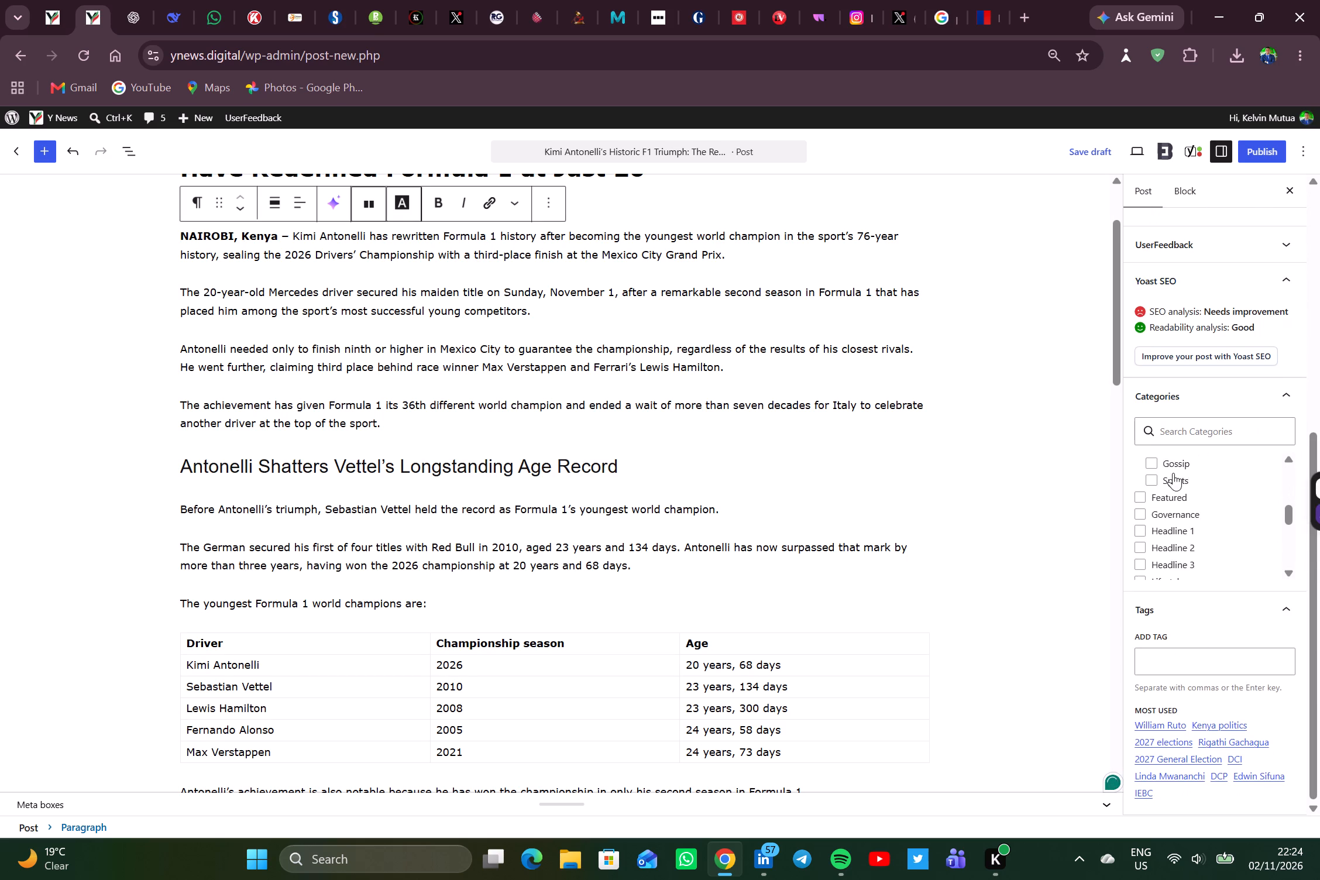
pyautogui.scroll(-1, 1173, 473)
pyautogui.click(1138, 532)
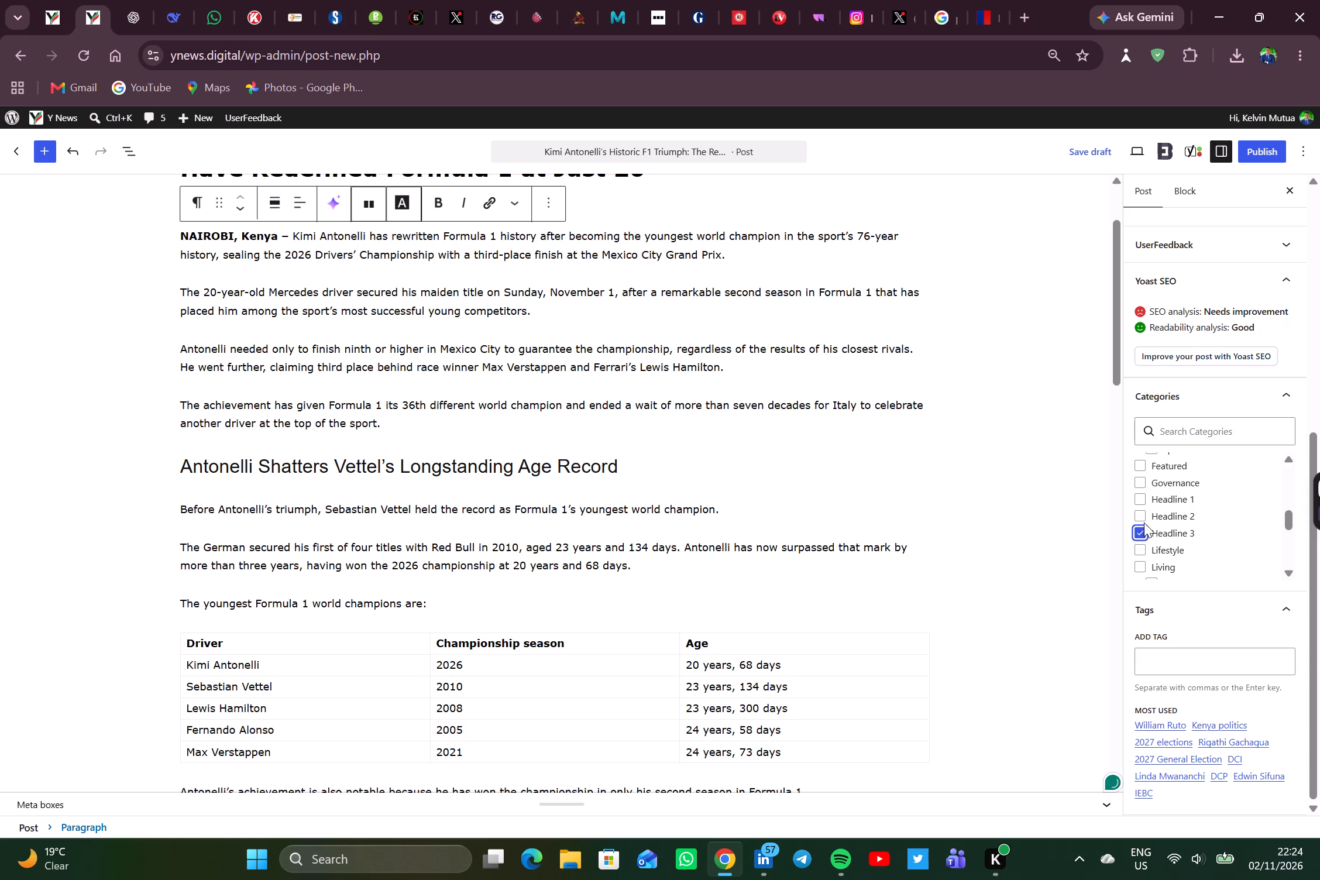
pyautogui.scroll(-1, 1151, 489)
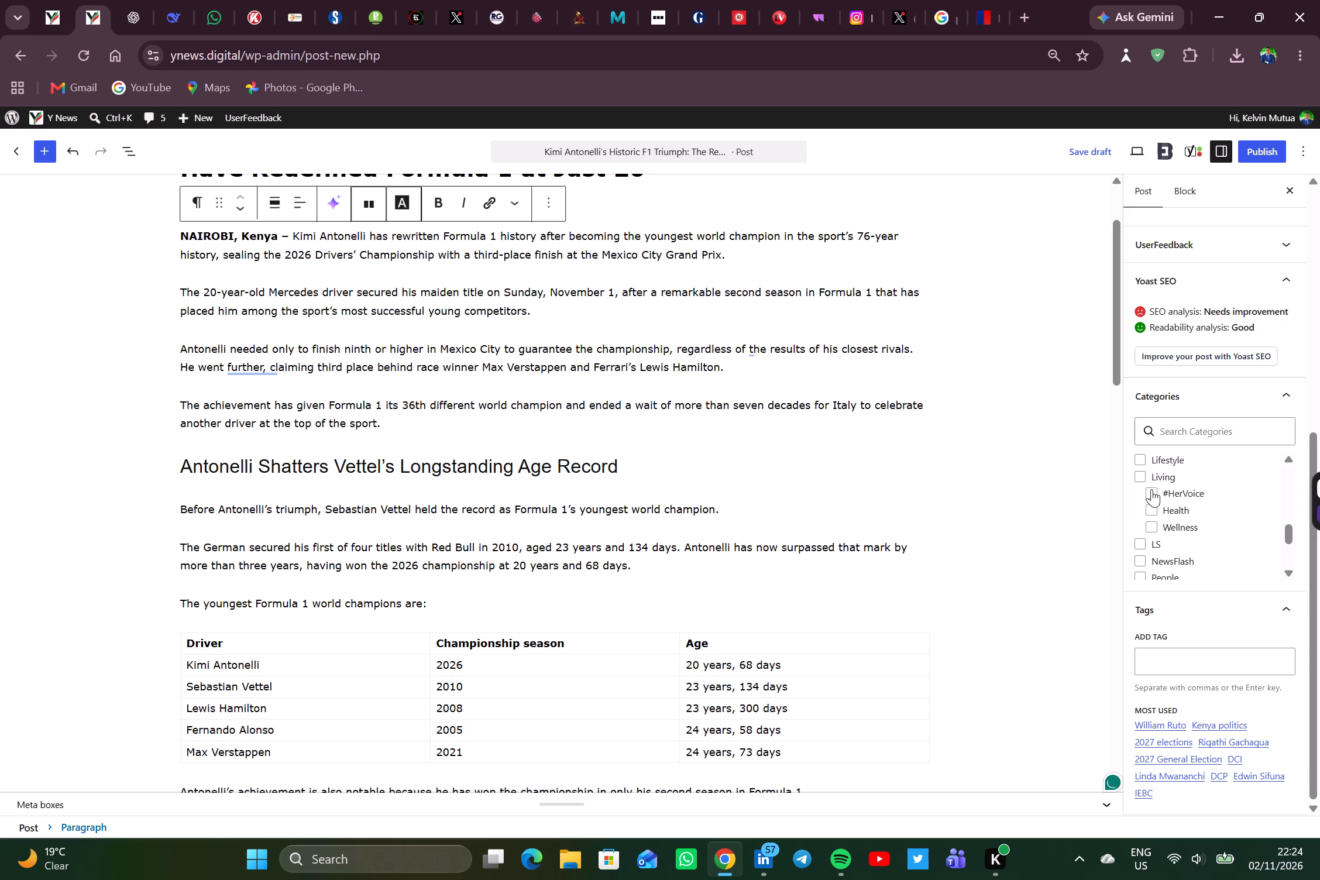
pyautogui.scroll(-2, 1151, 489)
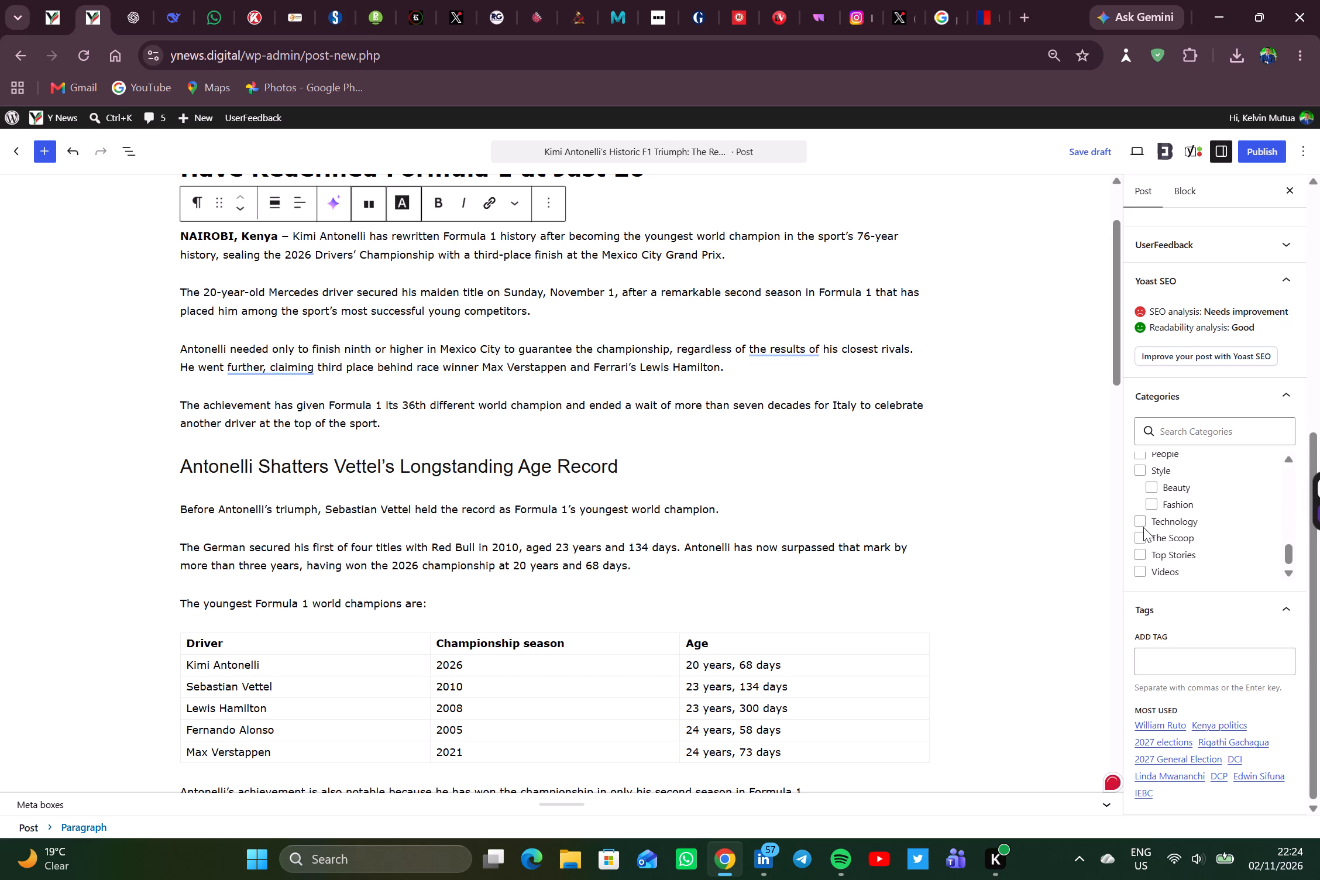
pyautogui.scroll(-1, 1143, 527)
pyautogui.scroll(2, 1145, 515)
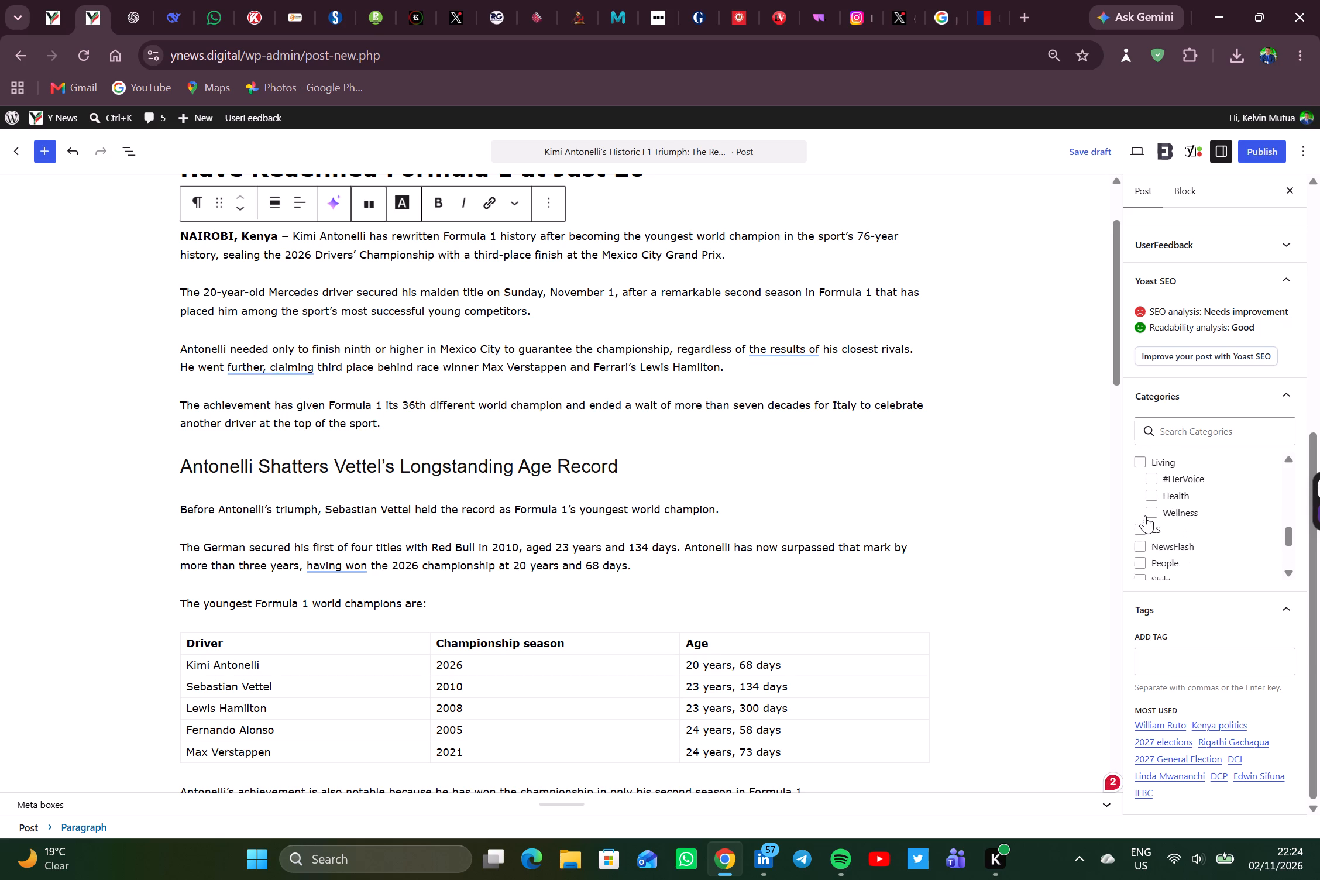
pyautogui.scroll(2, 1145, 515)
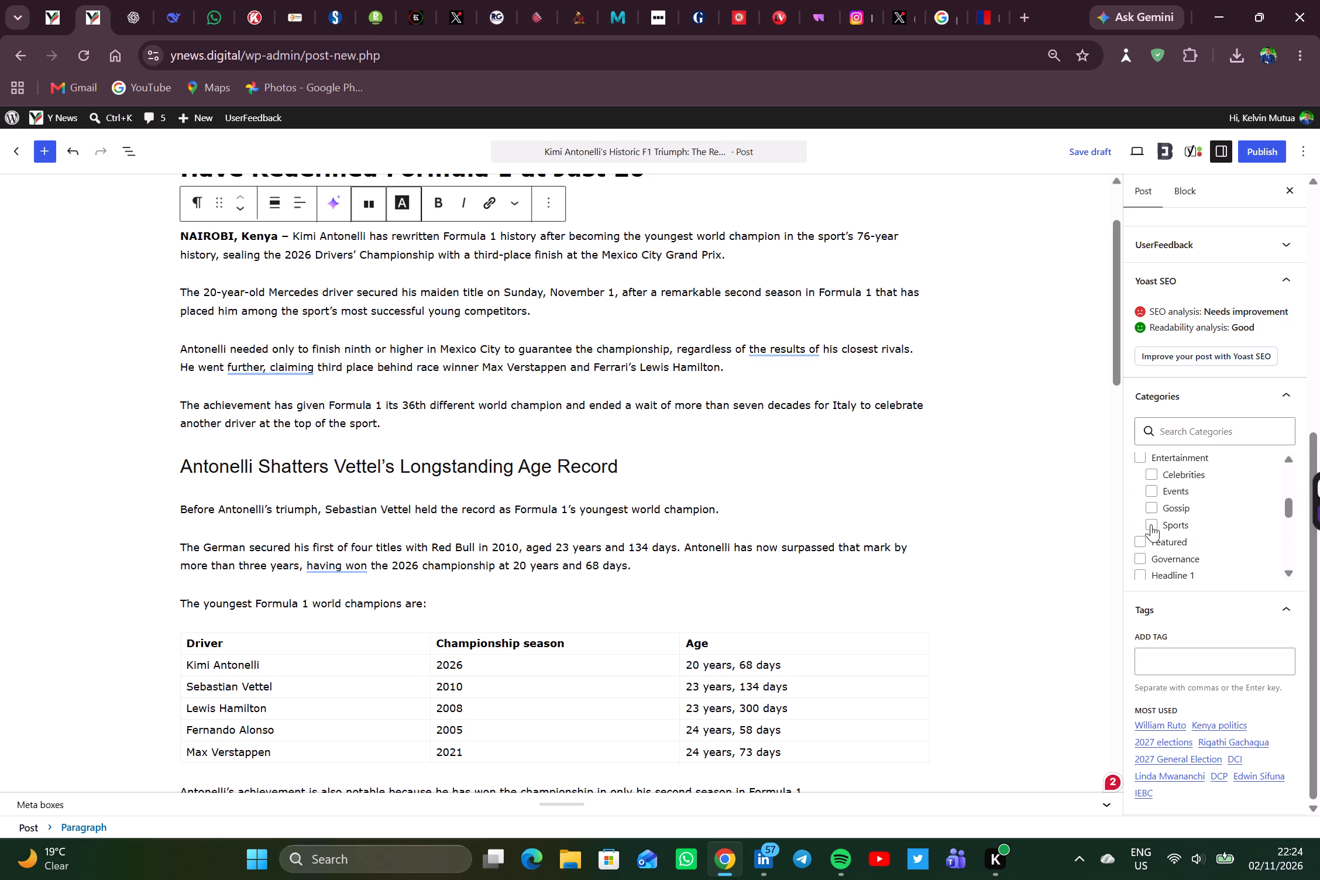
pyautogui.click(1151, 524)
# Remove the Headline 3 category from the post.
pyautogui.scroll(-1, 1151, 524)
pyautogui.click(1139, 508)
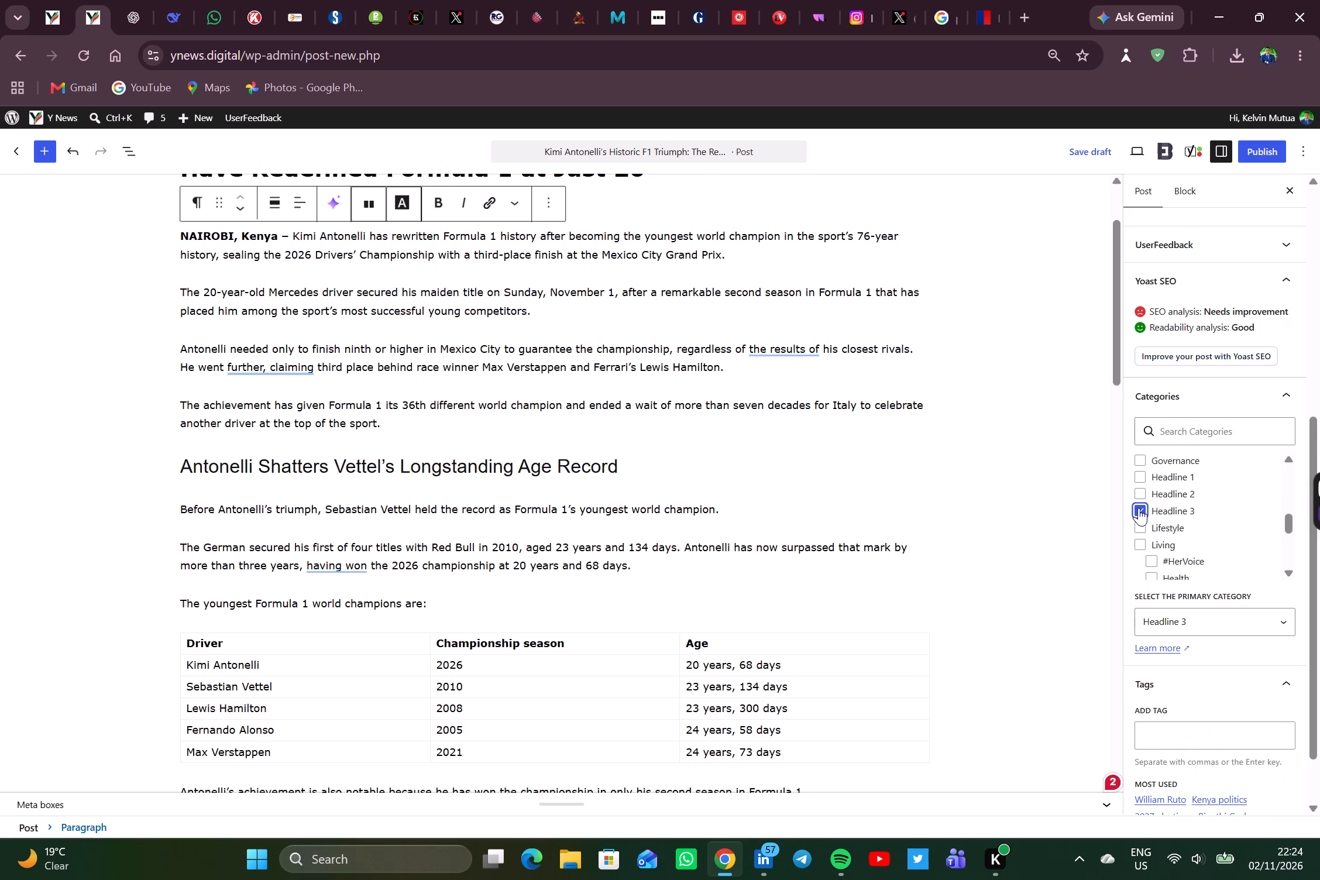
pyautogui.scroll(-2, 1139, 508)
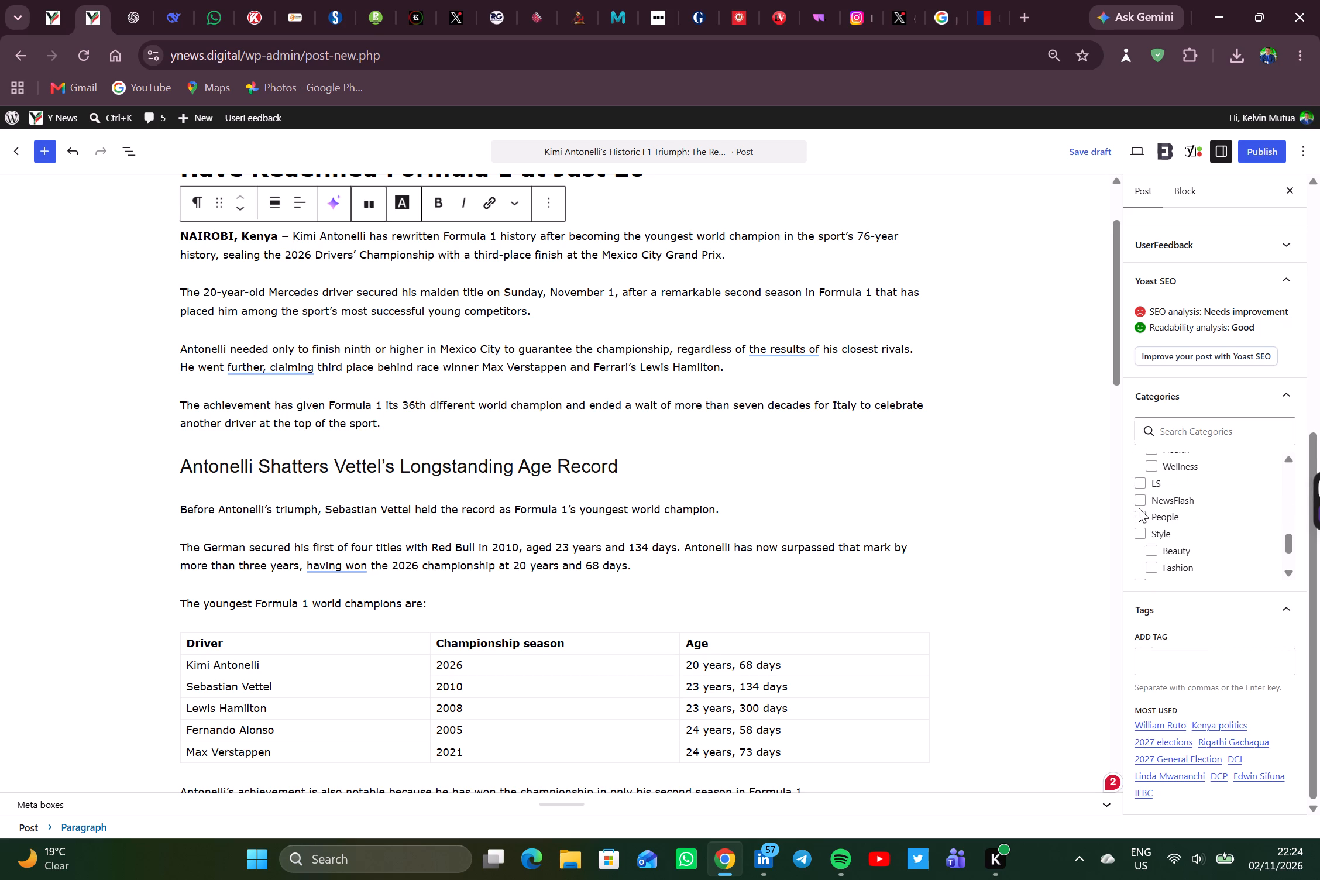
pyautogui.scroll(-3, 1139, 508)
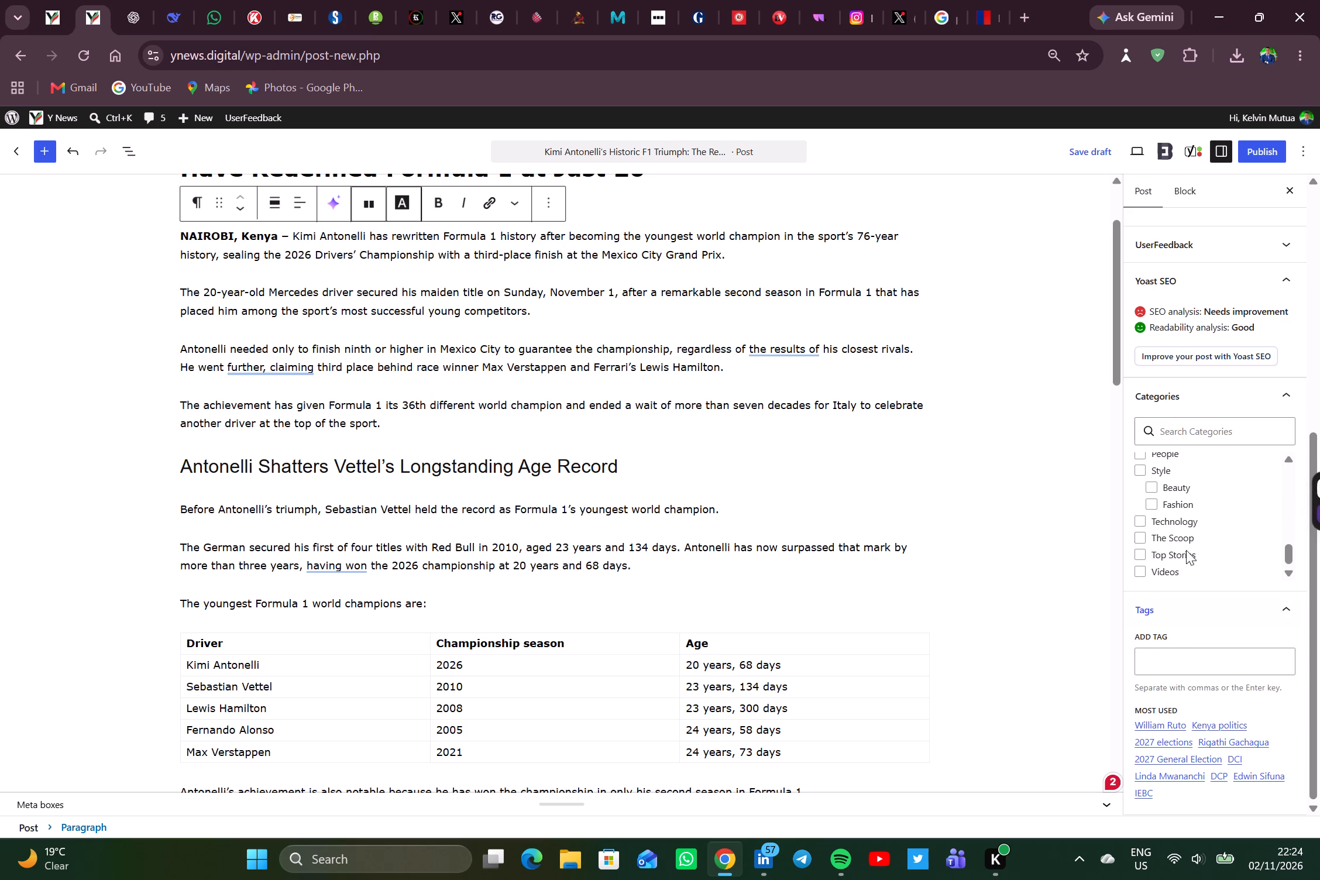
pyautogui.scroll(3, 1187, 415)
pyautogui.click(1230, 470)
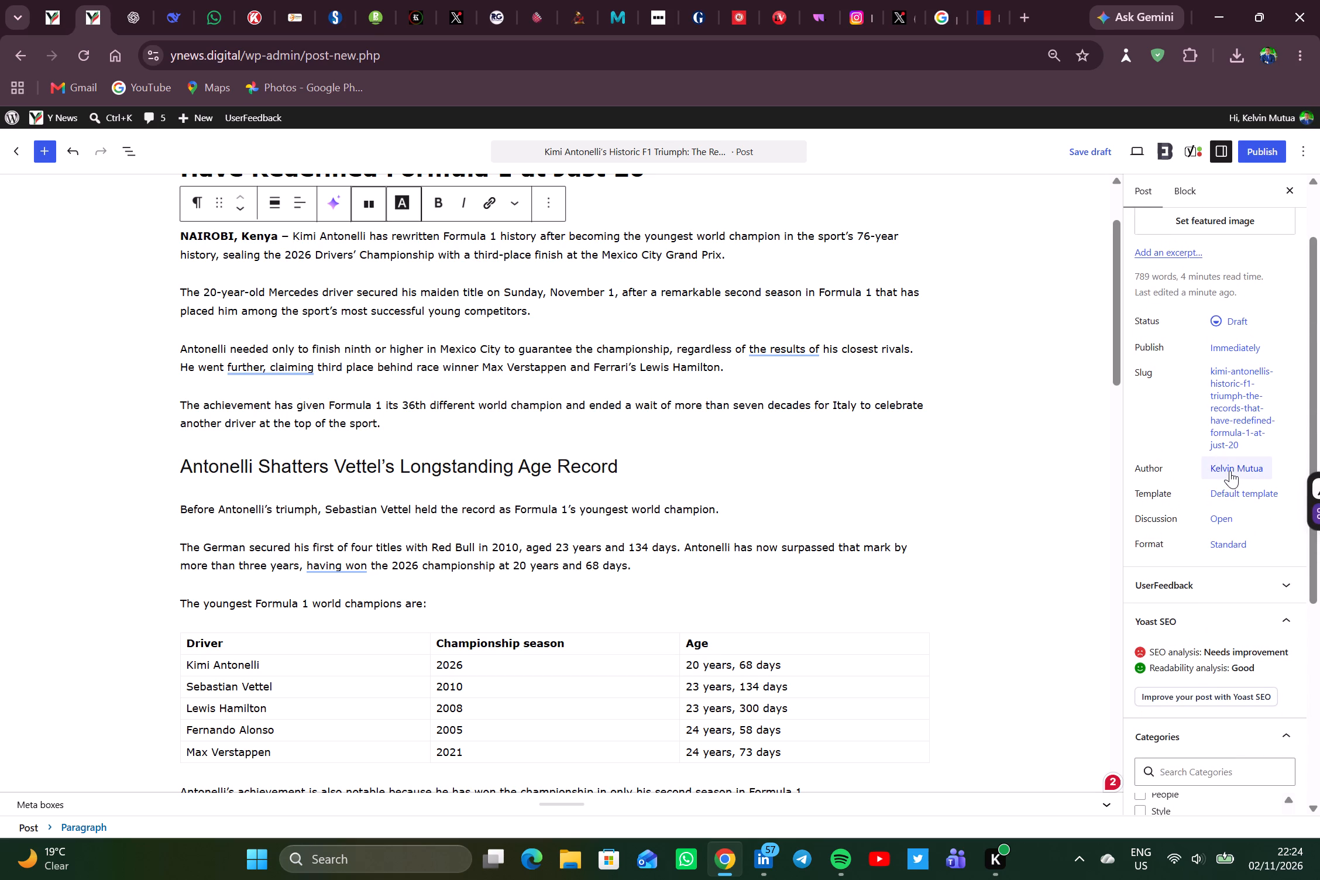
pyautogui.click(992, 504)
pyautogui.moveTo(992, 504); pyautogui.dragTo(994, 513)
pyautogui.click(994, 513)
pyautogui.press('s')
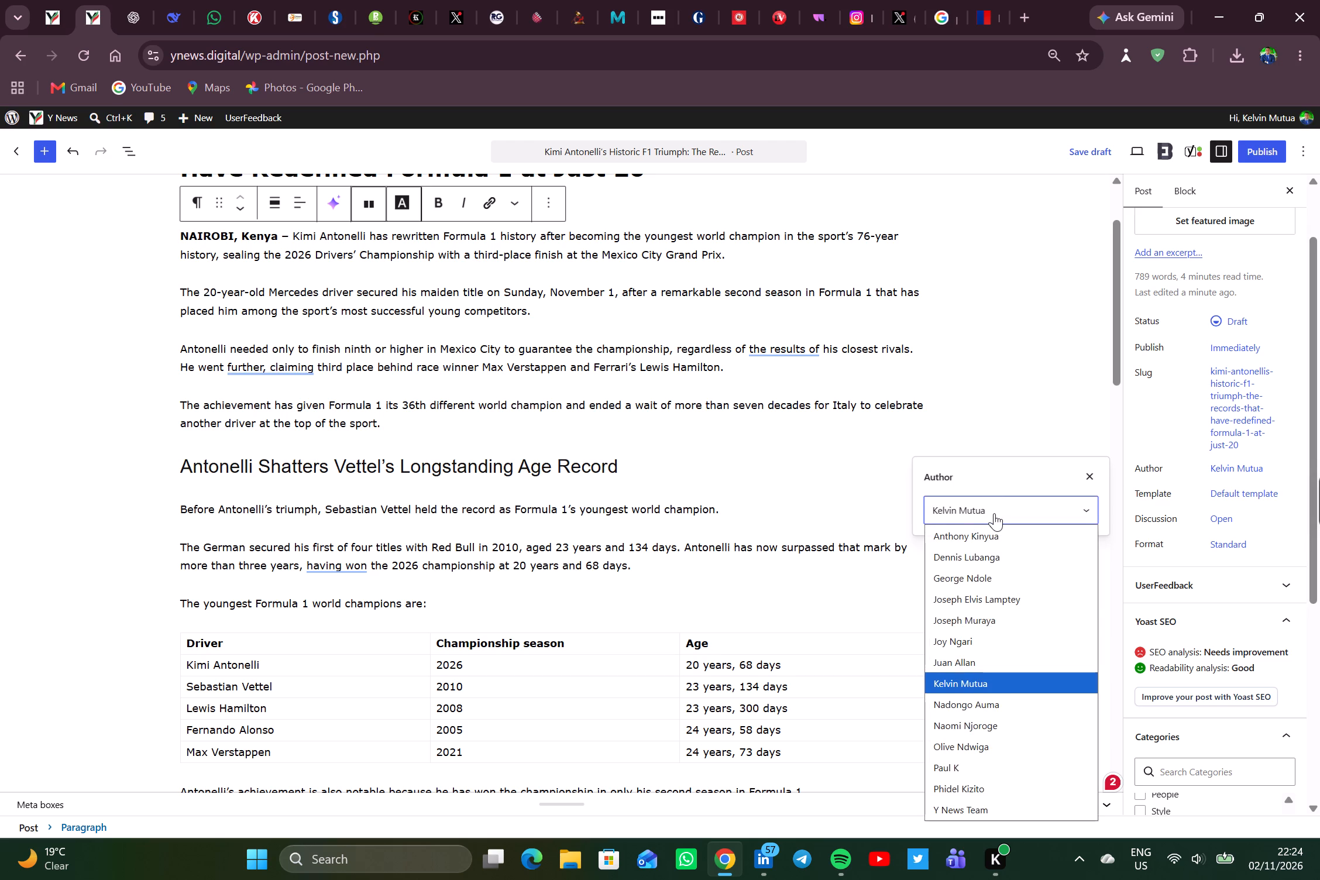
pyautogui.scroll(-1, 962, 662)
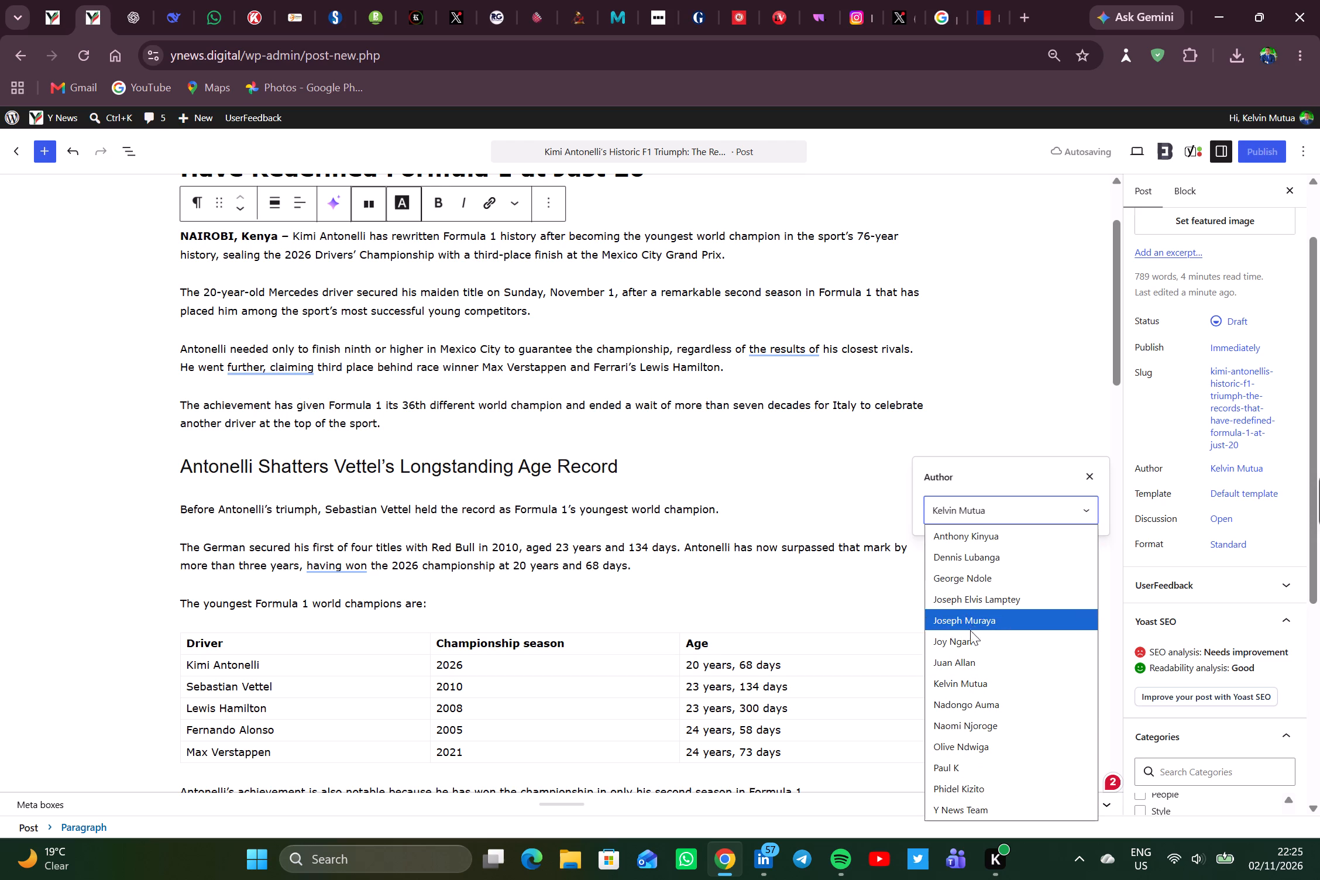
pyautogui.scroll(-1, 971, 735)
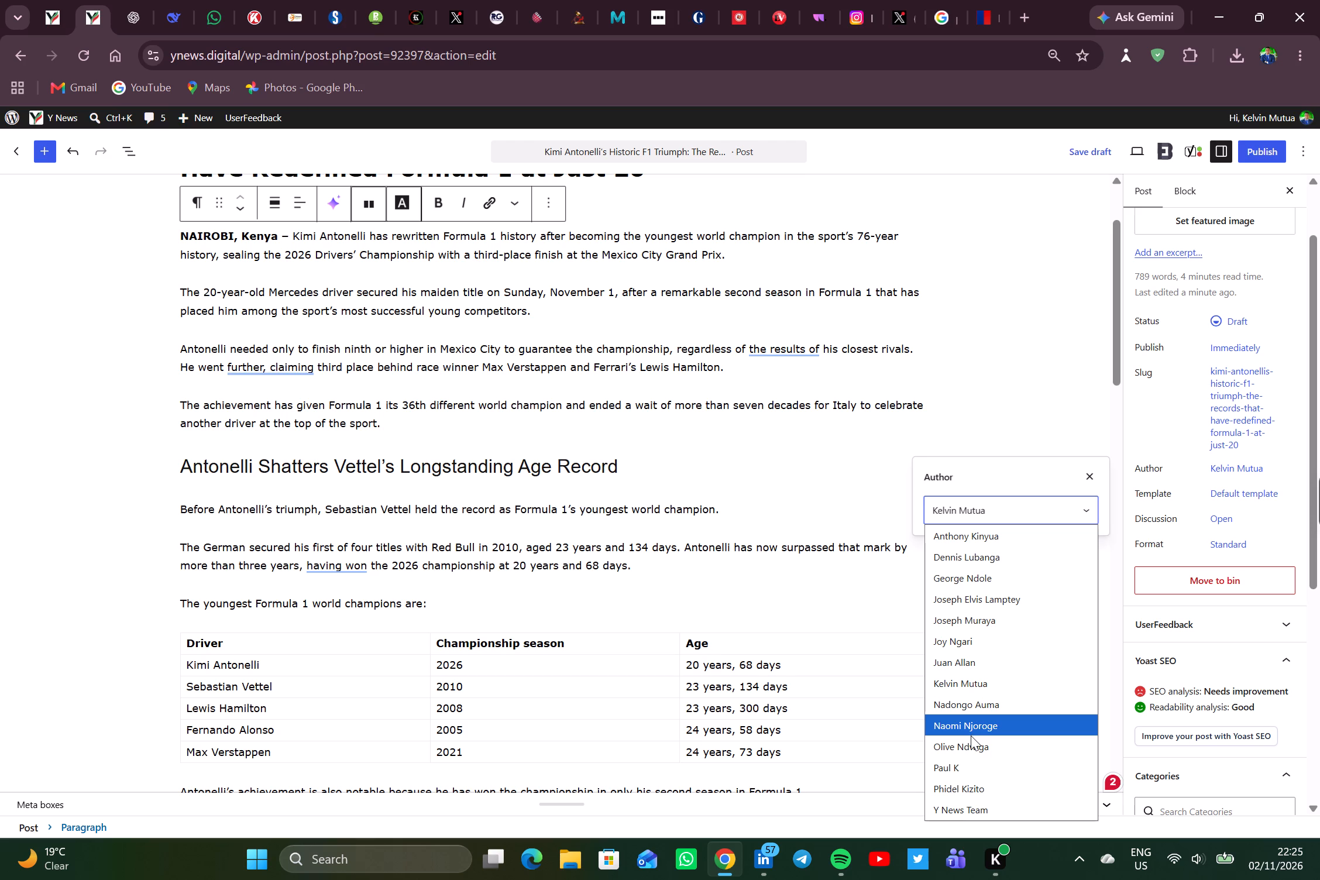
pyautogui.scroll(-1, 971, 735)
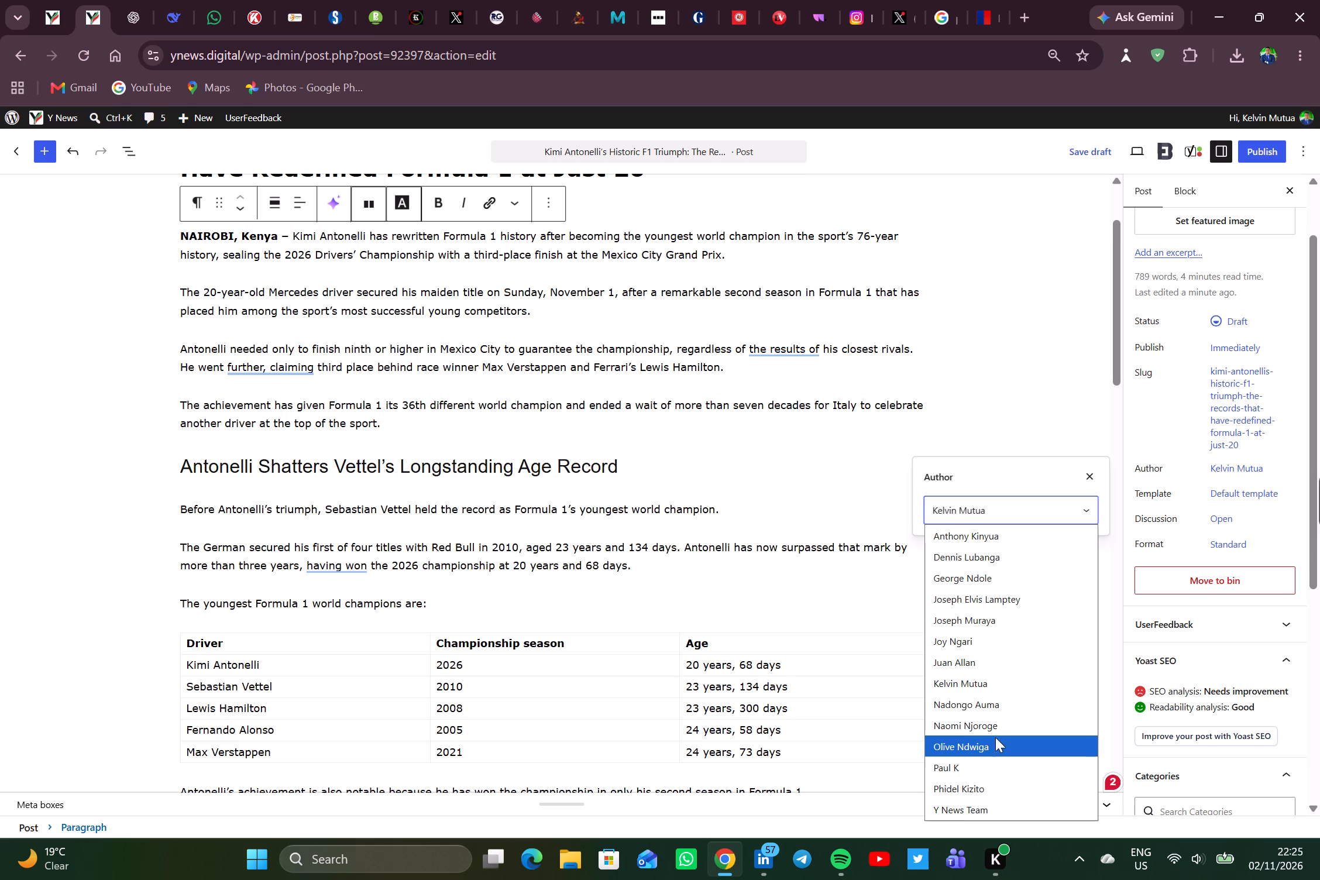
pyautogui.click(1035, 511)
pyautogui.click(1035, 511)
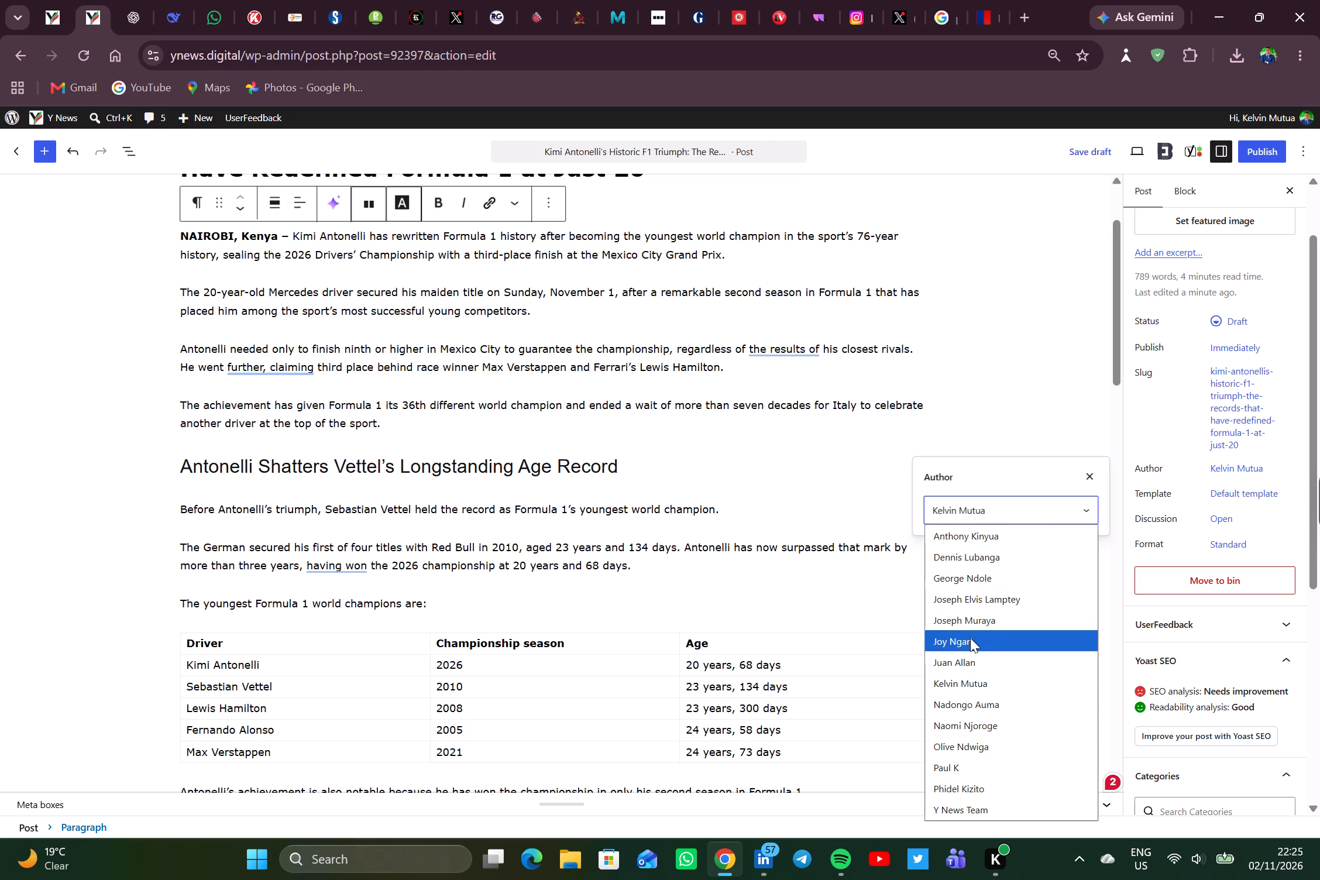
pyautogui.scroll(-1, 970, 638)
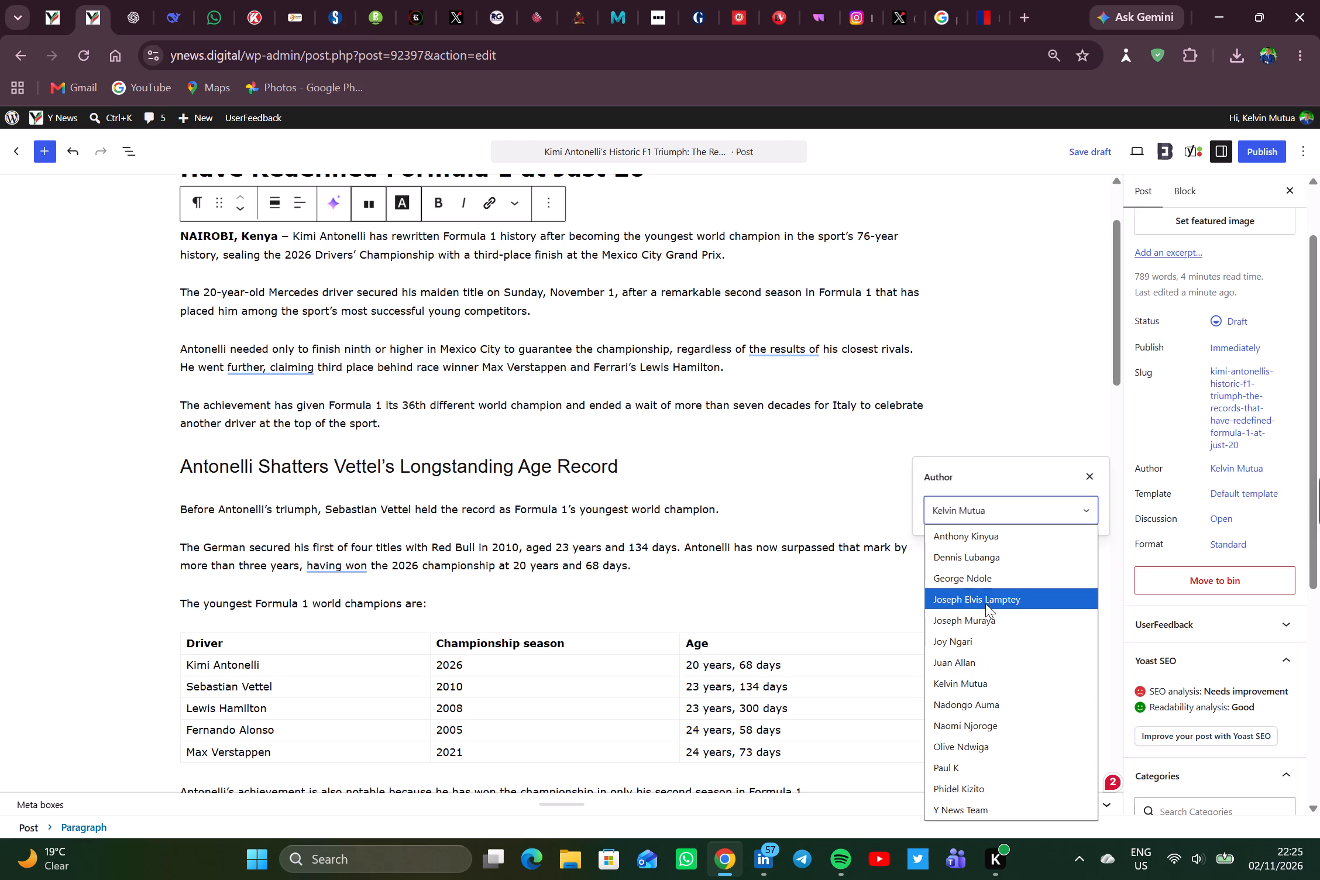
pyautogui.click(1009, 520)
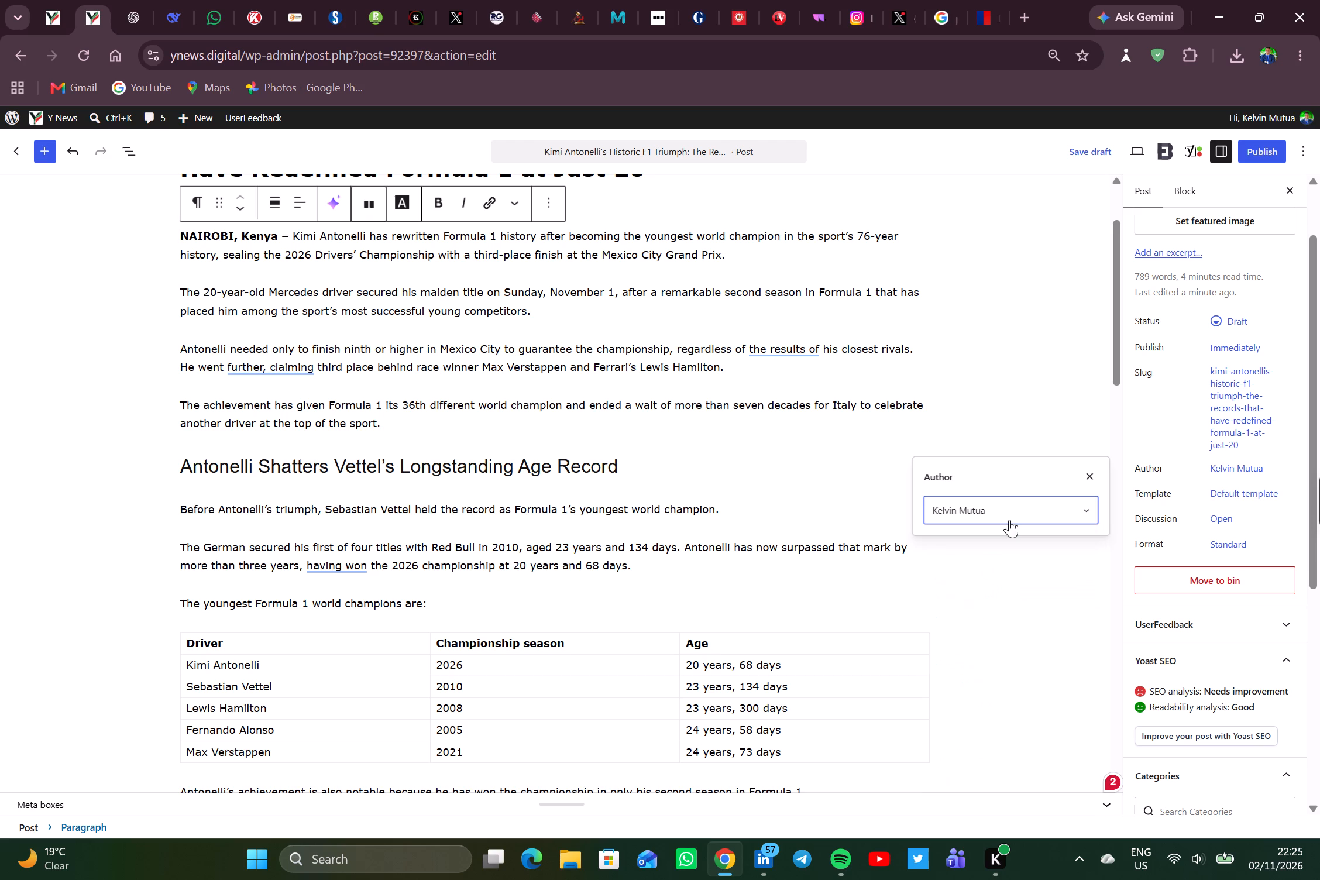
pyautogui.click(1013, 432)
# Remove the bold formatting from the "NAIROBI, Kenya –" dateline in the story's opening paragraph.
pyautogui.scroll(-1, 657, 494)
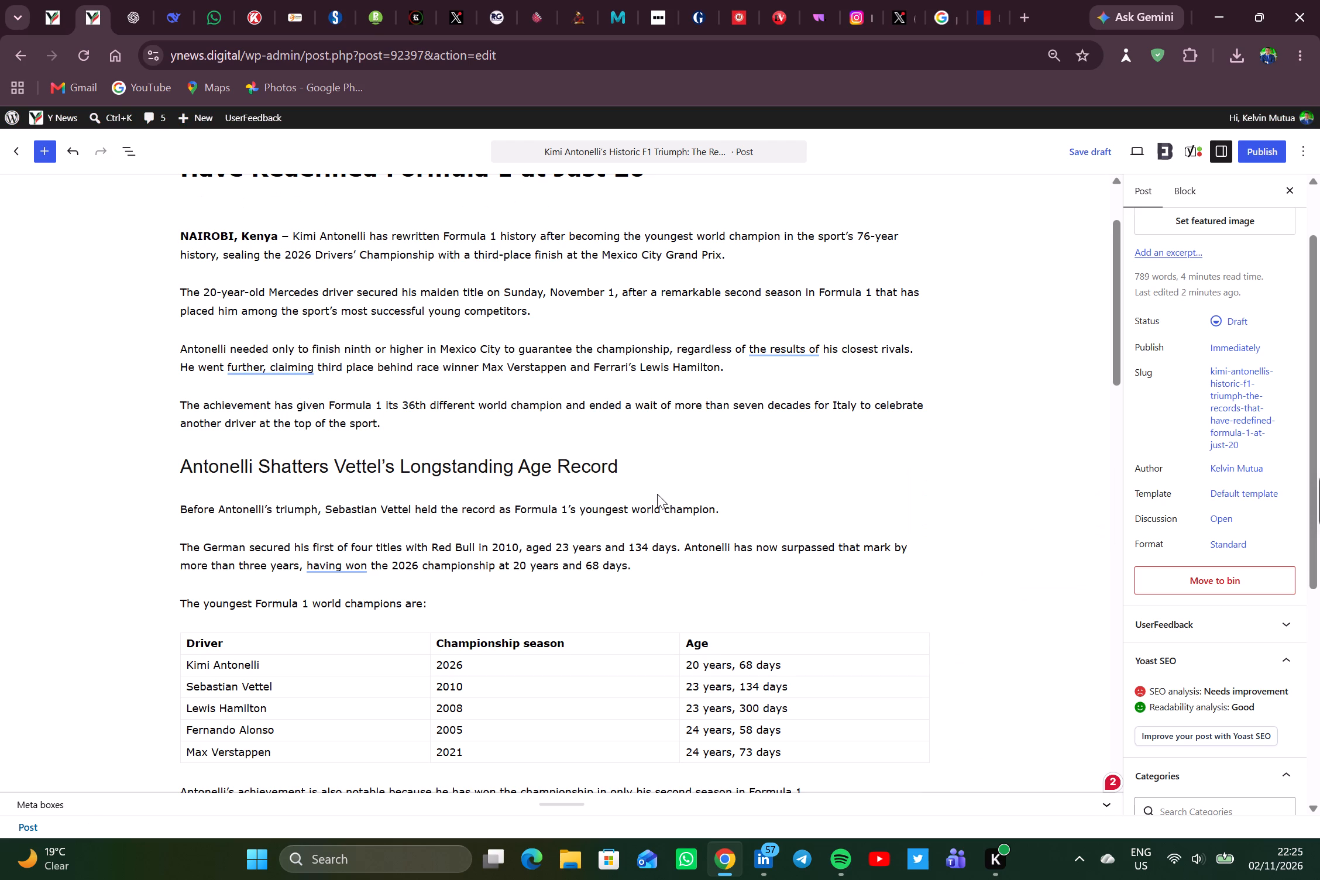
pyautogui.scroll(-1, 657, 494)
pyautogui.scroll(3, 657, 494)
pyautogui.scroll(-1, 657, 494)
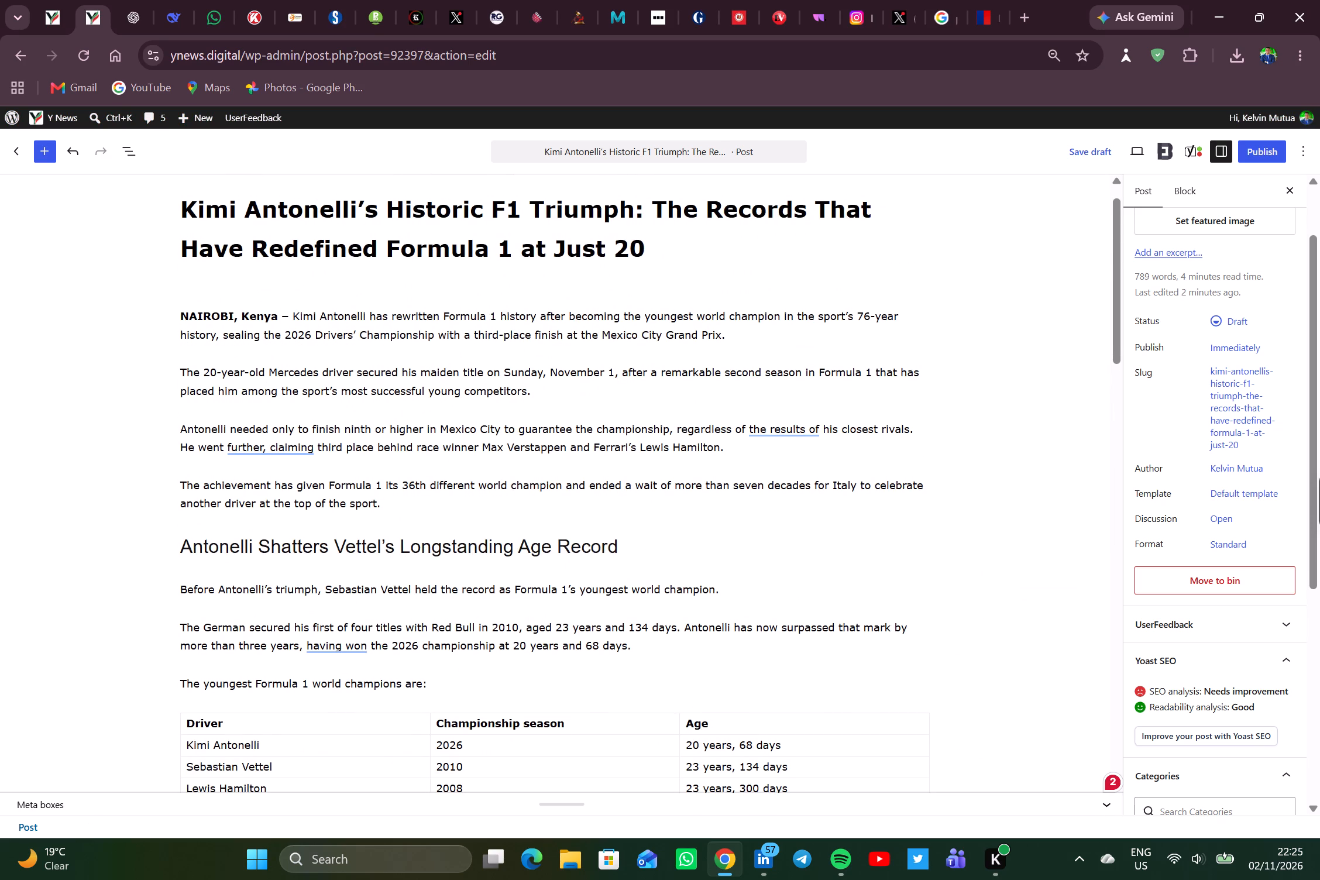
pyautogui.click(264, 307)
pyautogui.click(448, 284)
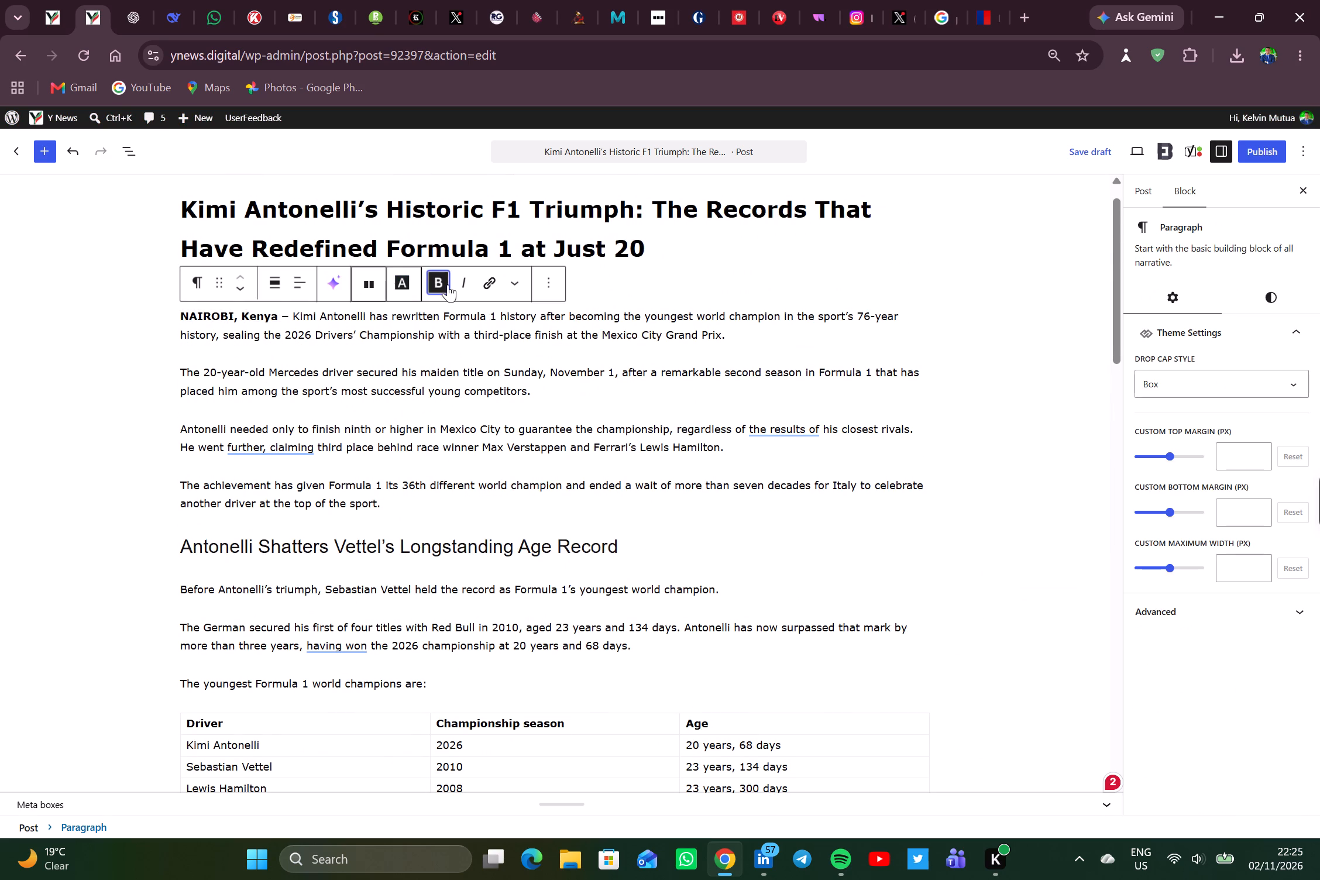
pyautogui.scroll(-2, 582, 417)
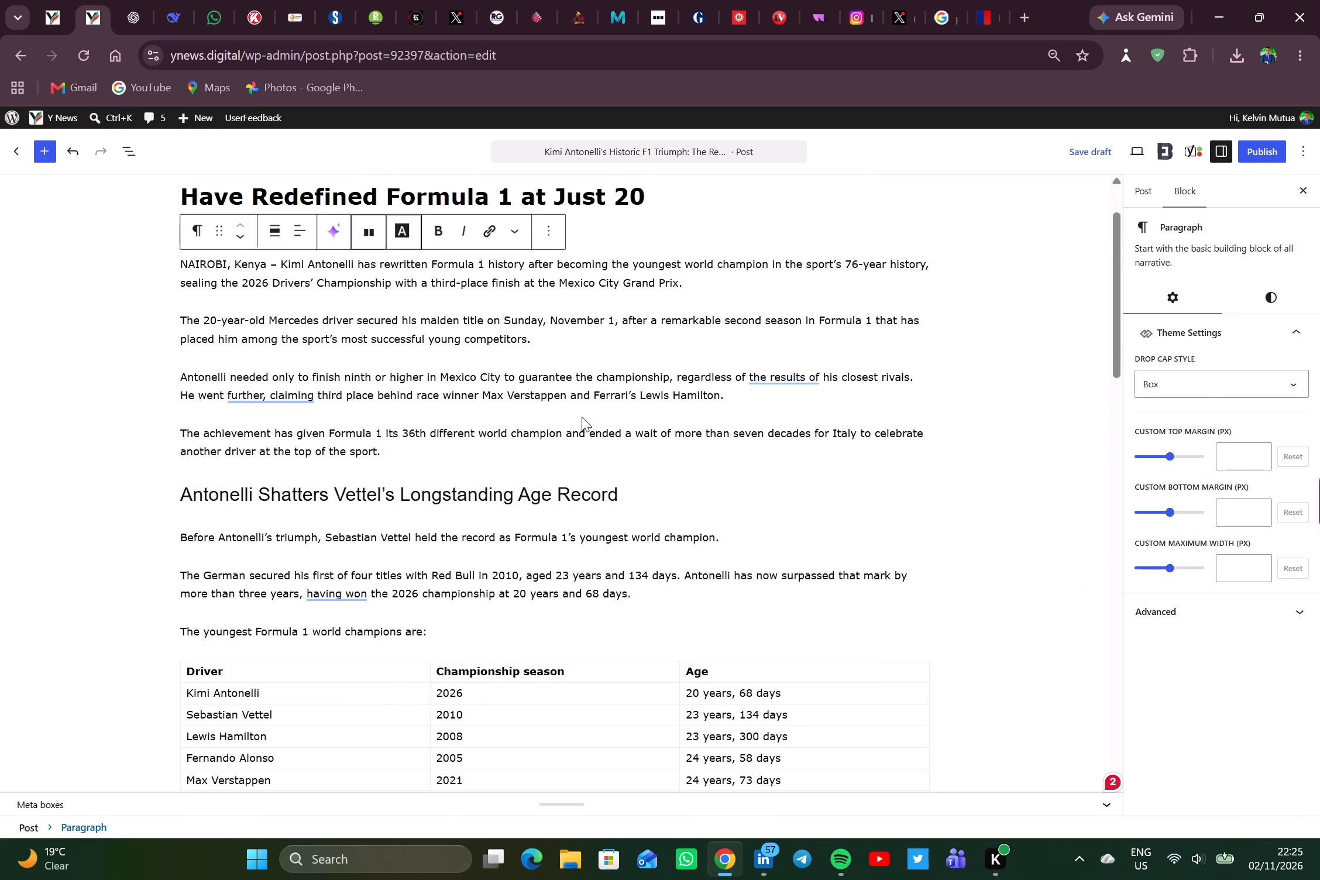
pyautogui.scroll(-1, 582, 417)
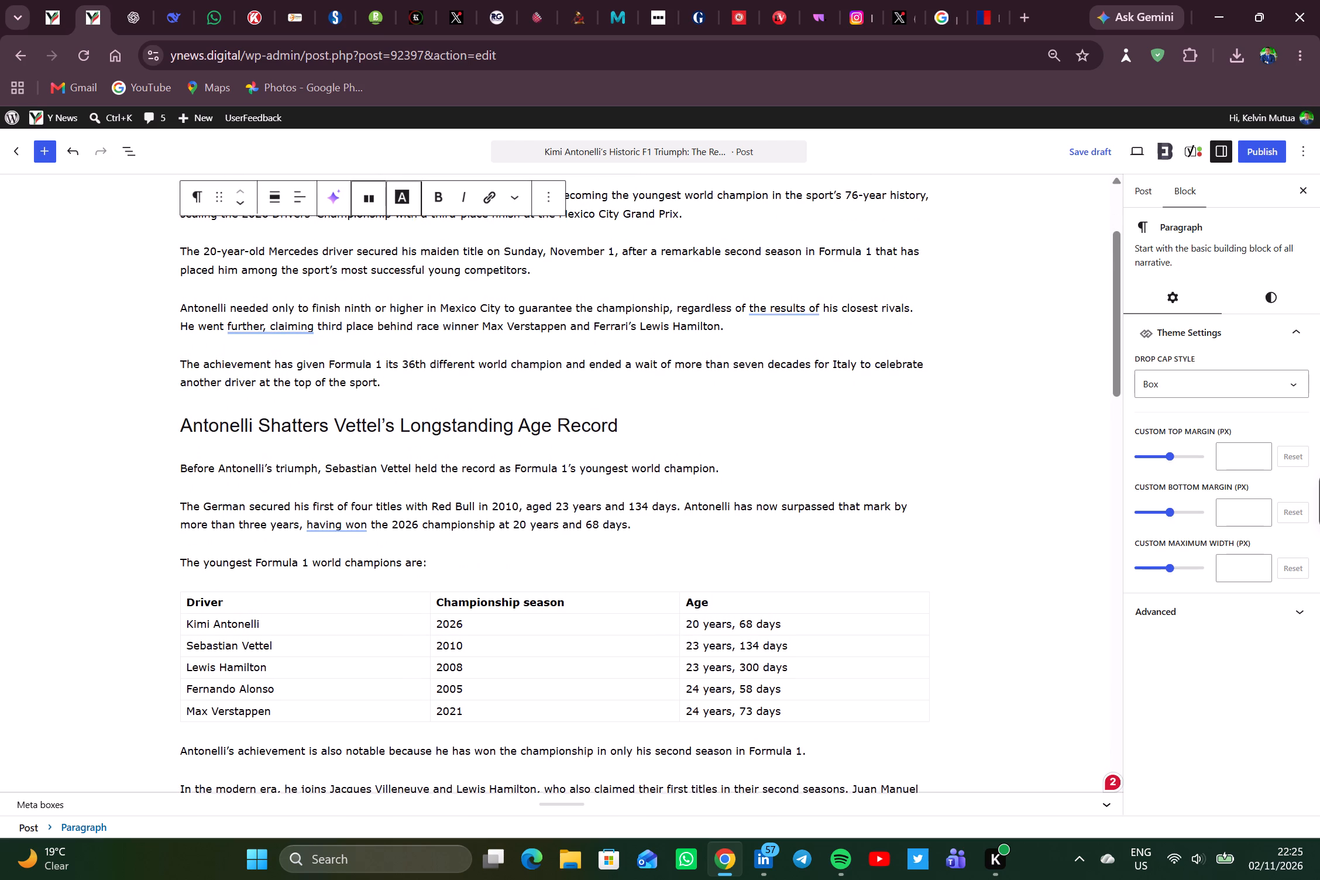
pyautogui.scroll(-3, 582, 417)
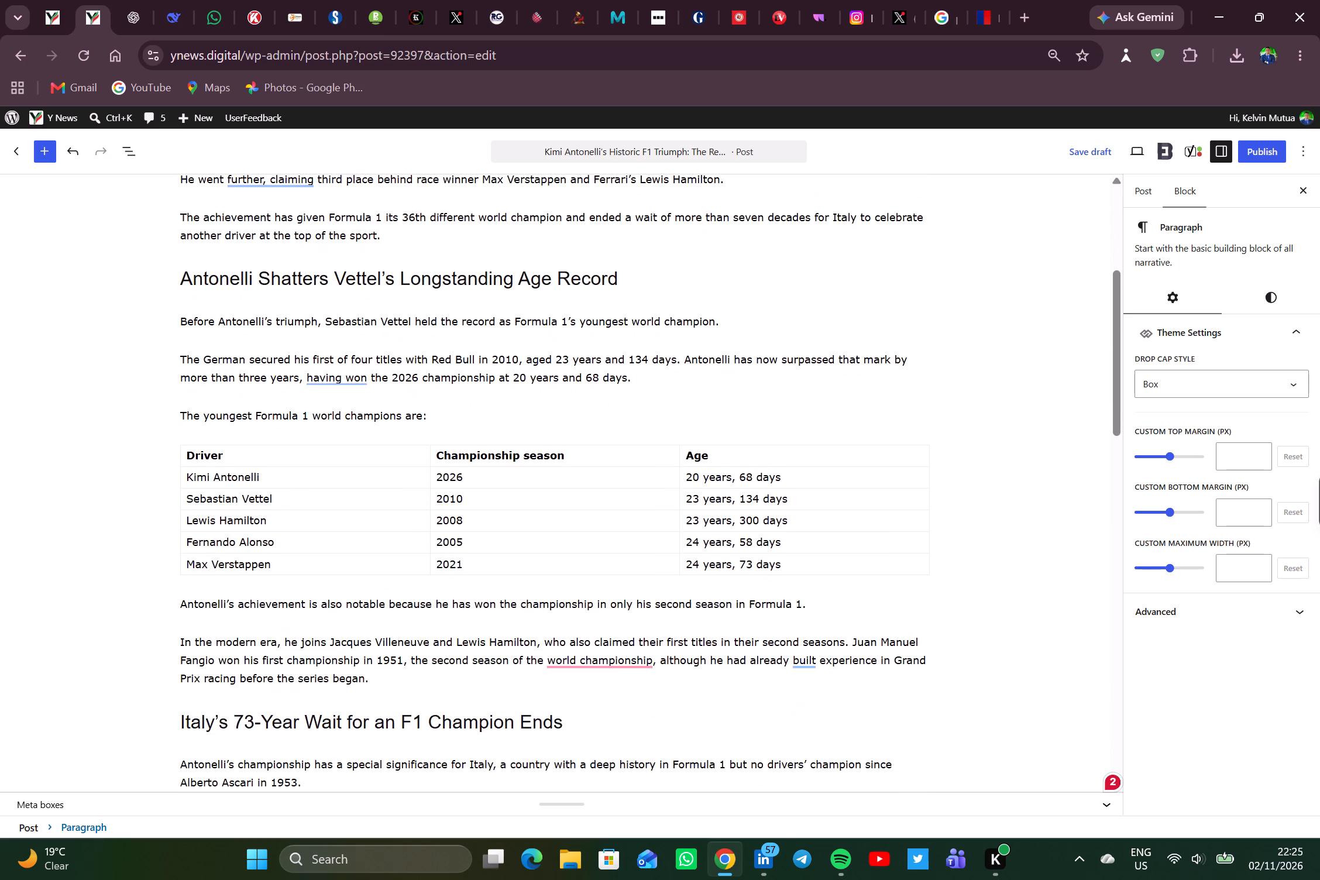
pyautogui.scroll(-3, 582, 417)
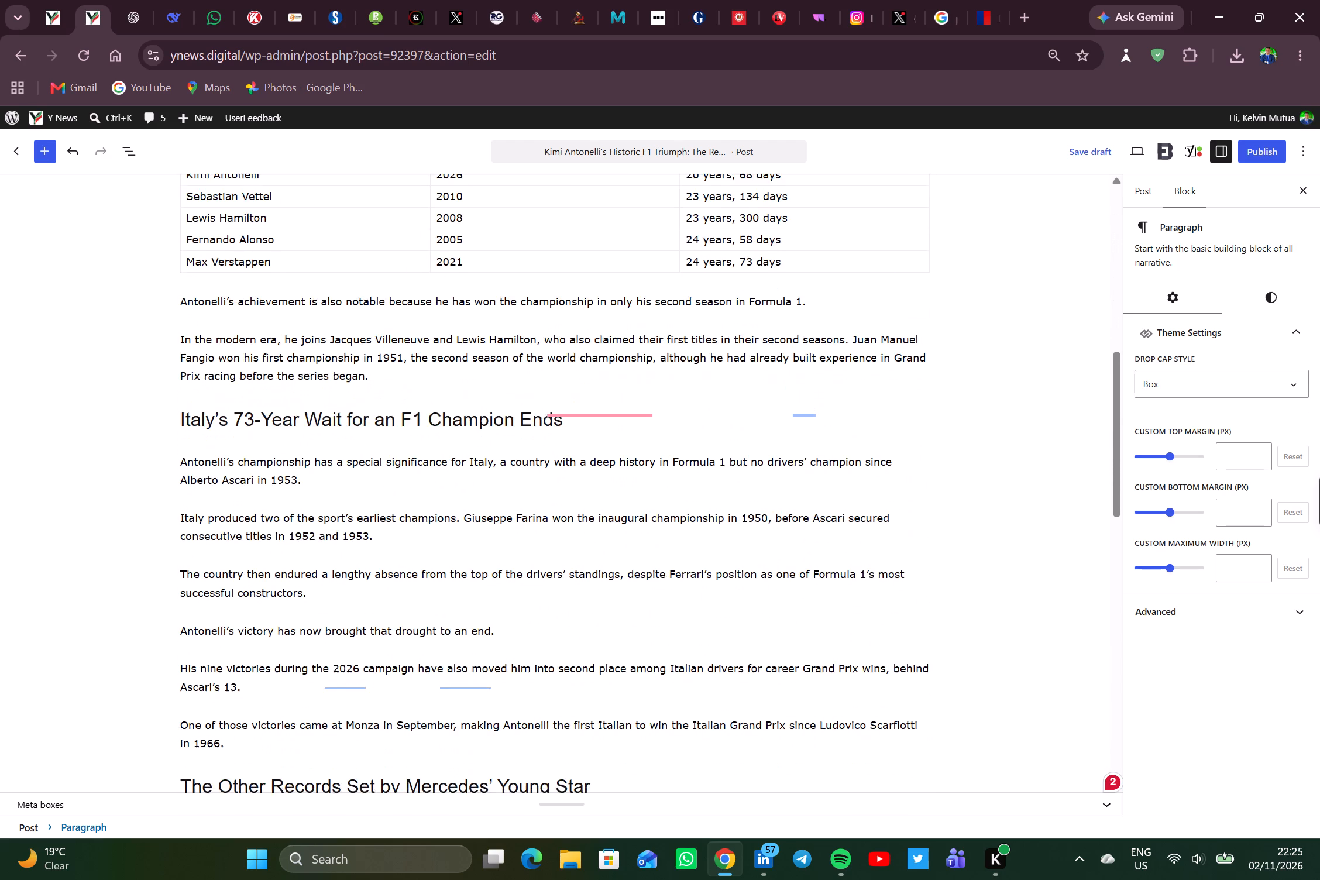
pyautogui.scroll(-3, 582, 417)
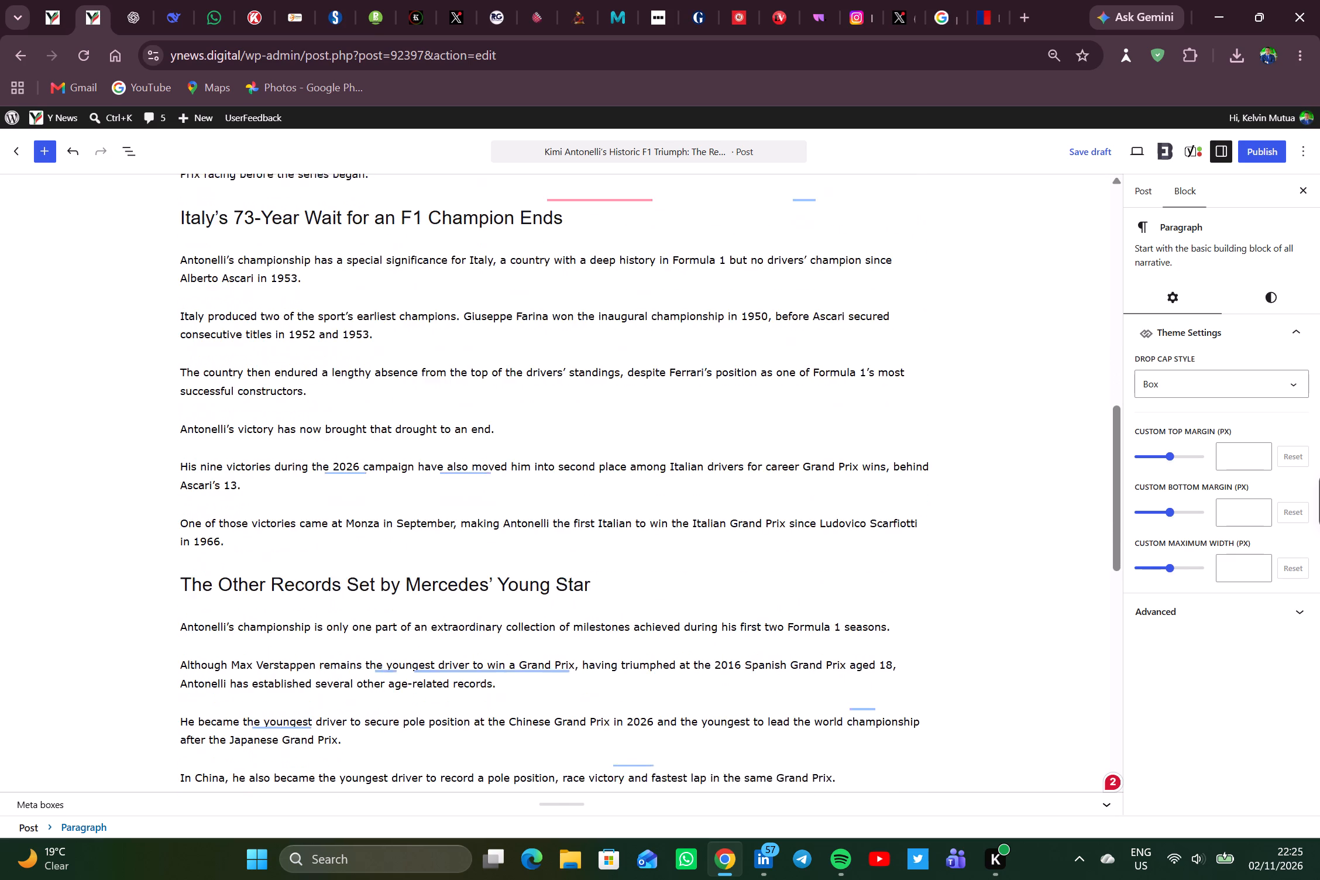
pyautogui.scroll(-3, 582, 417)
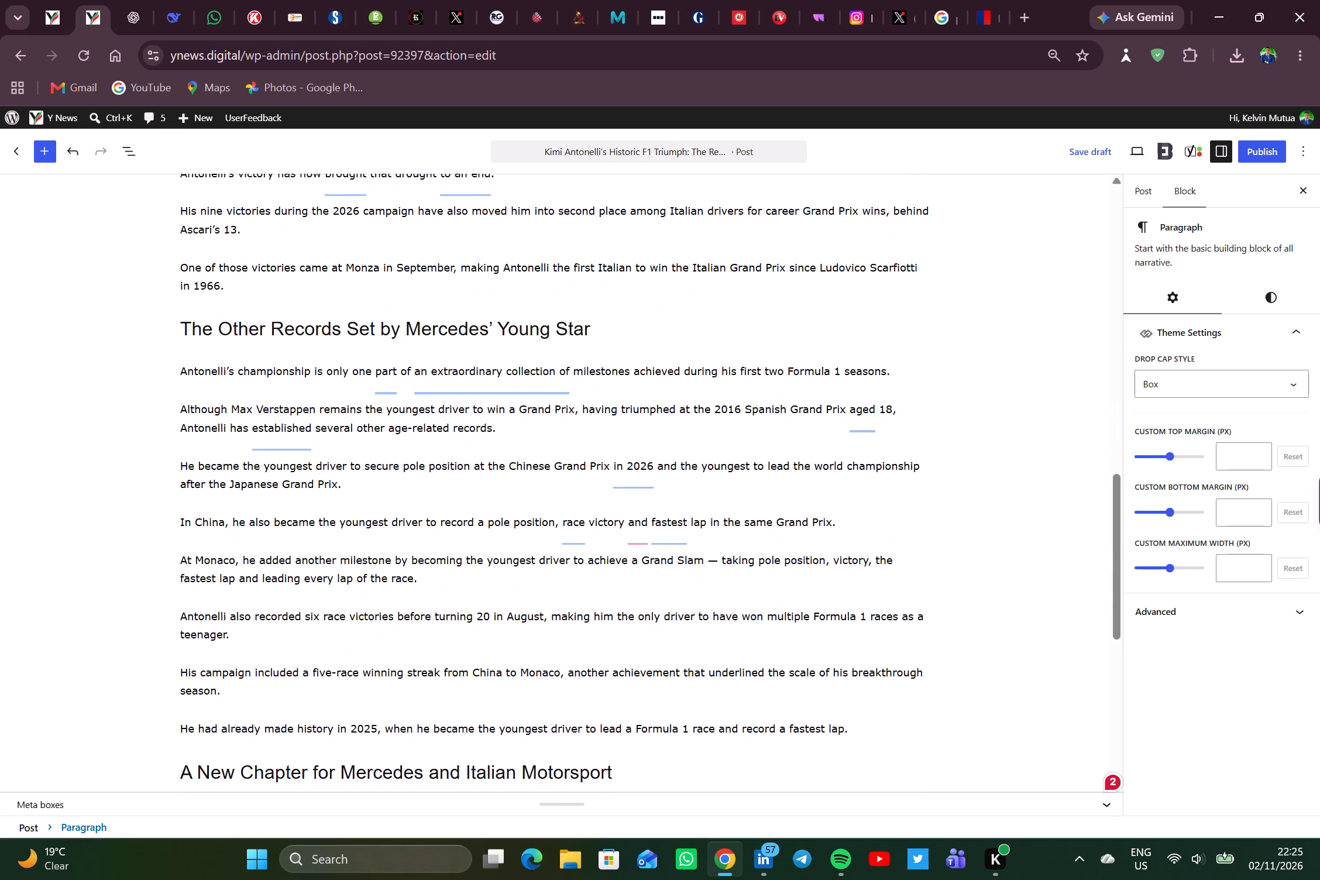
pyautogui.scroll(-2, 582, 417)
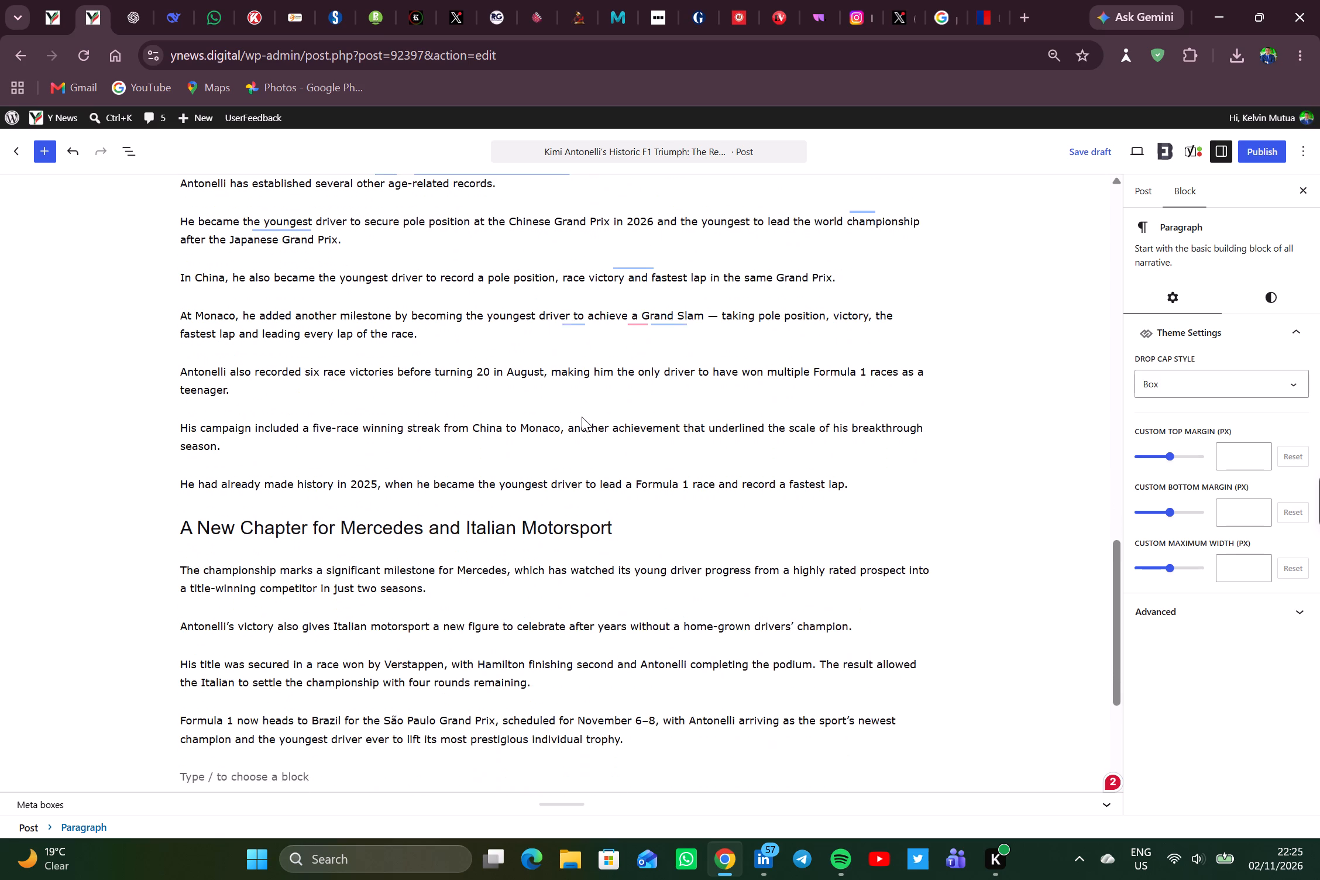
pyautogui.scroll(-2, 582, 417)
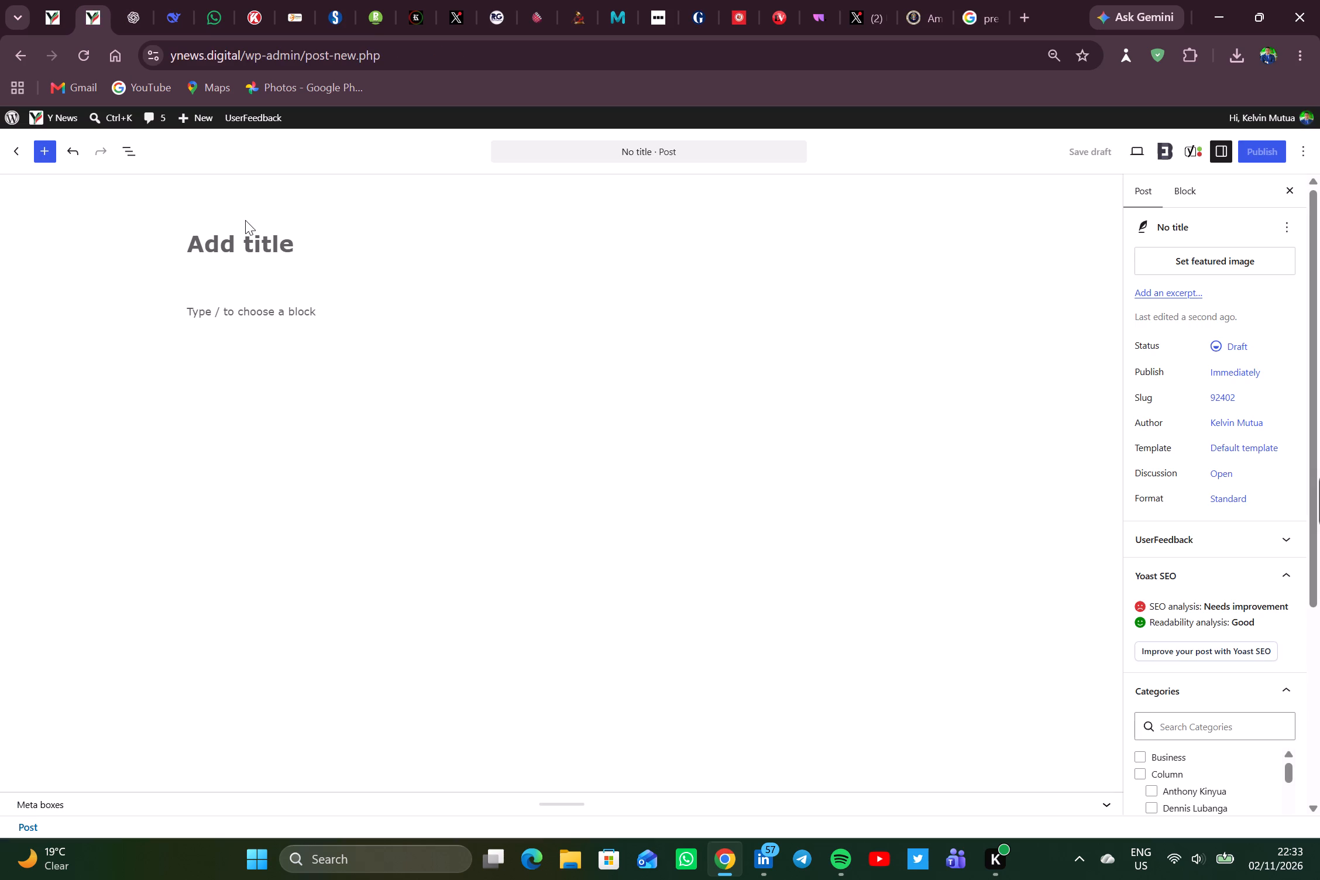
pyautogui.click(240, 240)
pyautogui.hotkey('ctrl', 'v')
# Remove the bold formatting from the "WASHINGTON, United States –" dateline in the opening paragraph.
pyautogui.scroll(6, 438, 370)
pyautogui.click(318, 350)
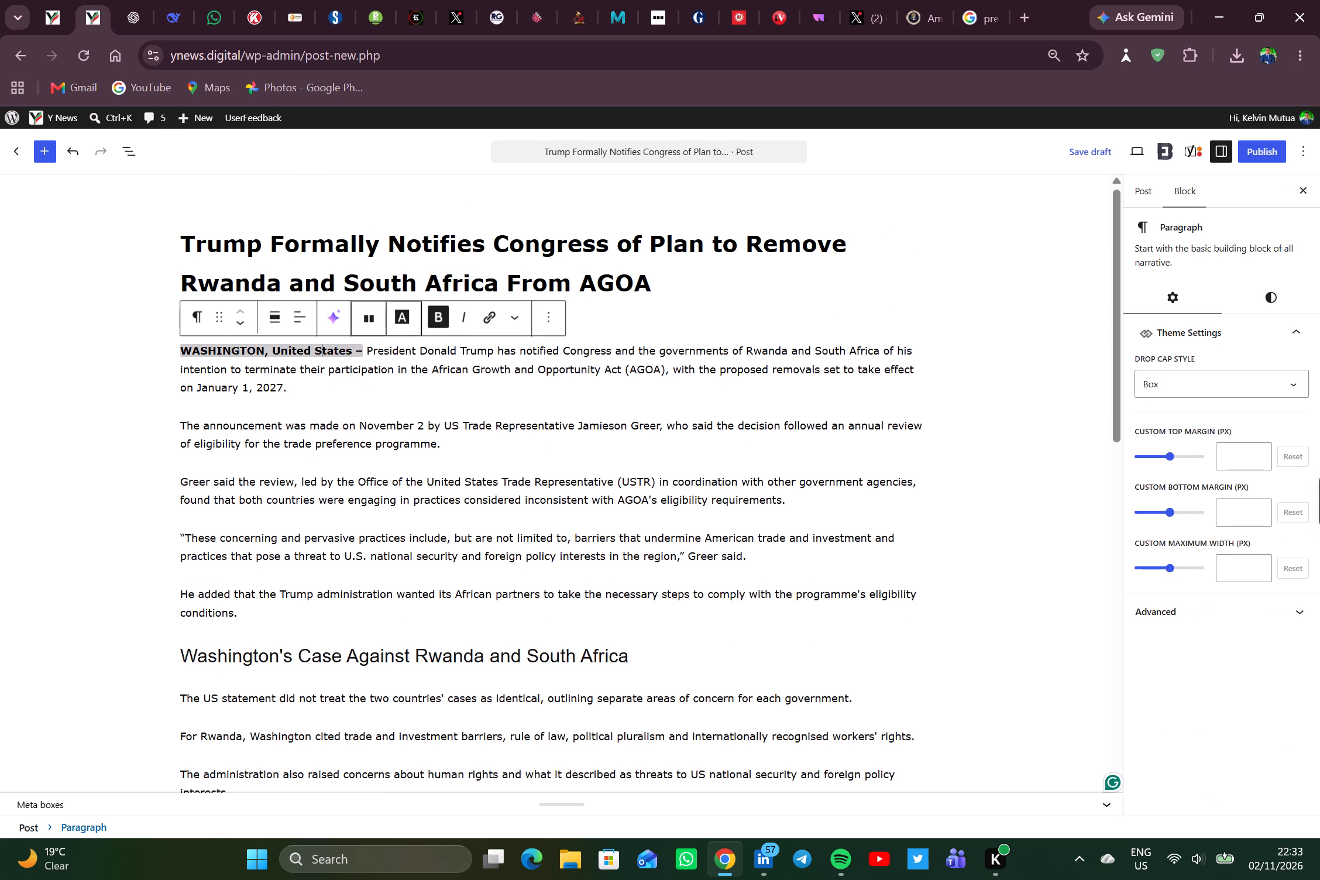
pyautogui.click(444, 314)
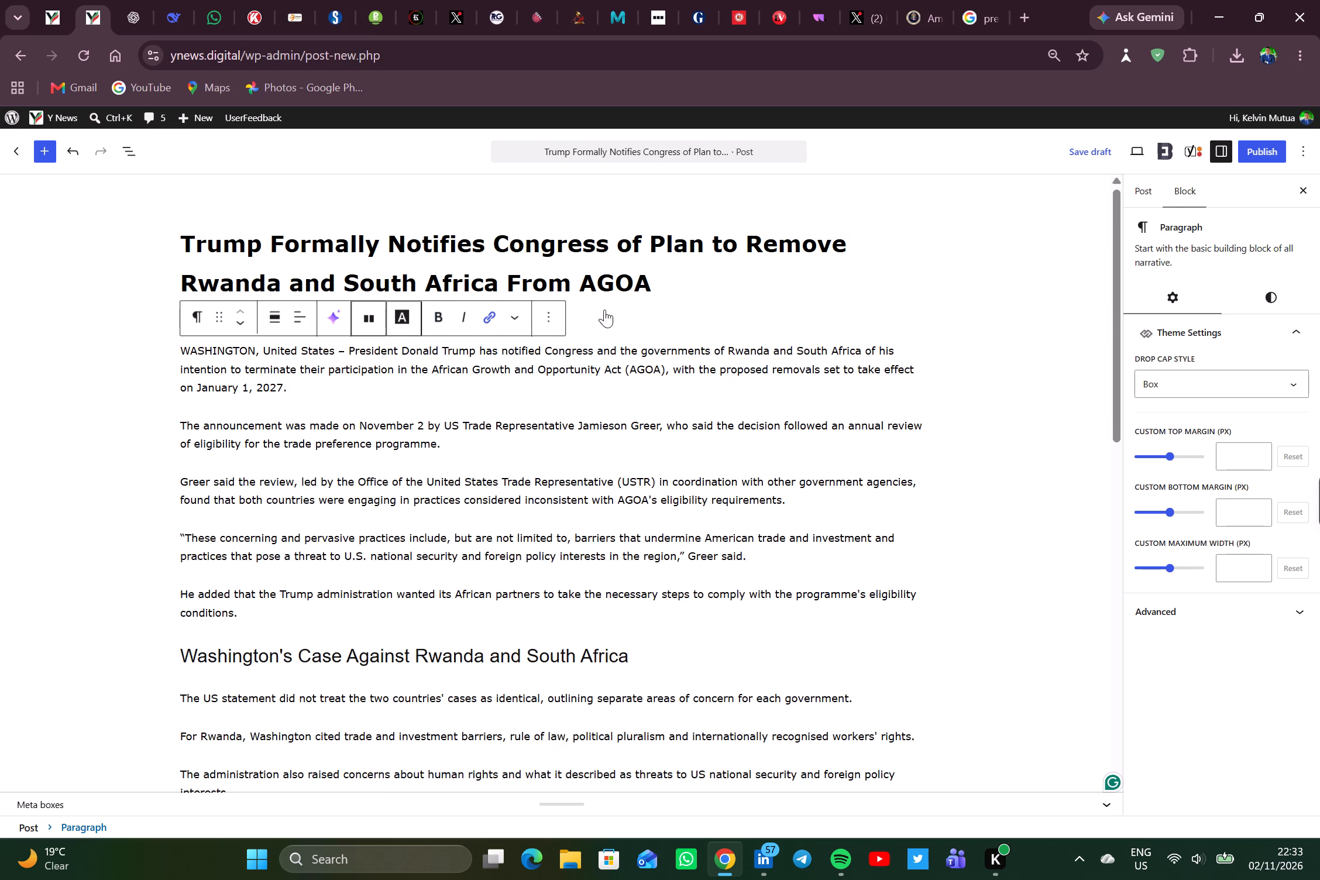
# Copy the link to the U.S. Ambassador to South Africa's X post about the AGOA termination.
pyautogui.scroll(-1, 644, 324)
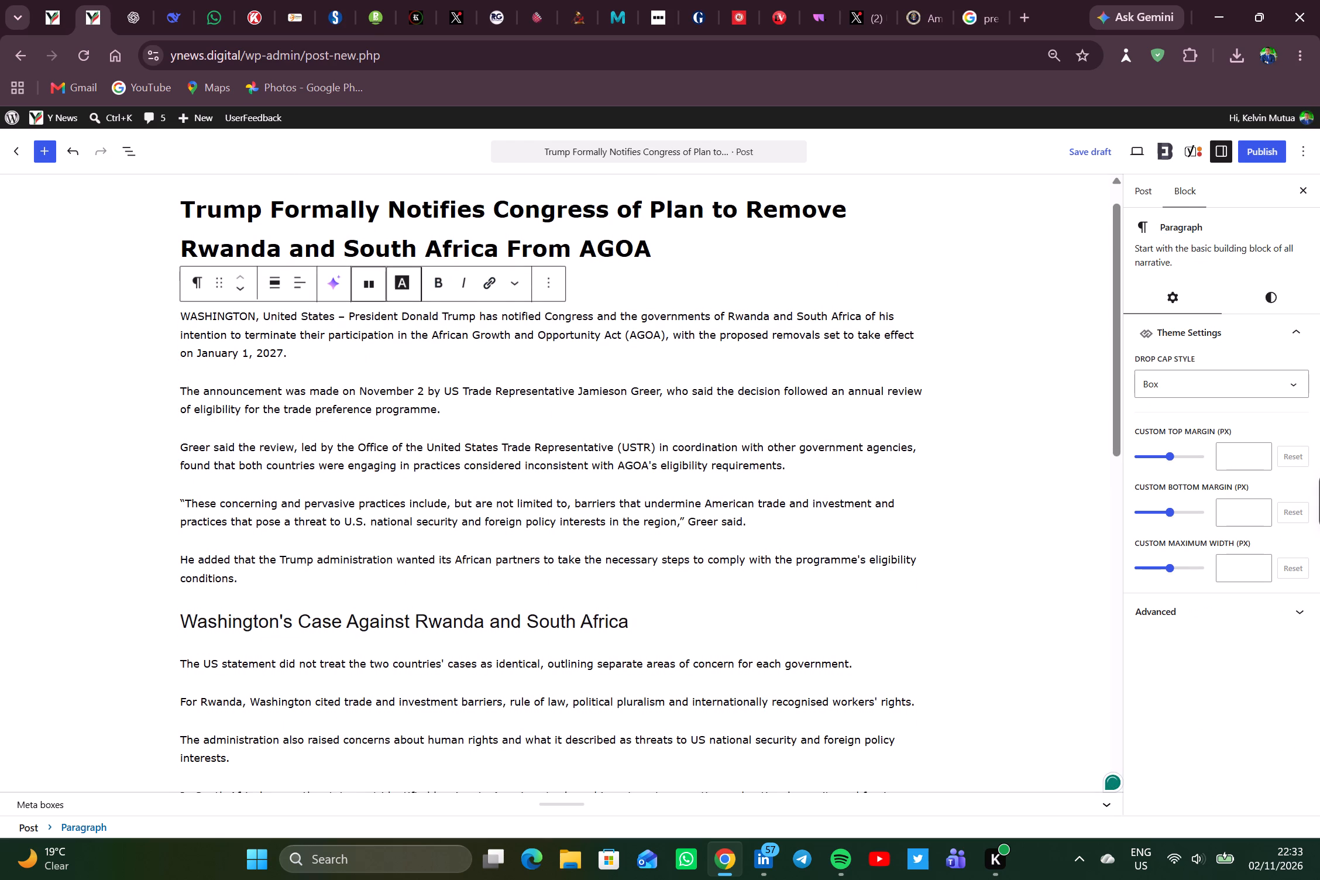
pyautogui.scroll(-1, 644, 324)
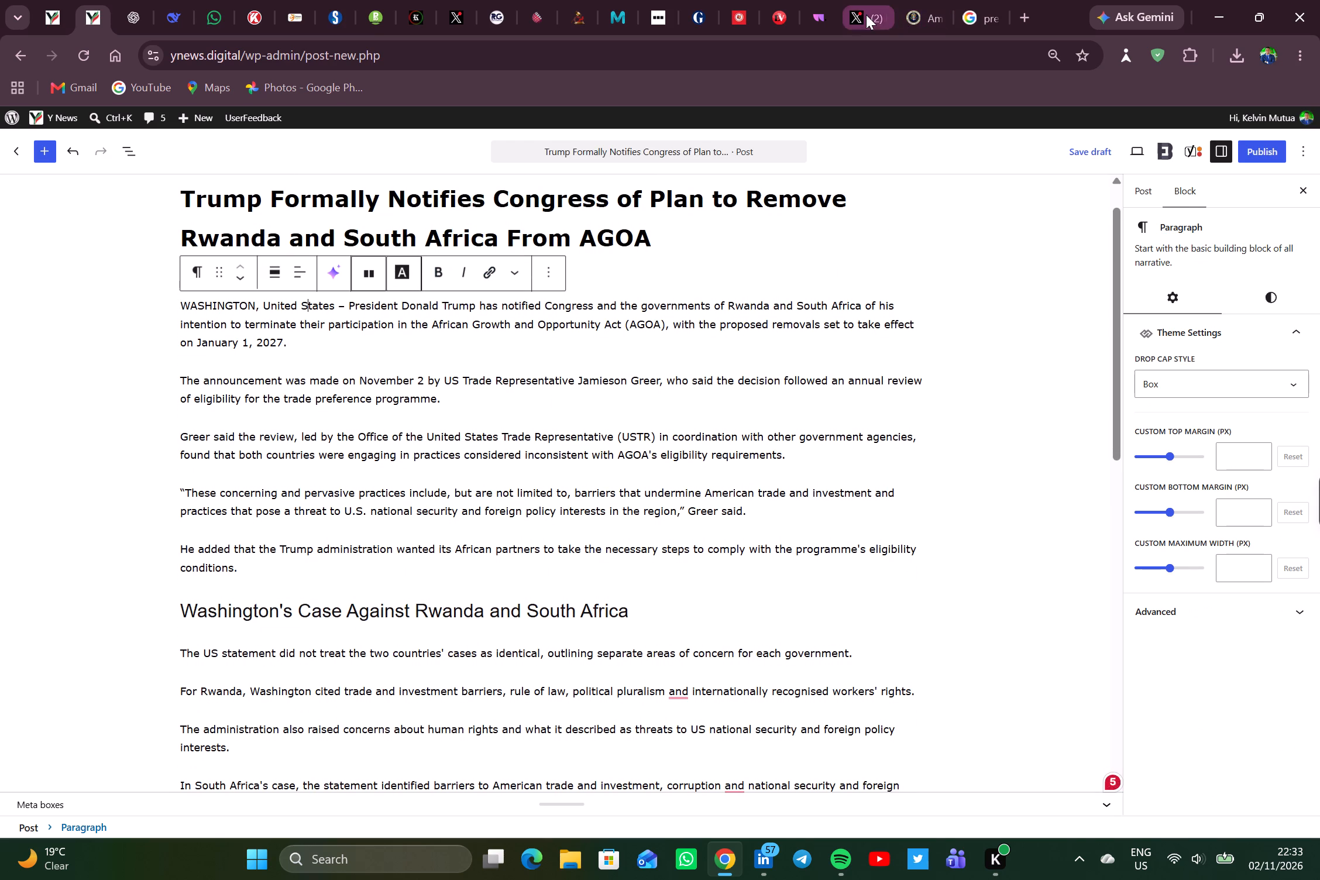
pyautogui.click(866, 15)
pyautogui.scroll(-1, 673, 518)
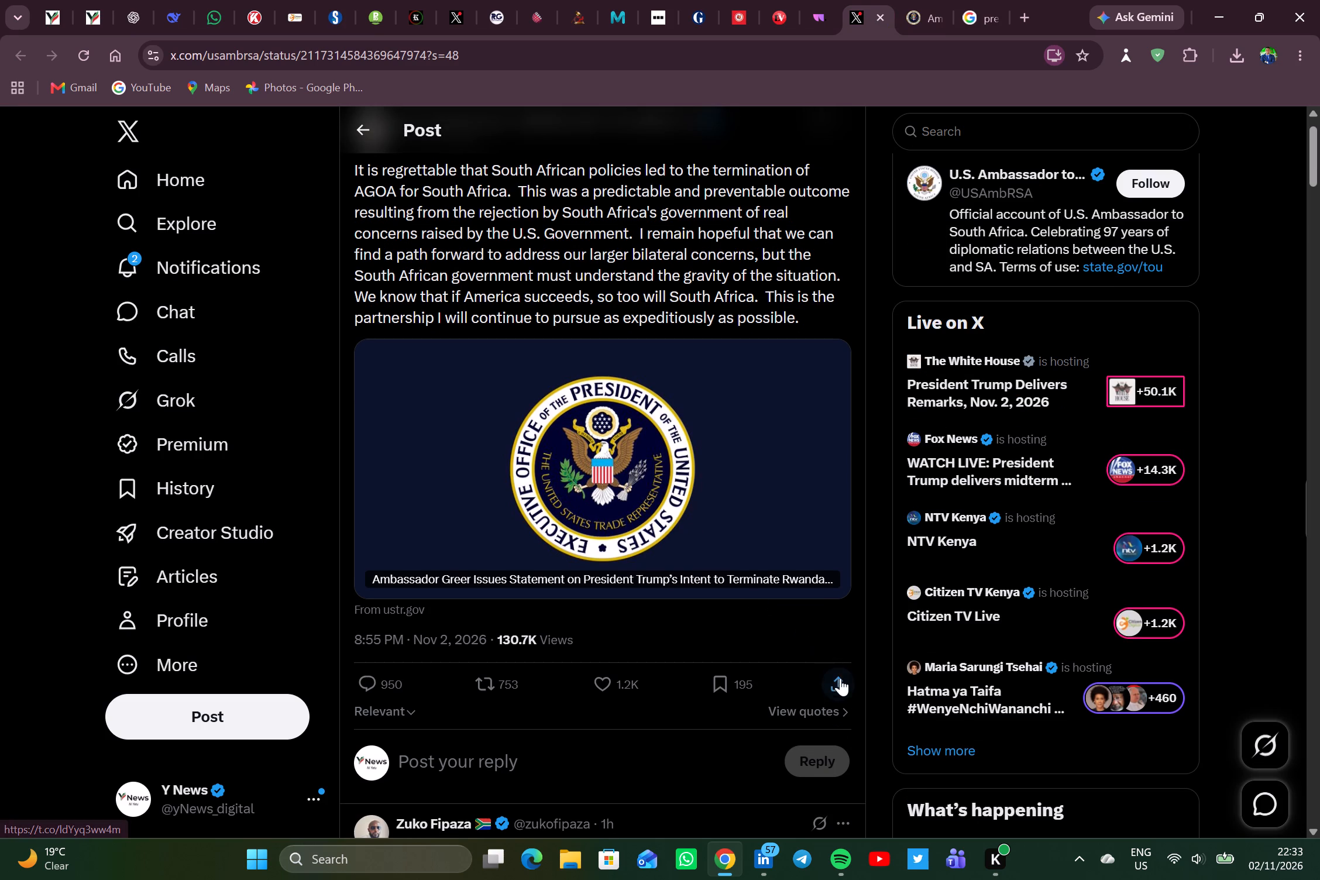
pyautogui.click(840, 683)
pyautogui.click(726, 714)
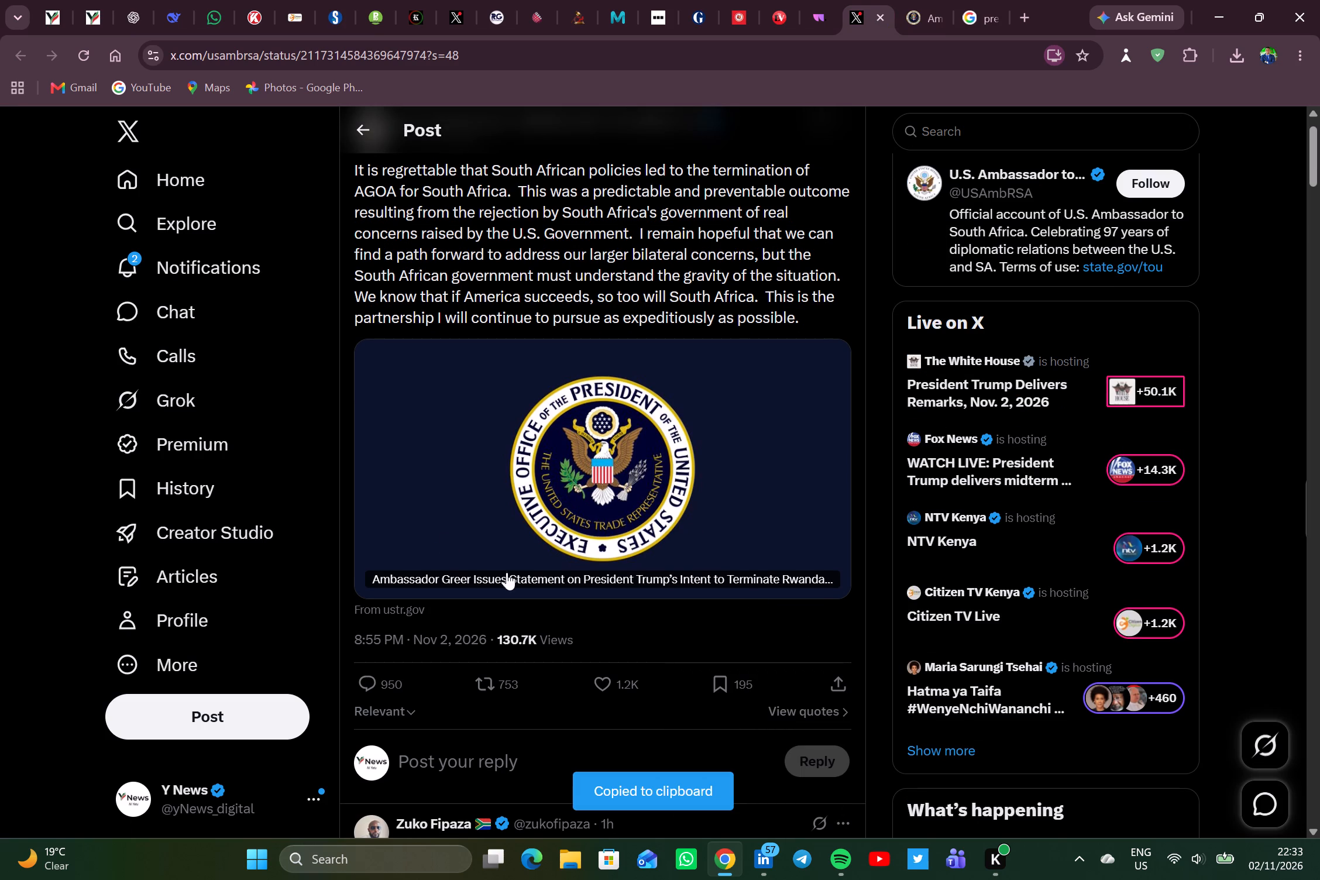
pyautogui.scroll(-2, 453, 455)
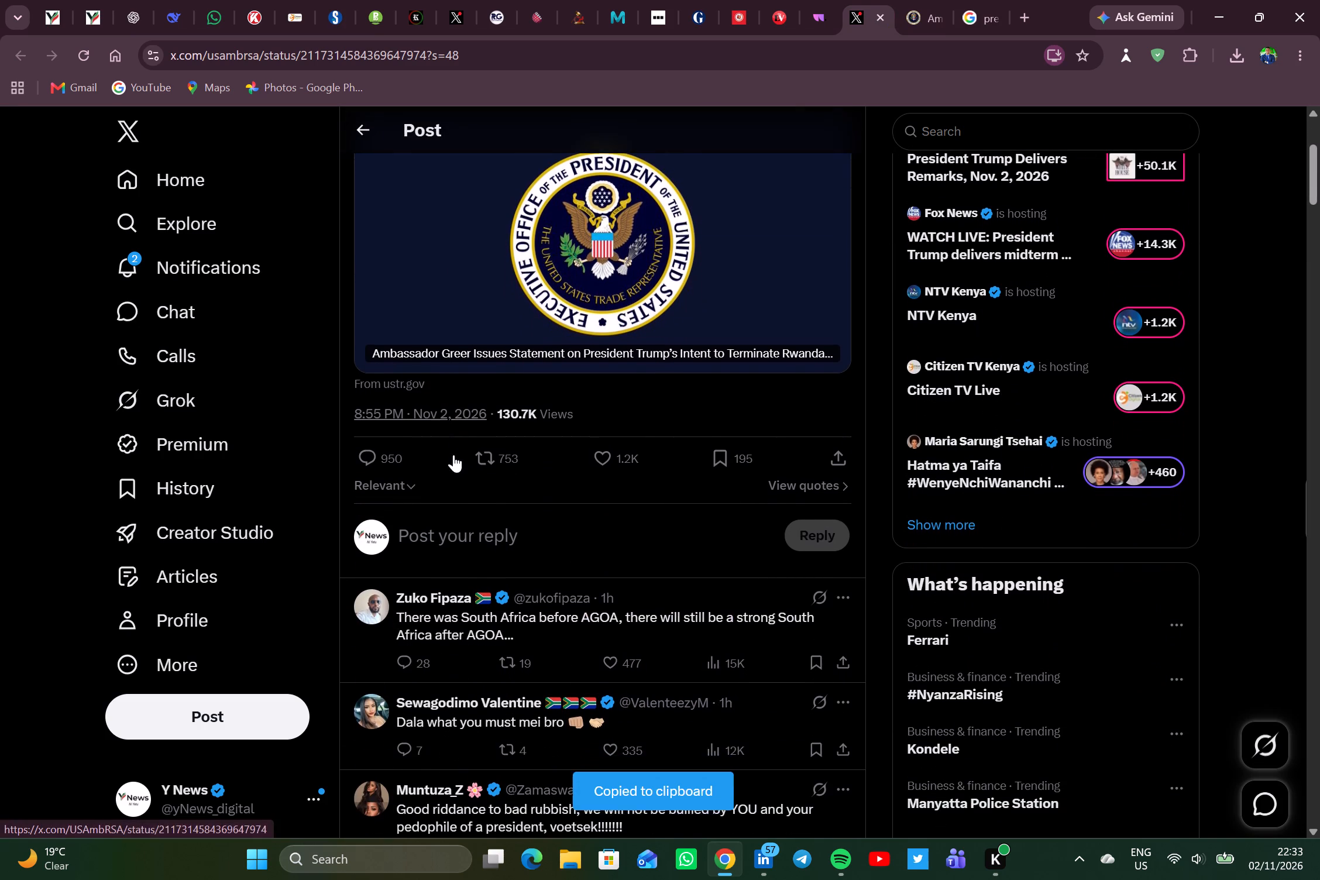
# Insert "U.S." before "President Donald Trump" in the opening paragraph of the Y News post.
pyautogui.click(87, 17)
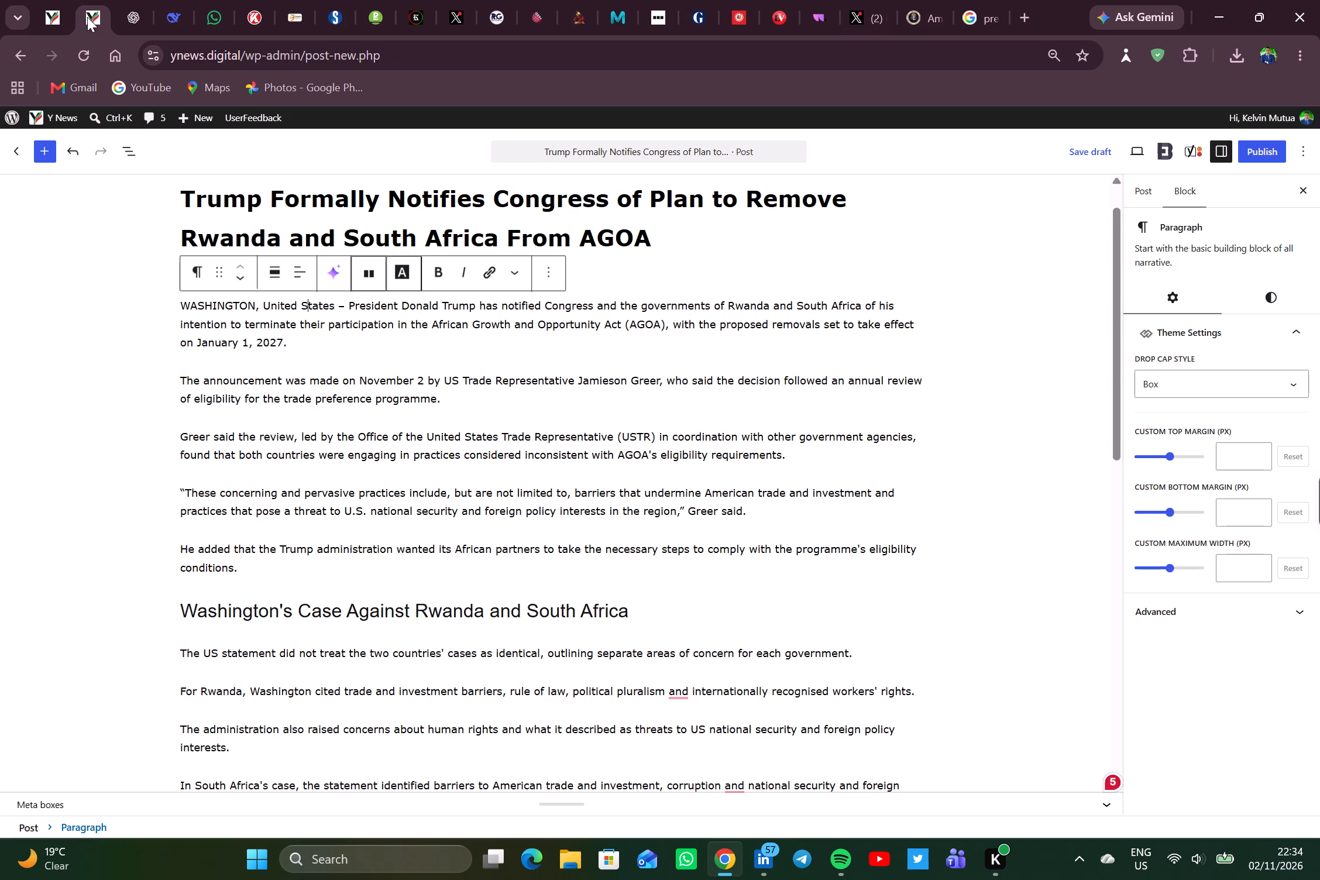
pyautogui.scroll(-1, 448, 346)
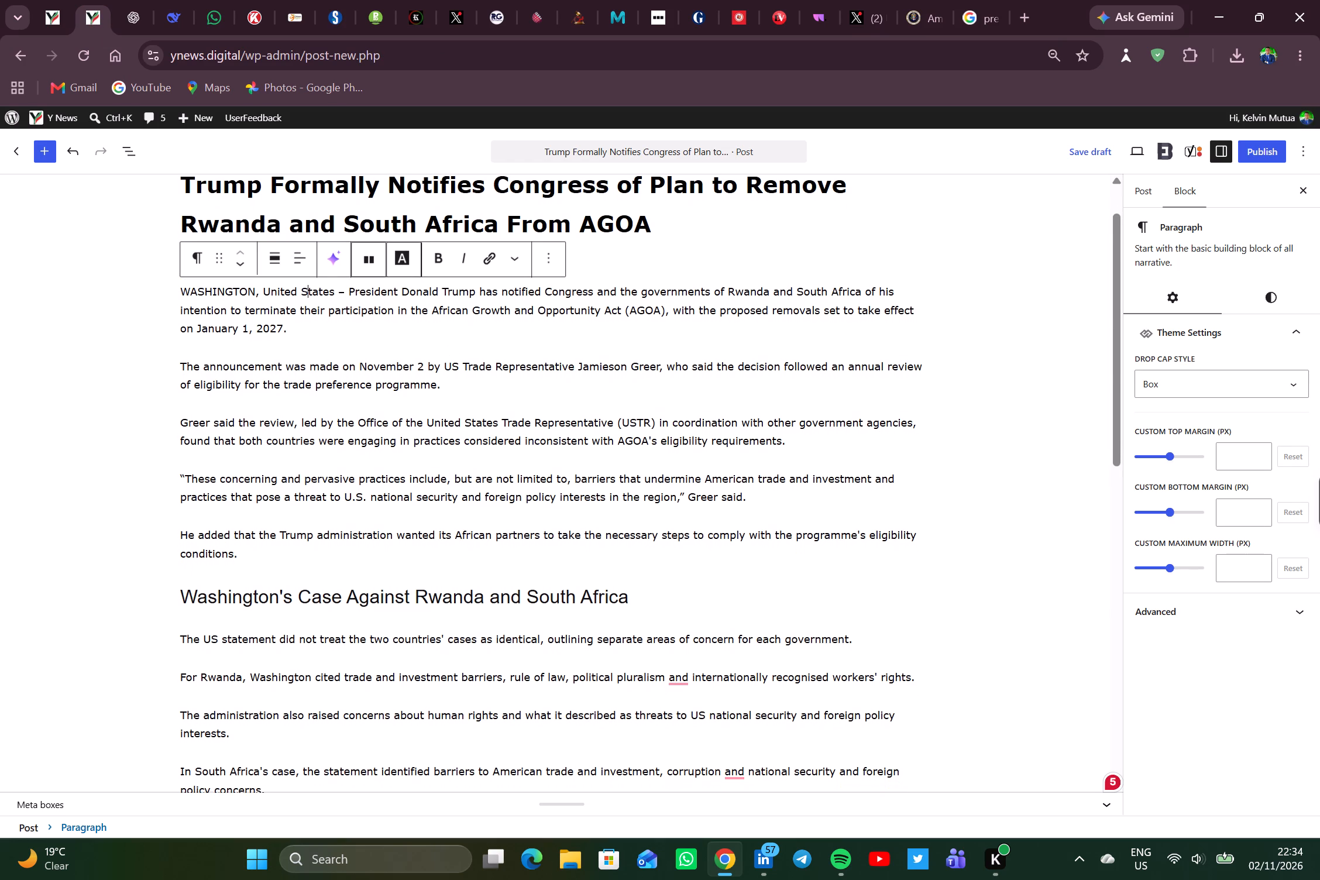
pyautogui.click(350, 286)
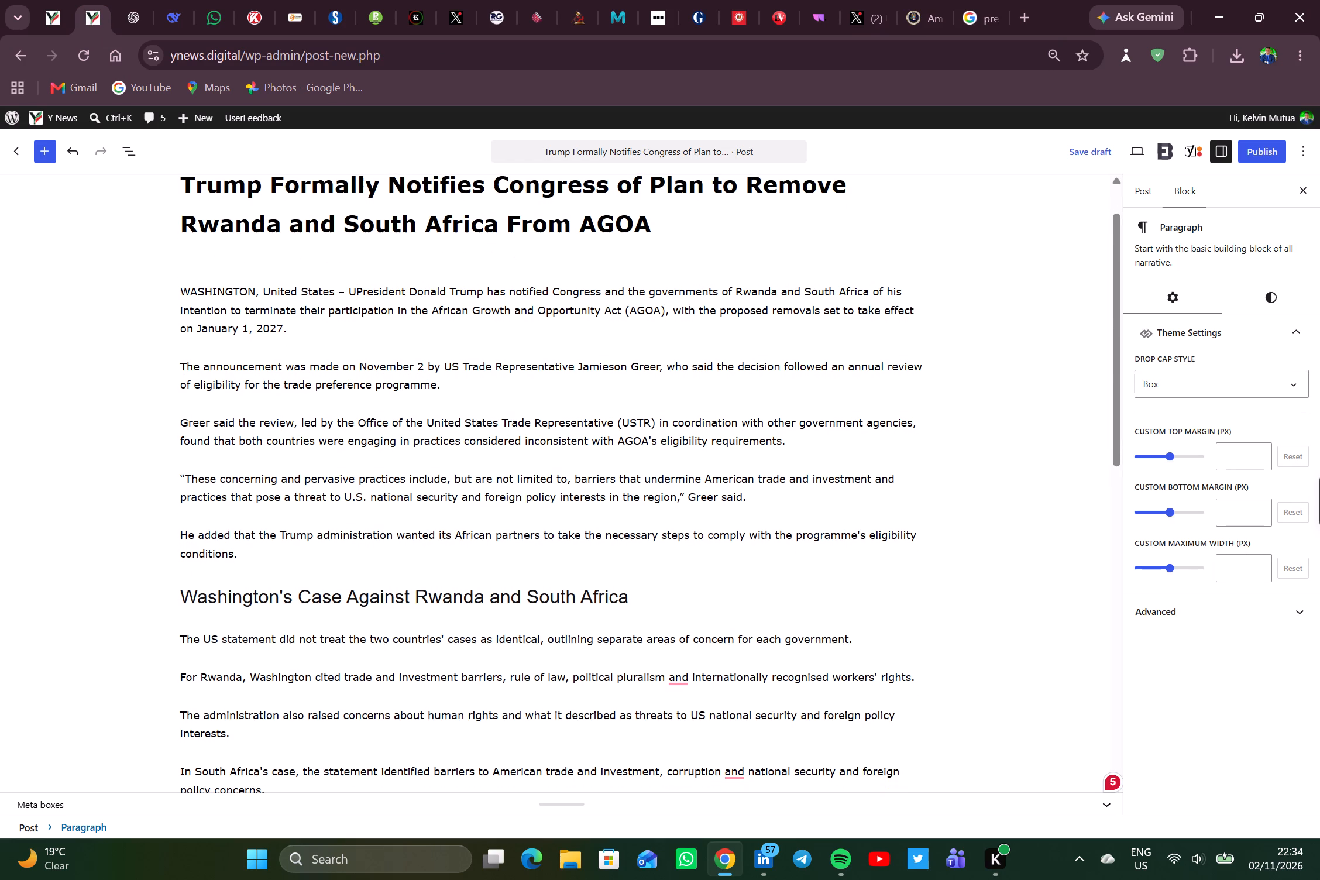
pyautogui.write('.S.')
pyautogui.press('space')
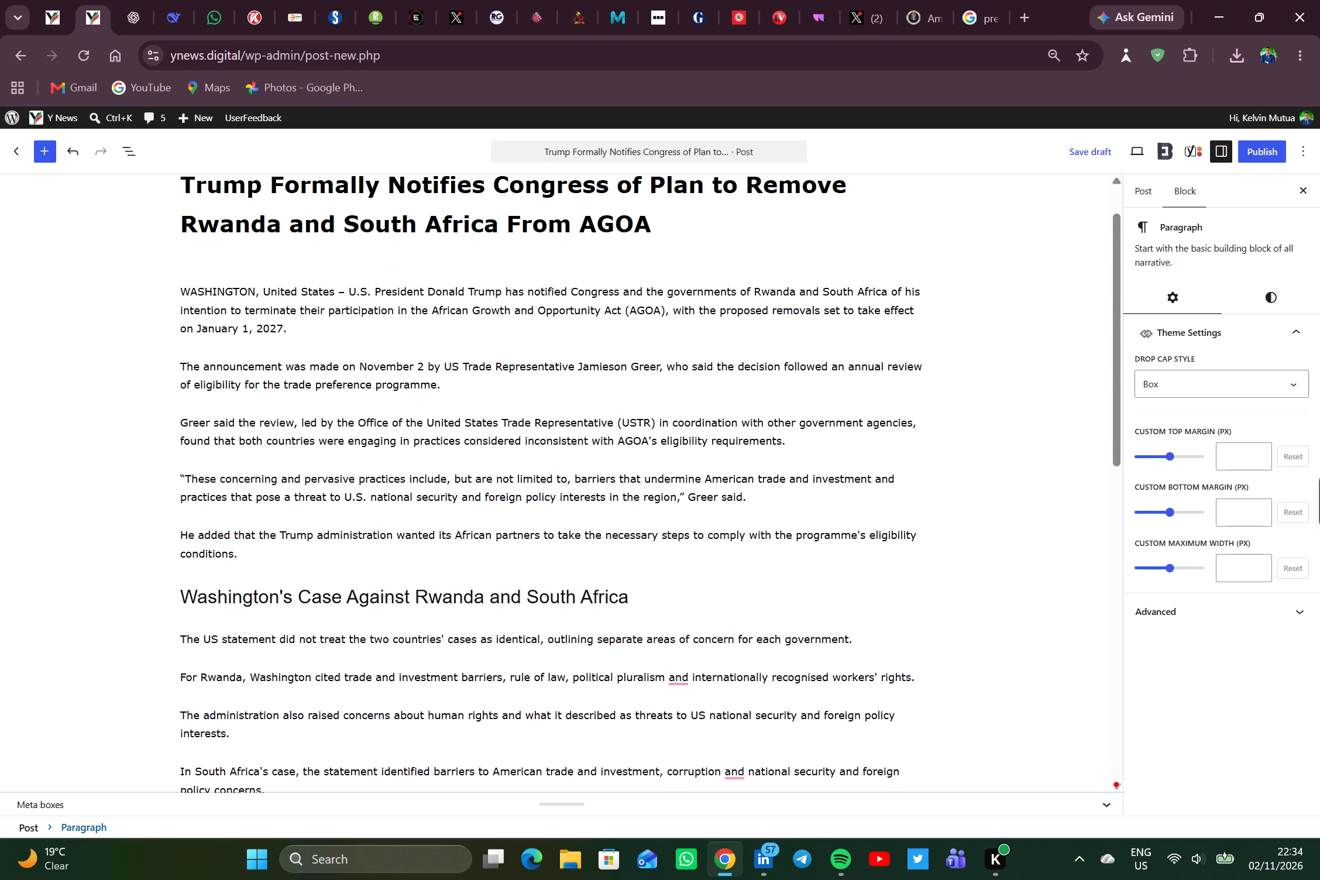
# Embed the copied X post directly above the "January 2027 Deadline Looms" heading.
pyautogui.scroll(-1, 425, 324)
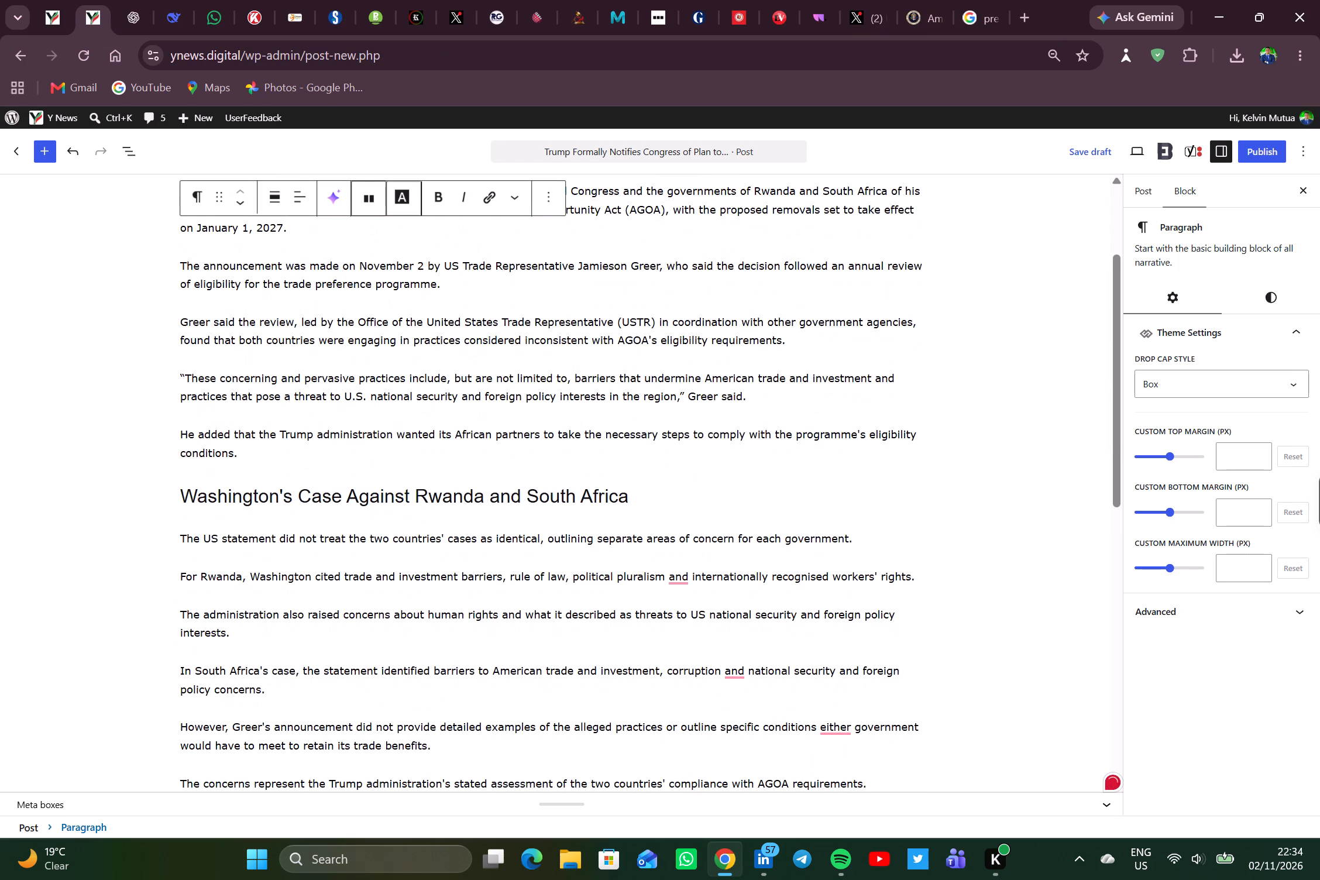
pyautogui.scroll(-2, 425, 324)
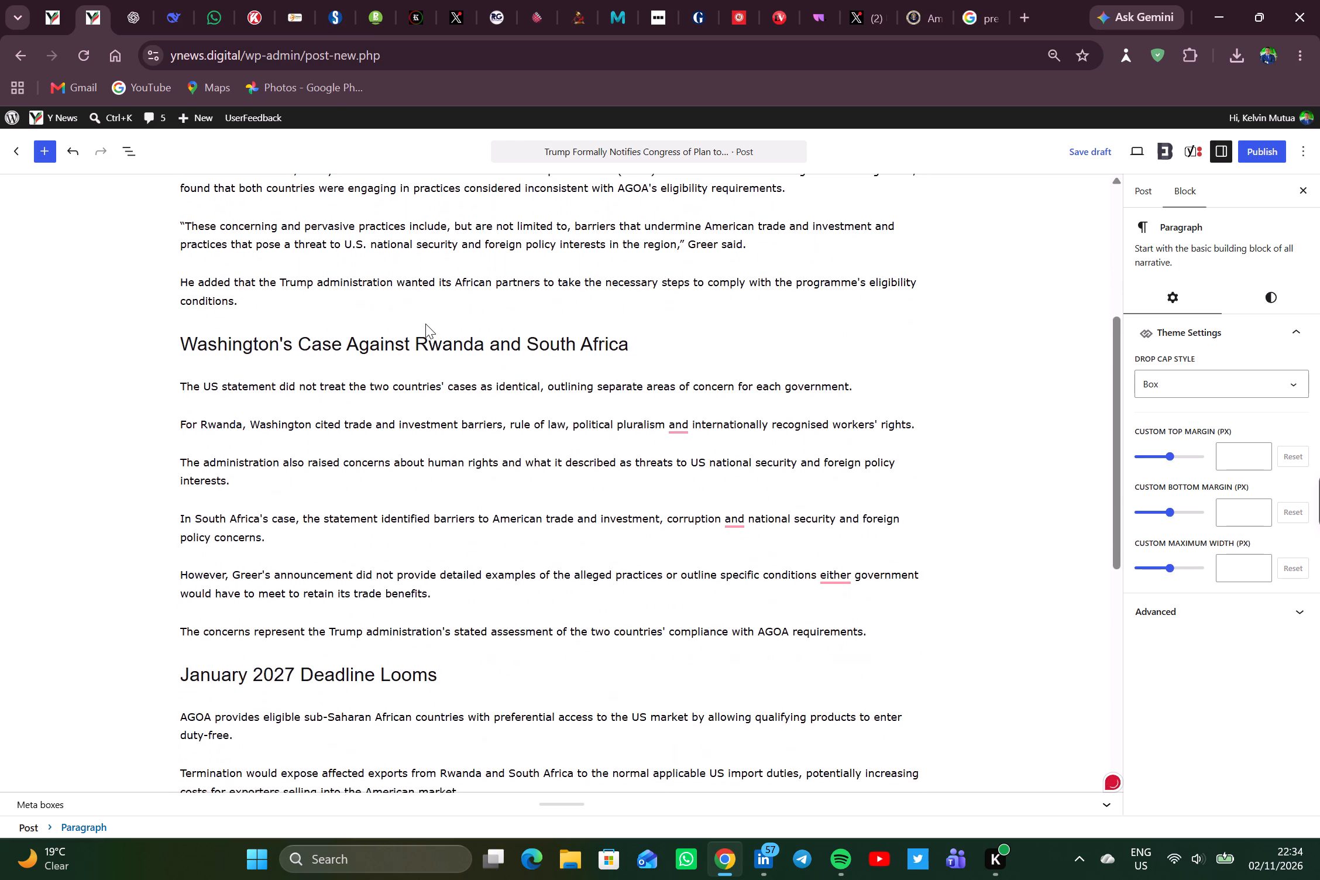
pyautogui.scroll(-2, 425, 324)
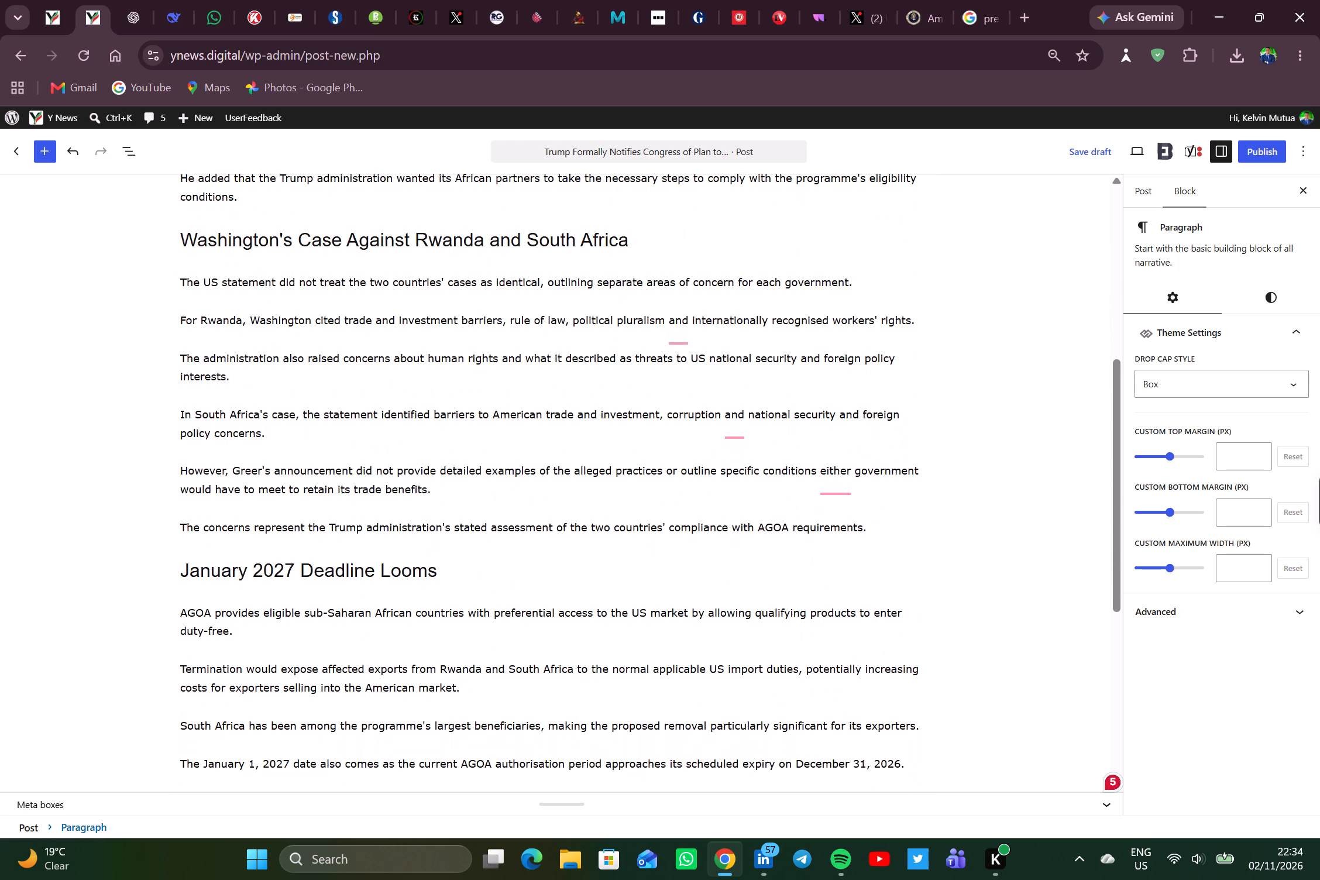
pyautogui.scroll(-1, 425, 324)
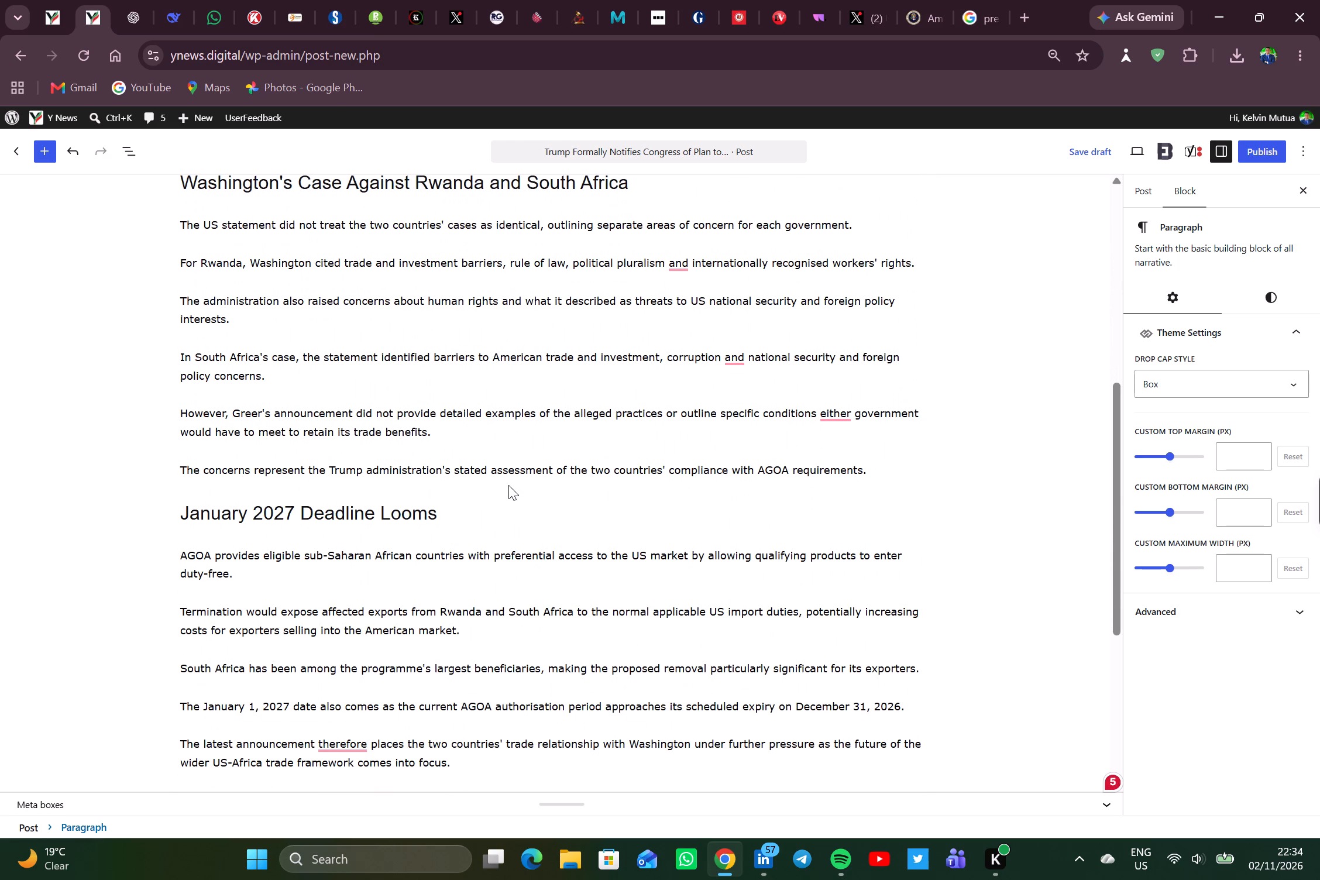
pyautogui.click(551, 489)
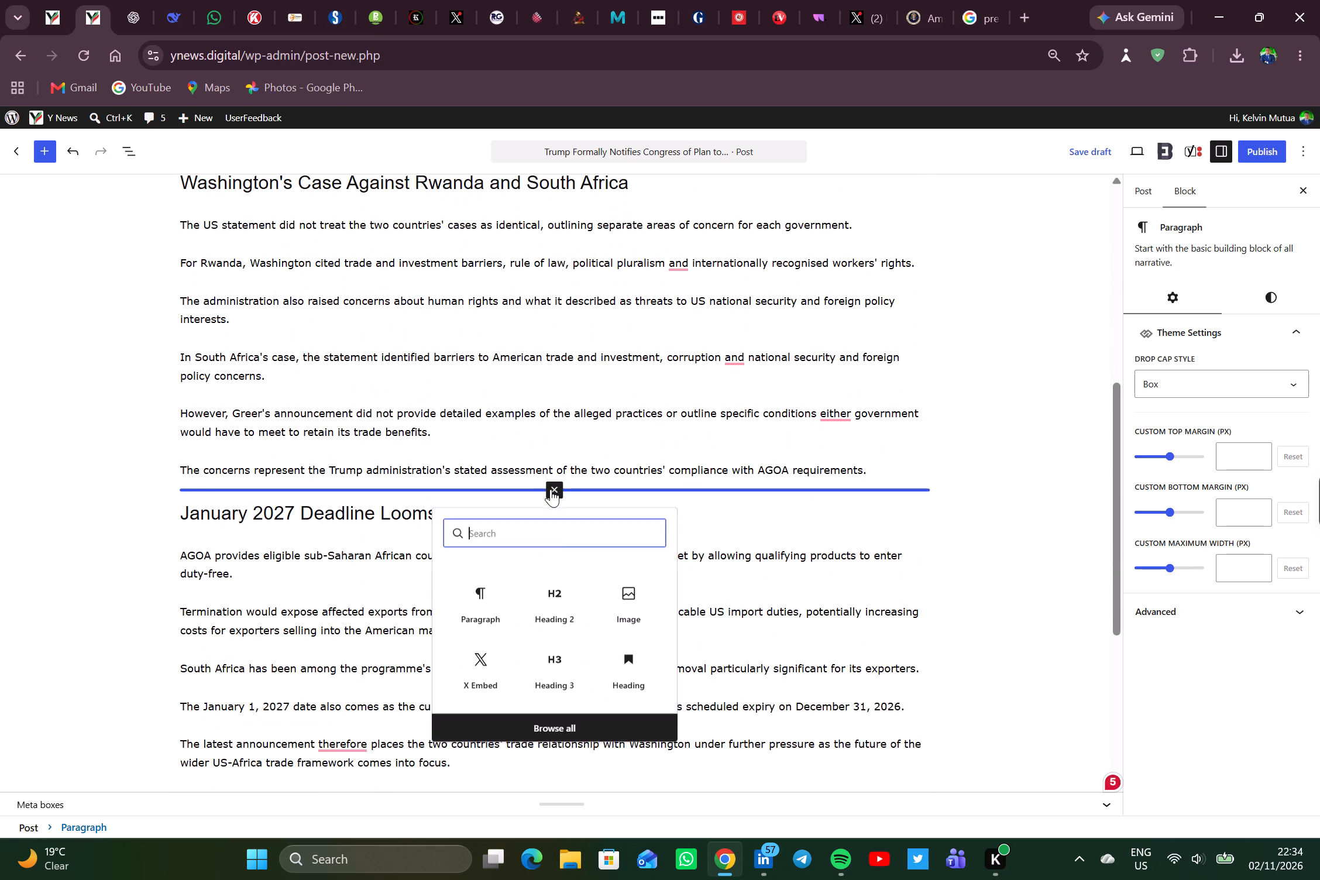
pyautogui.click(480, 663)
pyautogui.hotkey('ctrl', 'v')
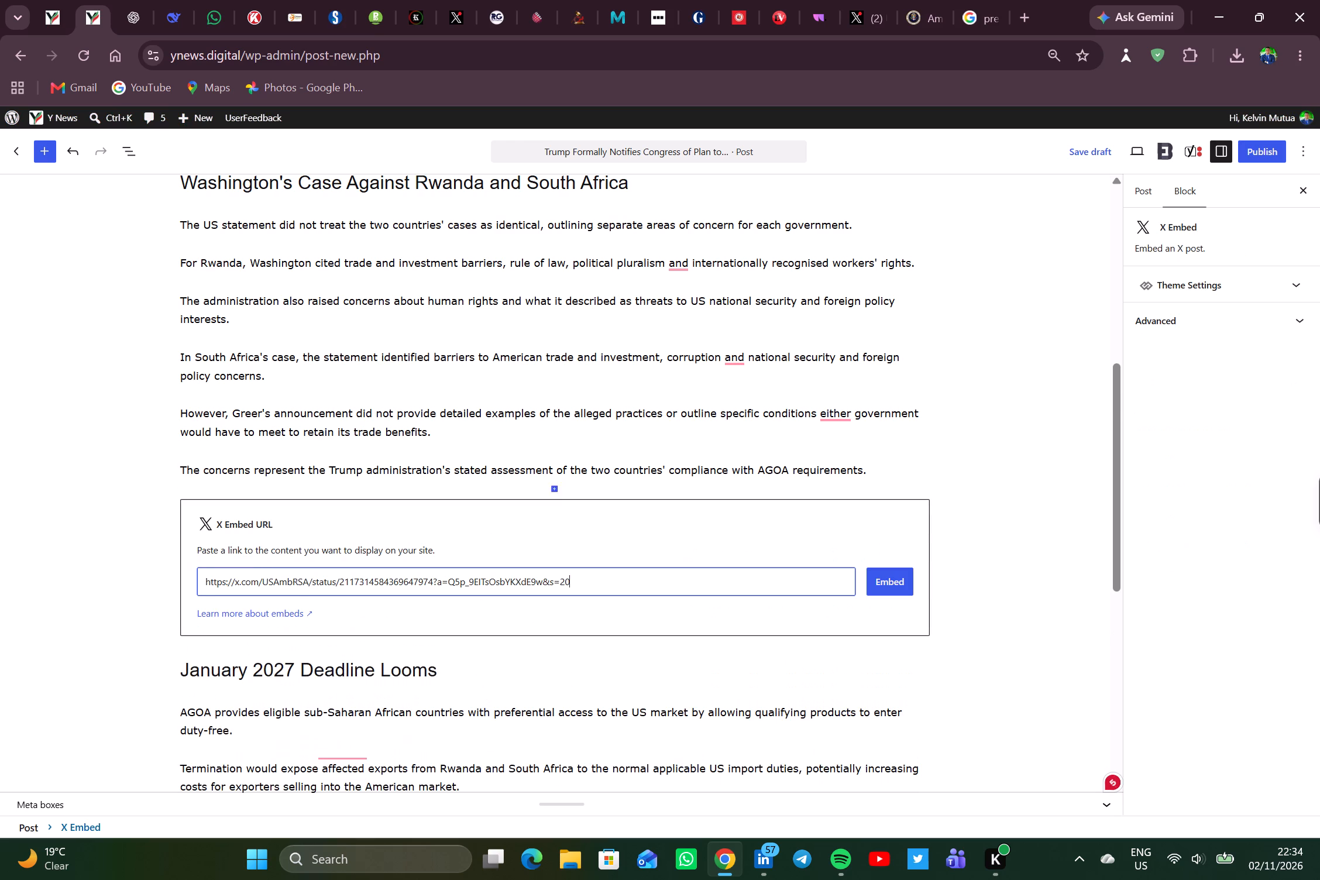
pyautogui.press('Return')
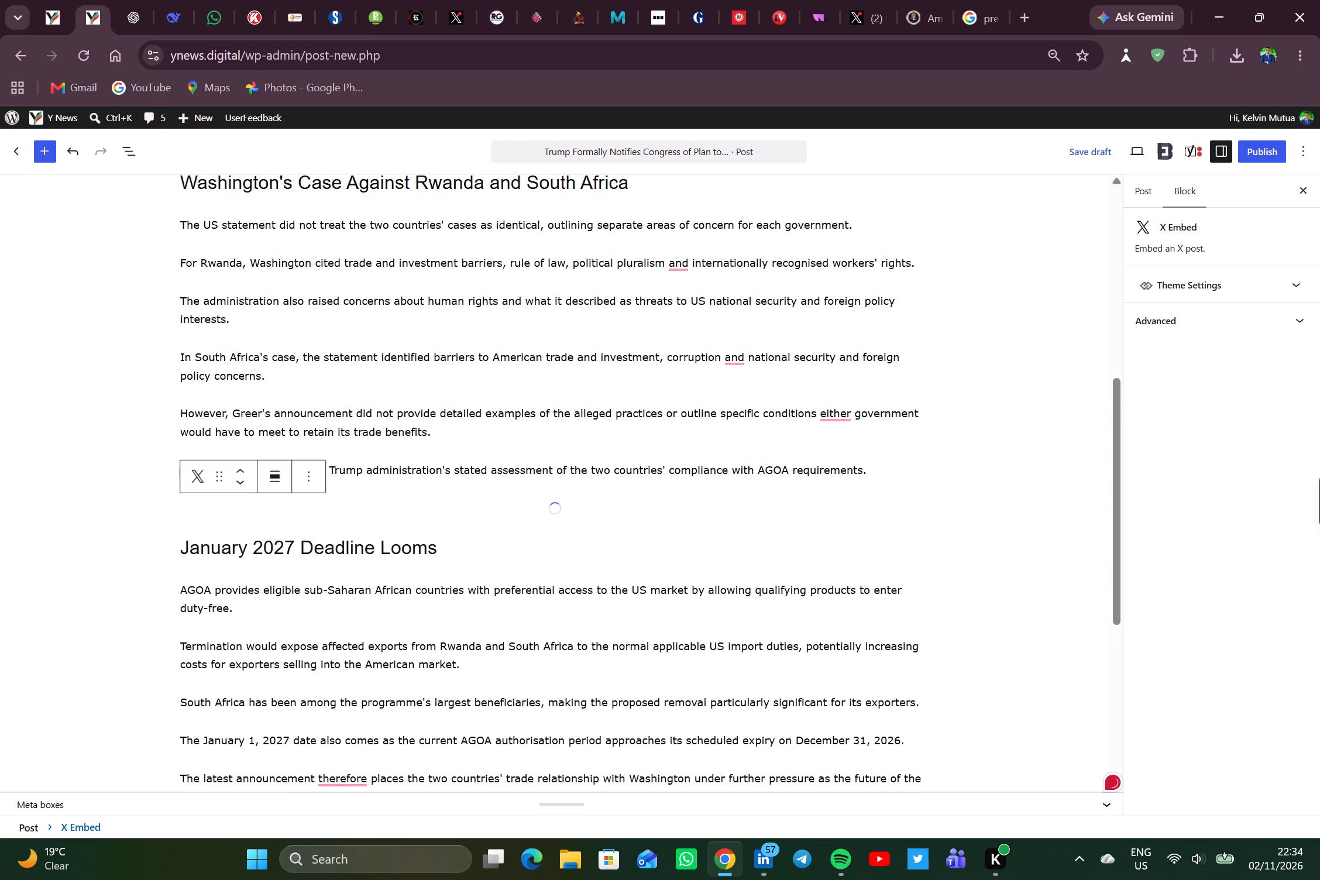
# Delete the two paragraphs above the X embed, beginning "The concerns represent" and "However, Greer's announcement".
pyautogui.tripleClick(578, 468)
pyautogui.press('BackSpace')
pyautogui.press('BackSpace')
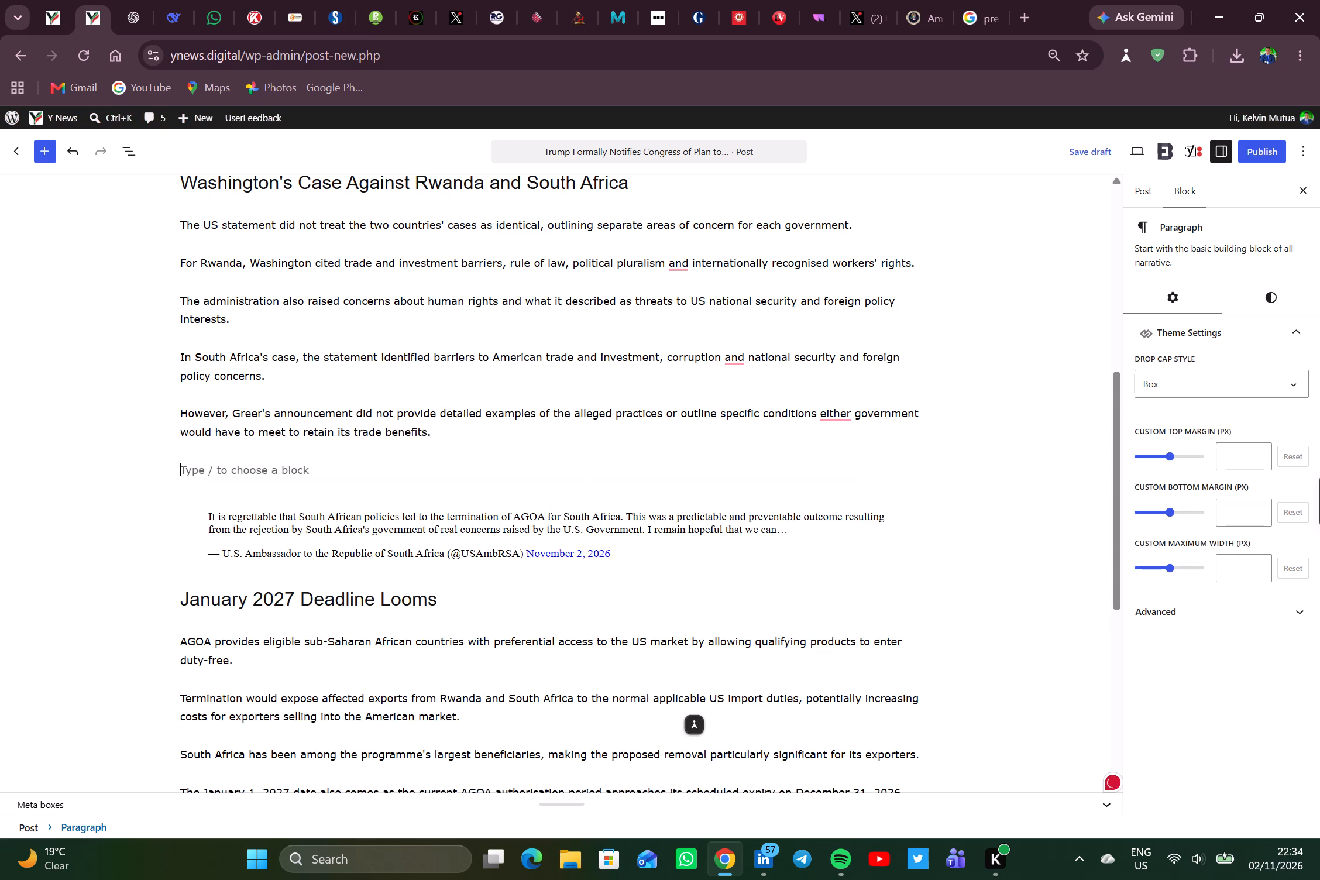
pyautogui.scroll(-1, 578, 468)
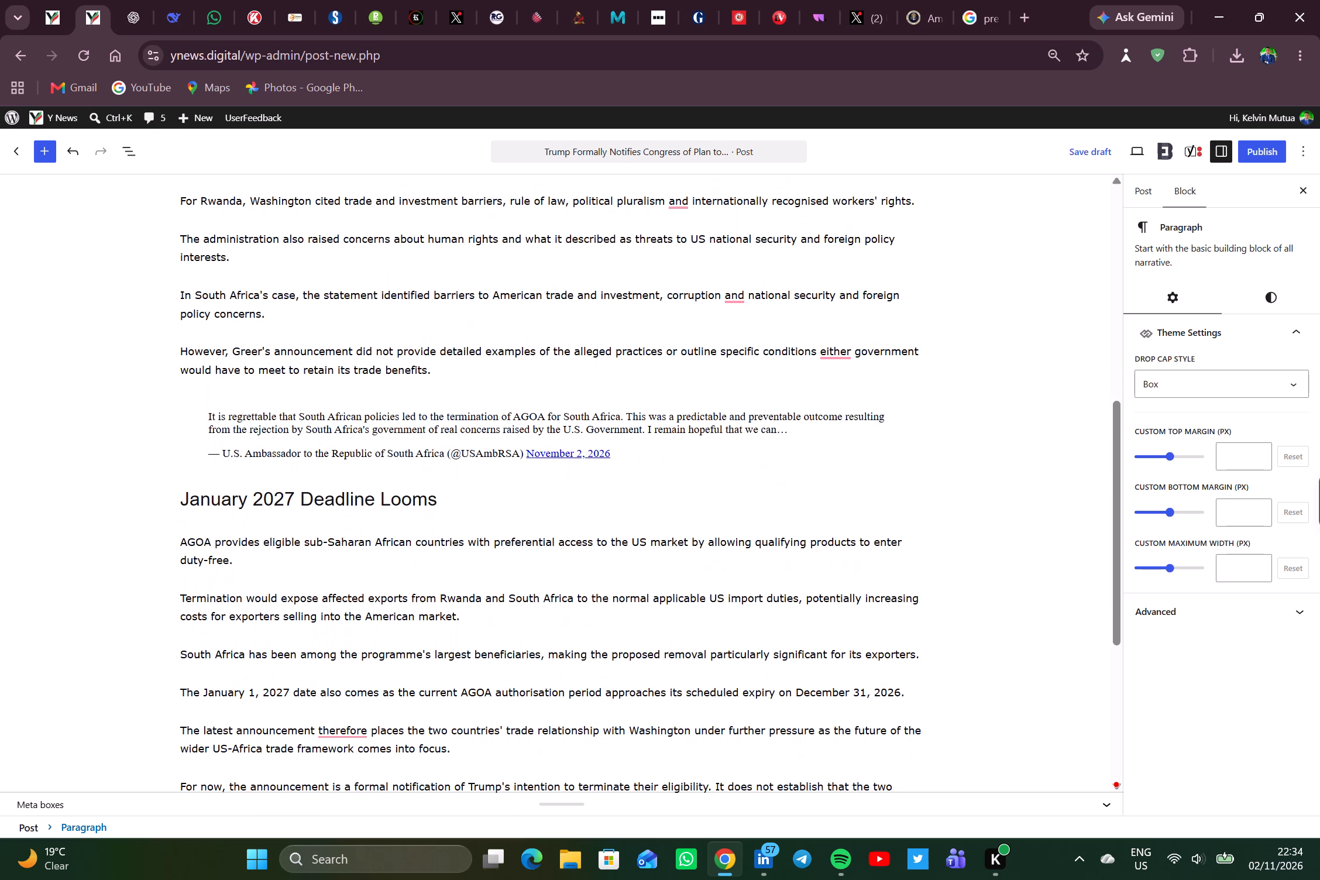
pyautogui.tripleClick(538, 355)
pyautogui.press('BackSpace')
pyautogui.press('BackSpace')
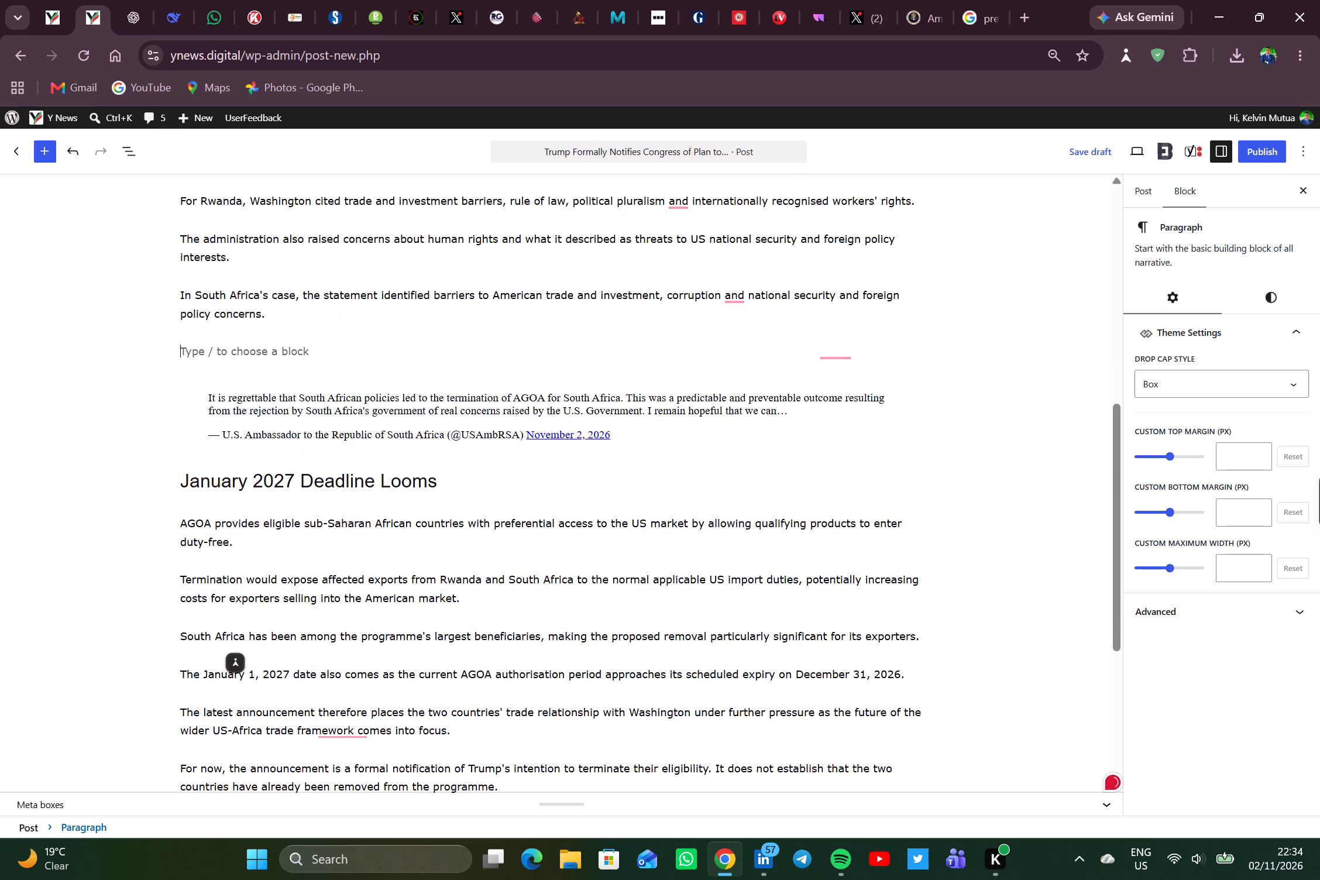
# Delete the article's closing paragraph beginning "For now, the announcement is a formal notification".
pyautogui.scroll(-2, 538, 355)
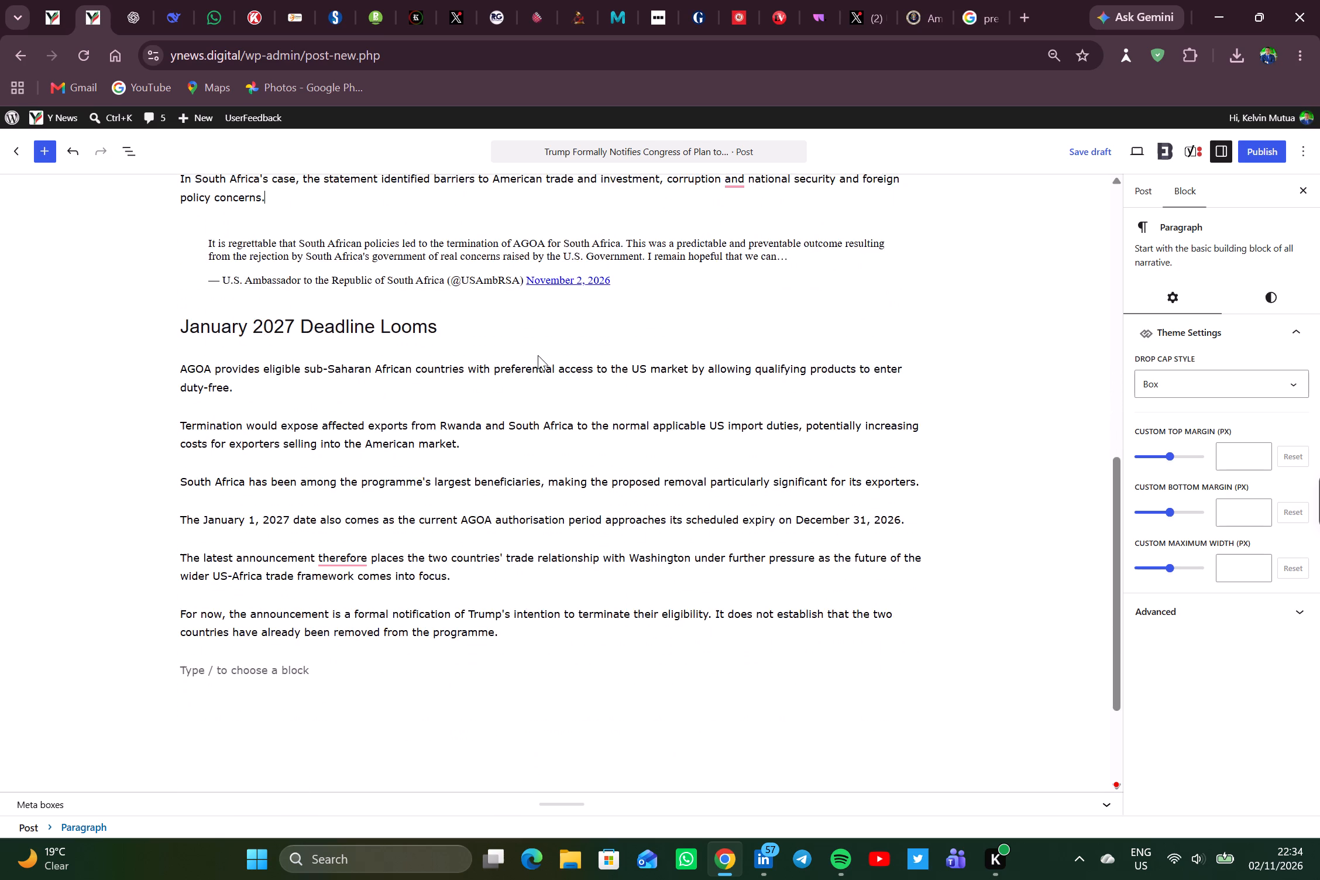
pyautogui.scroll(-2, 538, 355)
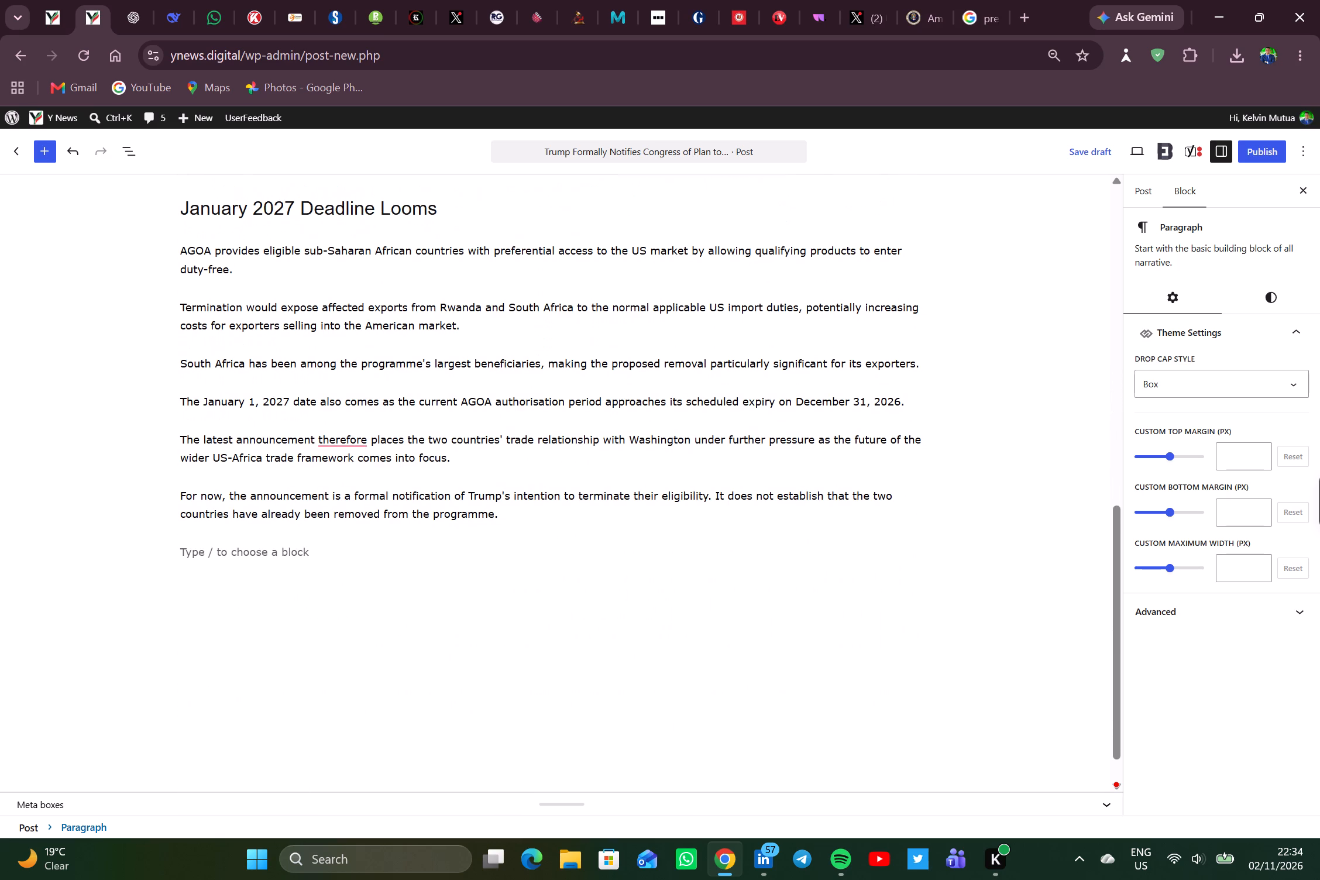
pyautogui.scroll(-1, 375, 315)
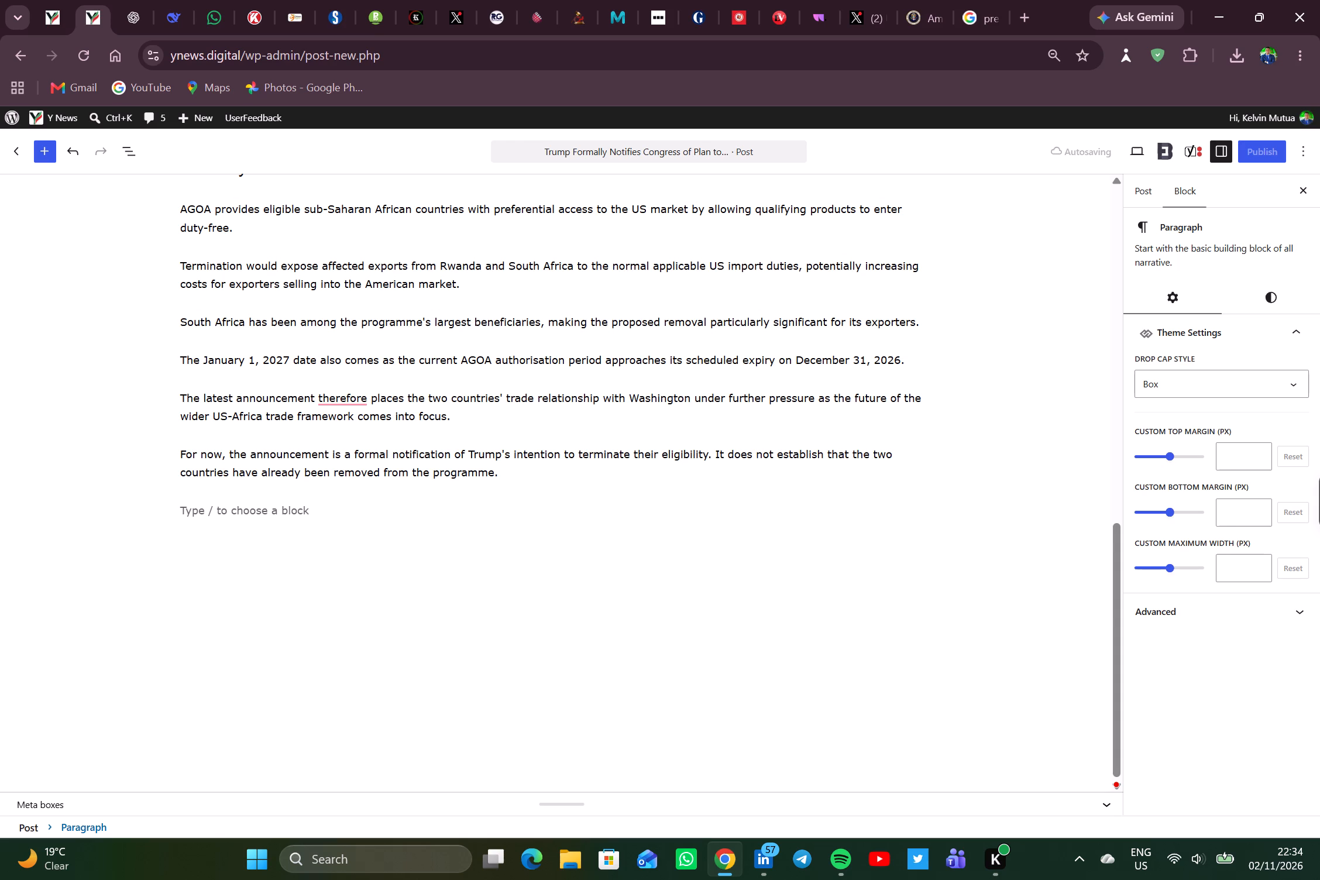
pyautogui.tripleClick(342, 461)
pyautogui.click(342, 461)
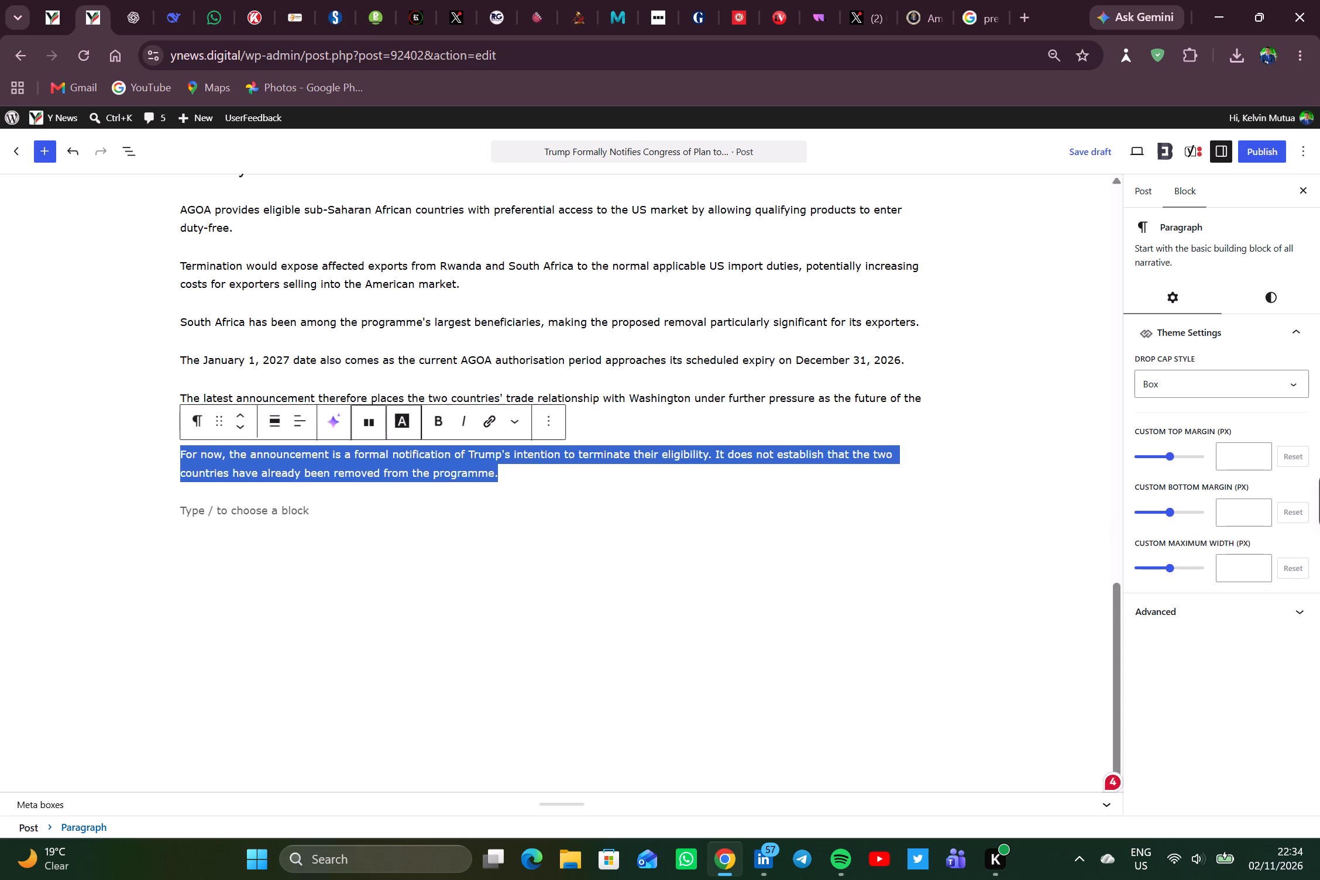
pyautogui.press('BackSpace')
pyautogui.press('BackSpace')
# Copy the link to the lead story "Trump Moves to Cut South Africa and Rwanda From US Duty-Free Trade Programme" on the Y News homepage.
pyautogui.click(56, 1)
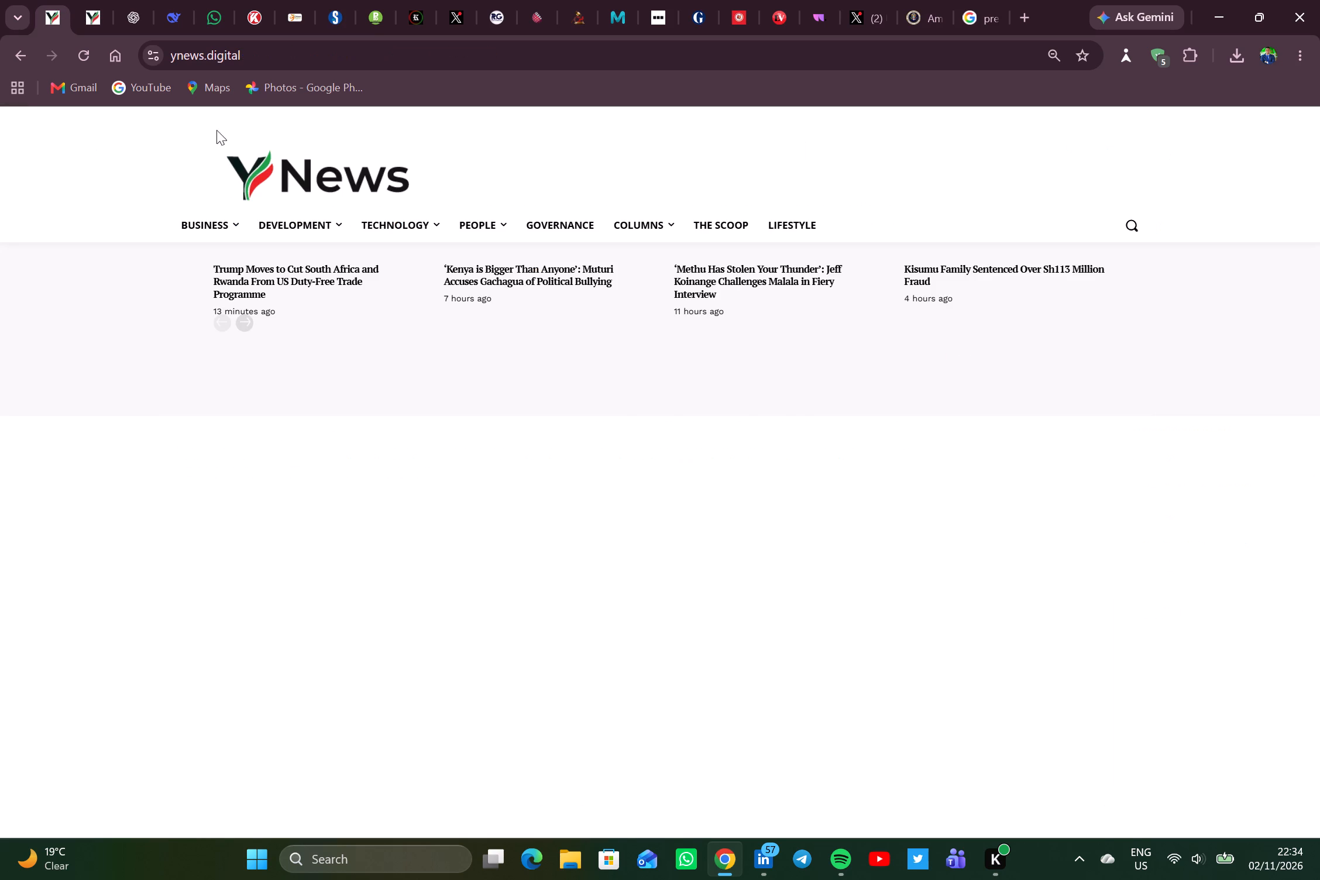
pyautogui.rightClick(541, 574)
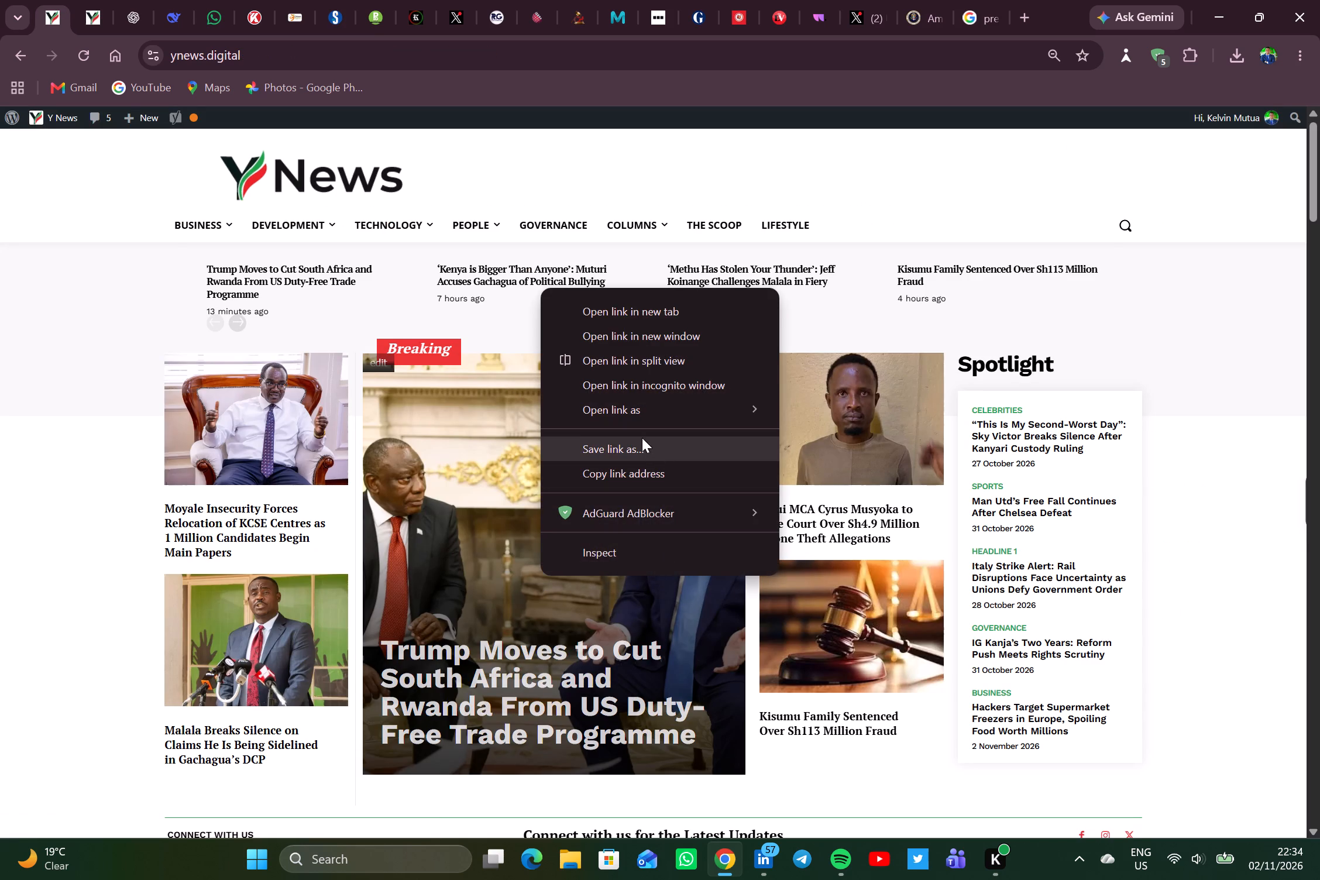
pyautogui.click(630, 463)
# Link the words "Trump administration" in the paragraph above "Washington's Case Against Rwanda and South Africa" to the copied story address.
pyautogui.click(96, 0)
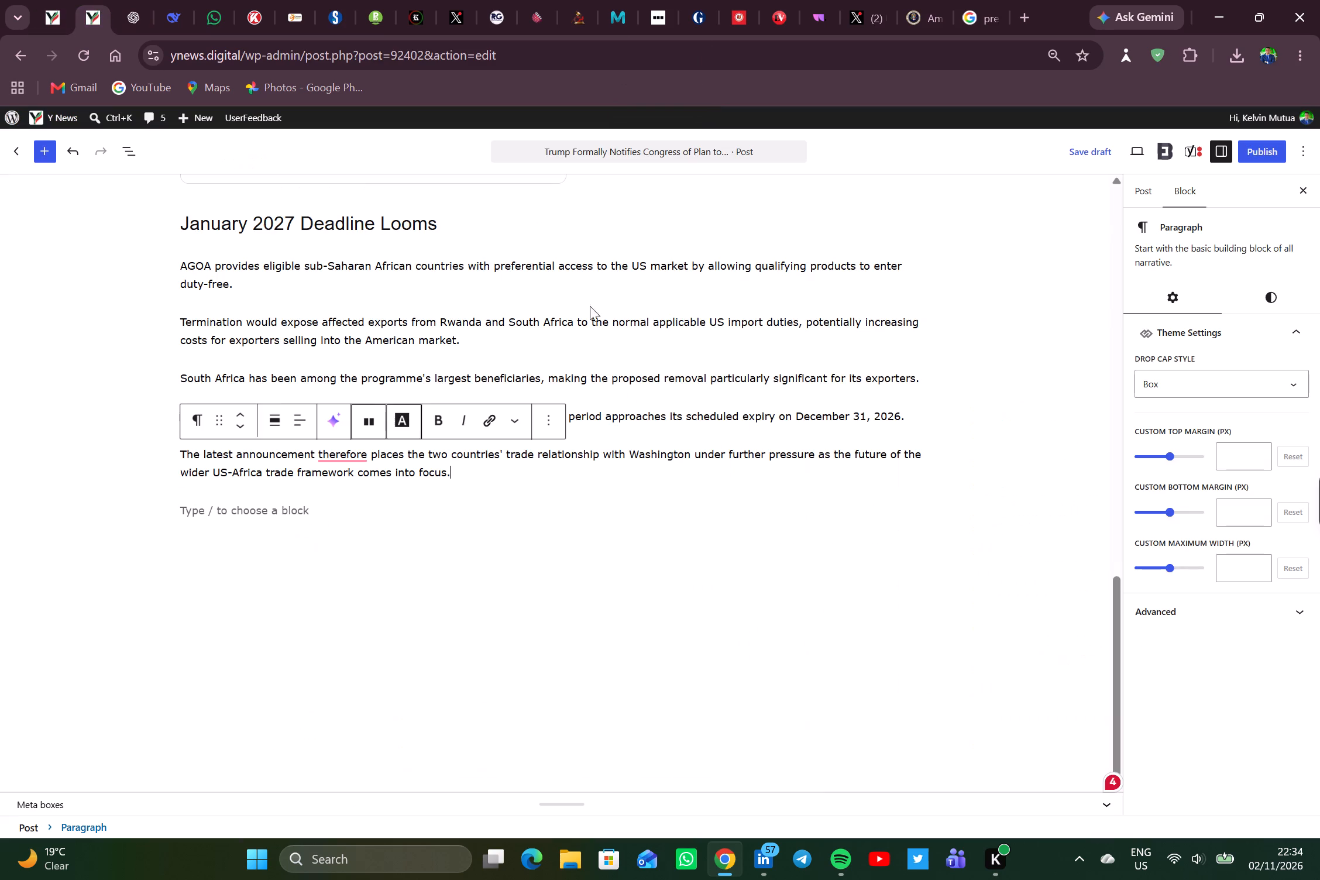
pyautogui.scroll(7, 671, 376)
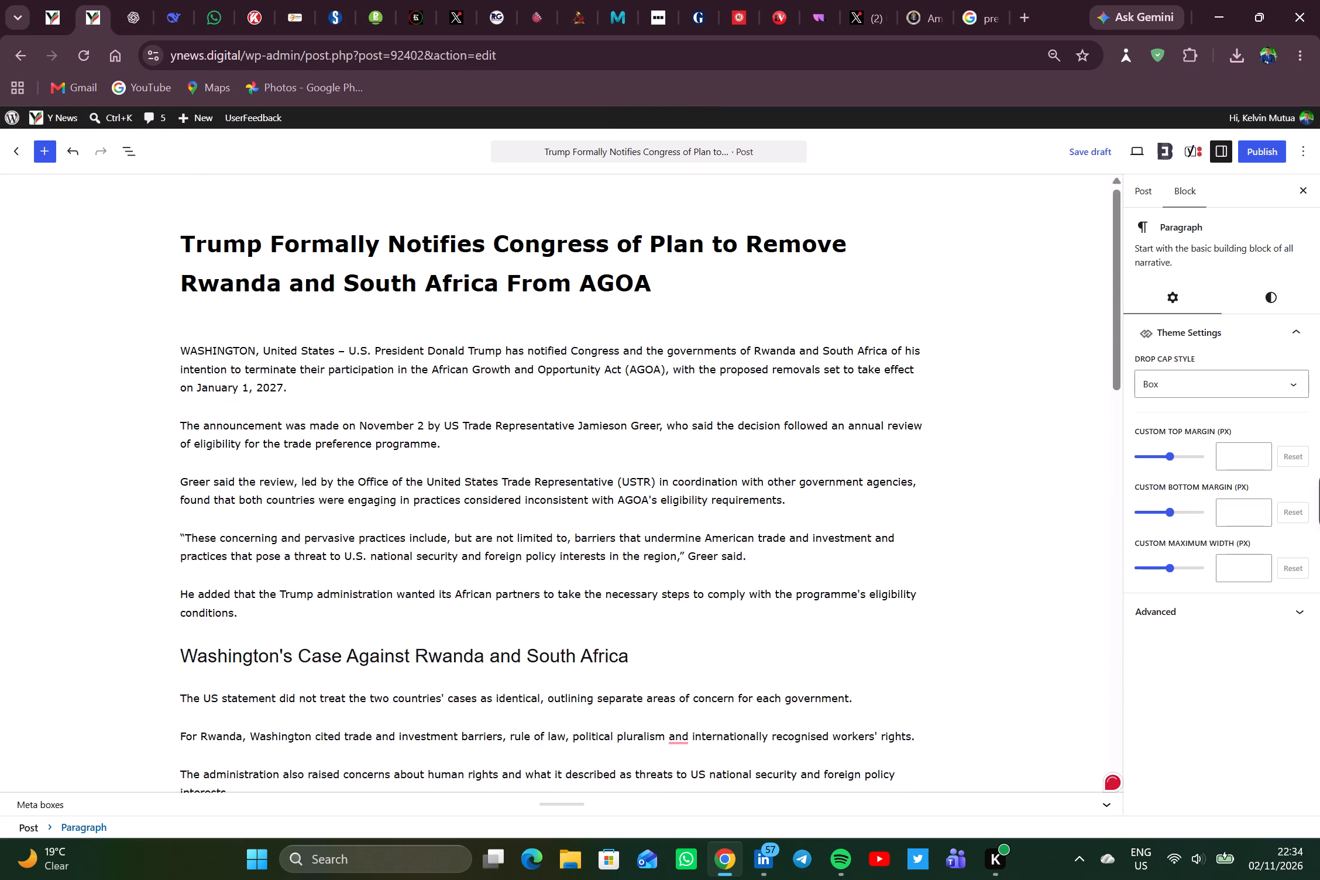
pyautogui.scroll(-1, 649, 442)
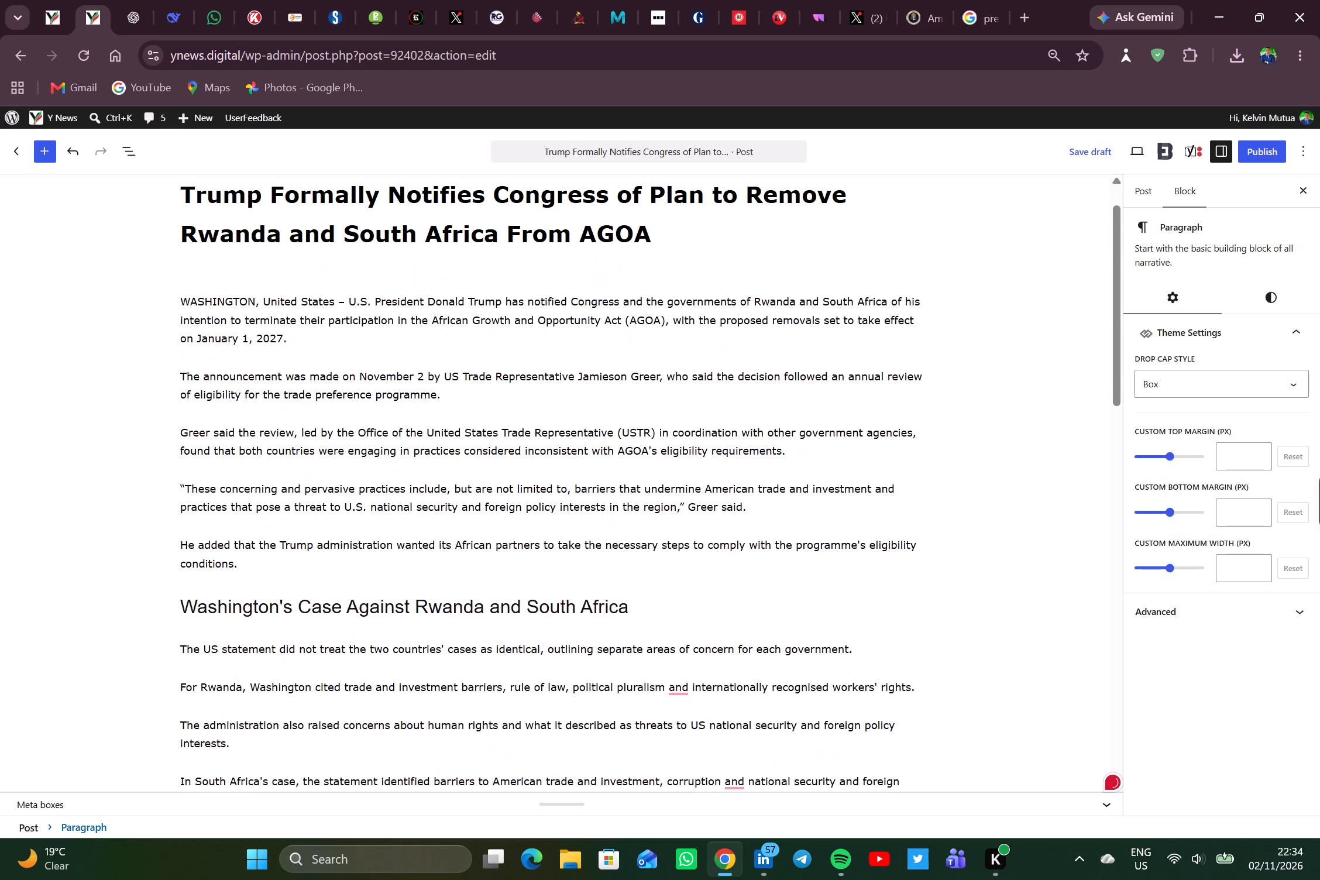
pyautogui.scroll(-1, 649, 442)
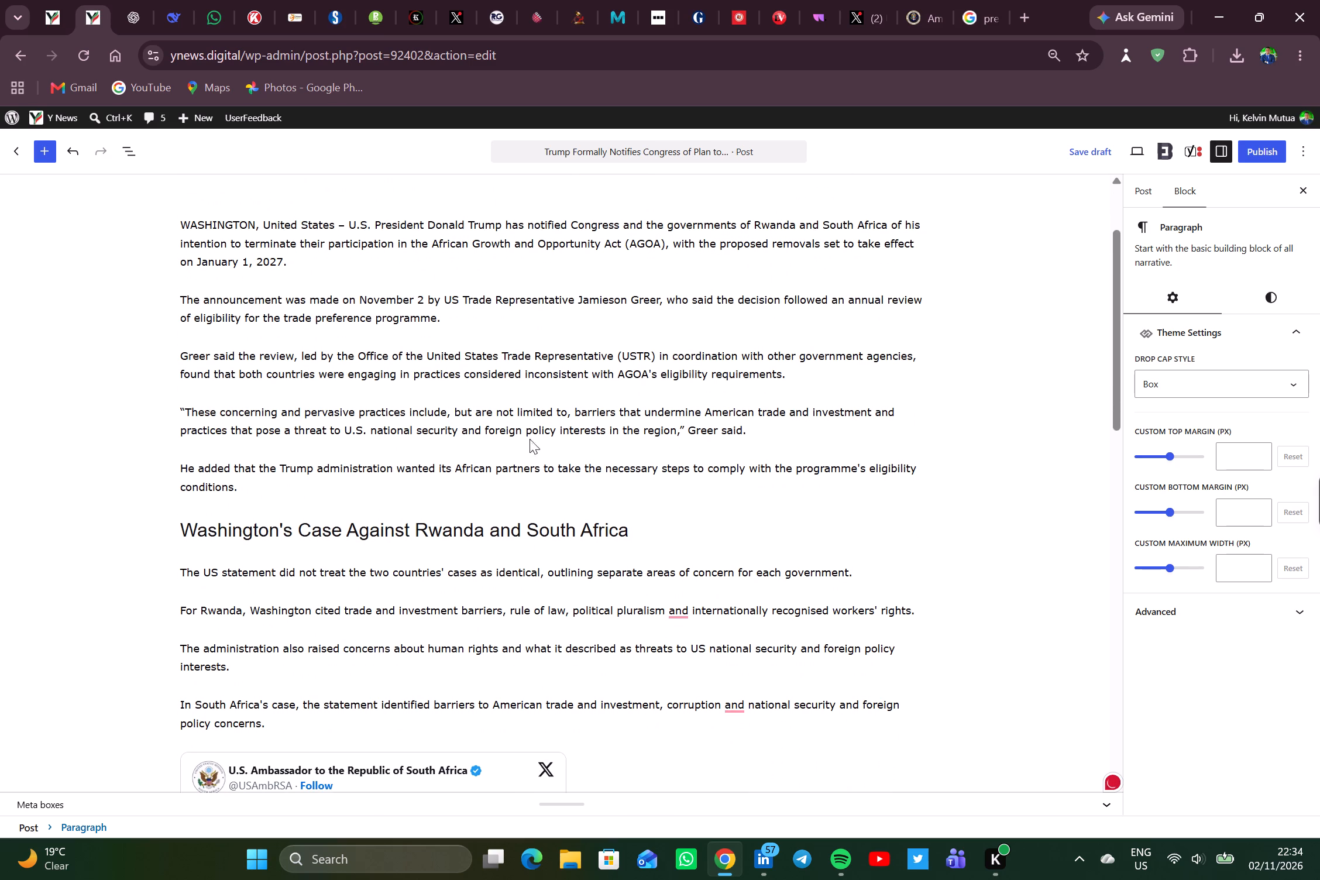
pyautogui.moveTo(279, 459); pyautogui.dragTo(396, 462)
pyautogui.click(496, 425)
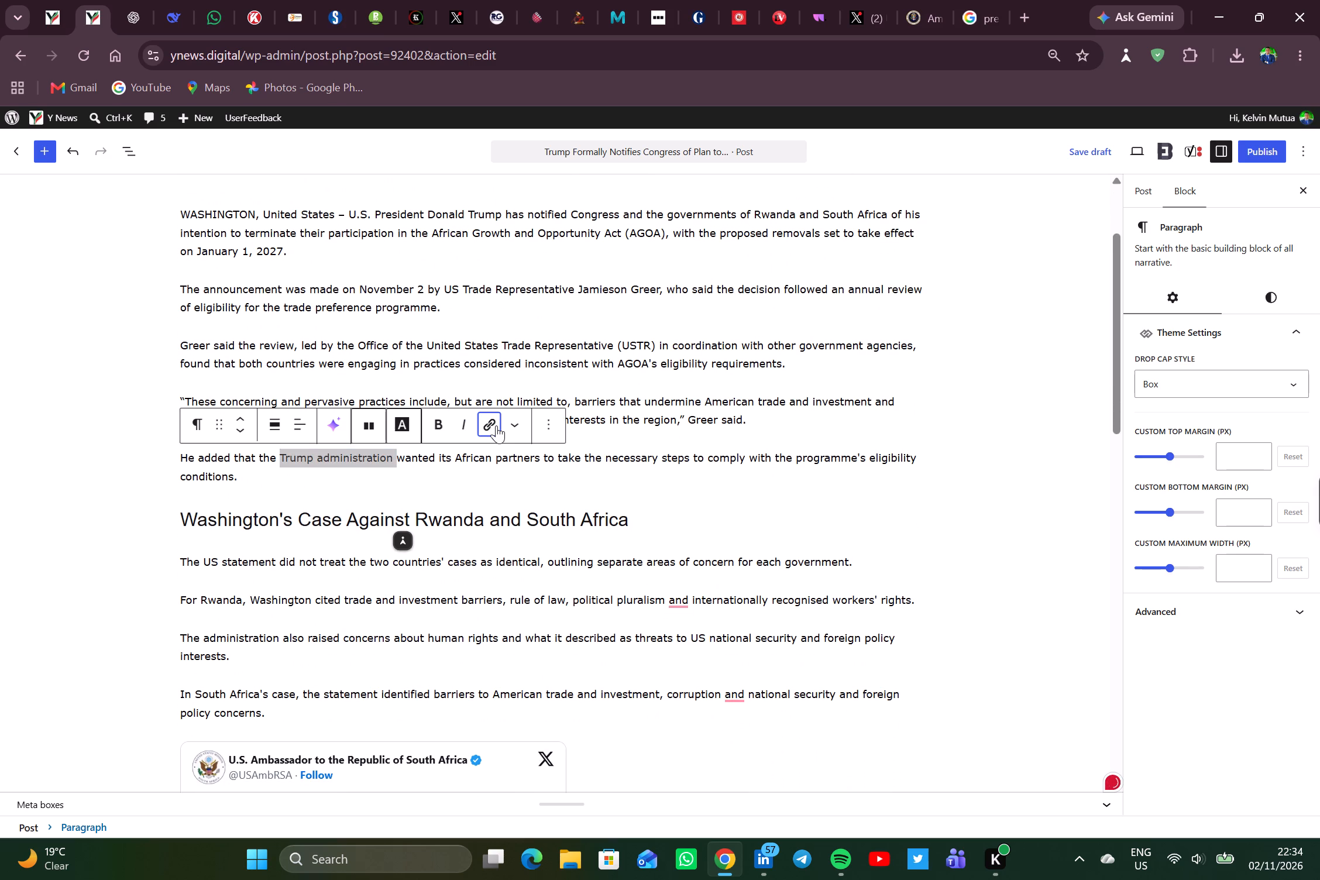
pyautogui.hotkey('ctrl', 'v')
pyautogui.press('Return')
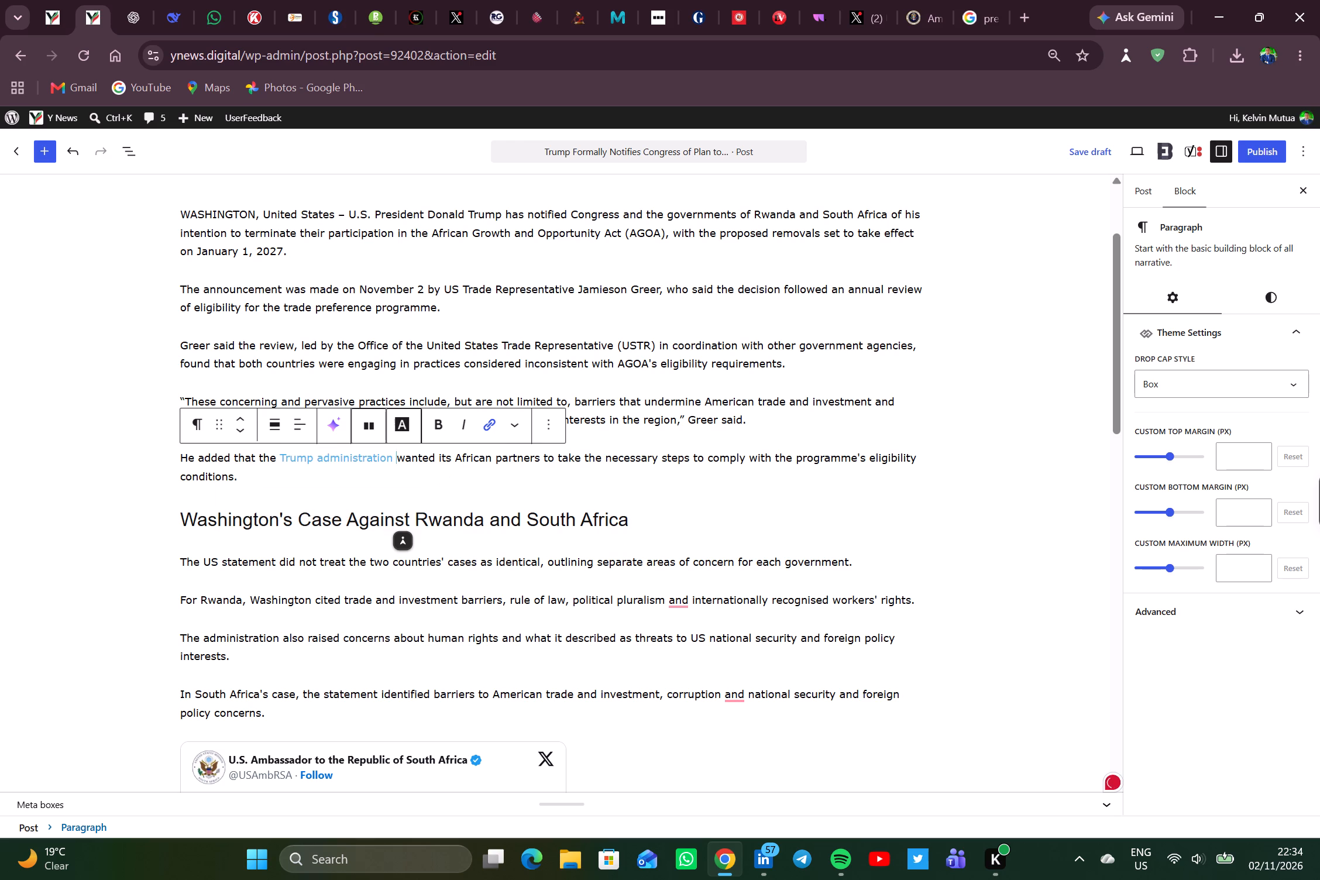
pyautogui.click(677, 807)
pyautogui.scroll(-2, 607, 640)
pyautogui.click(524, 667)
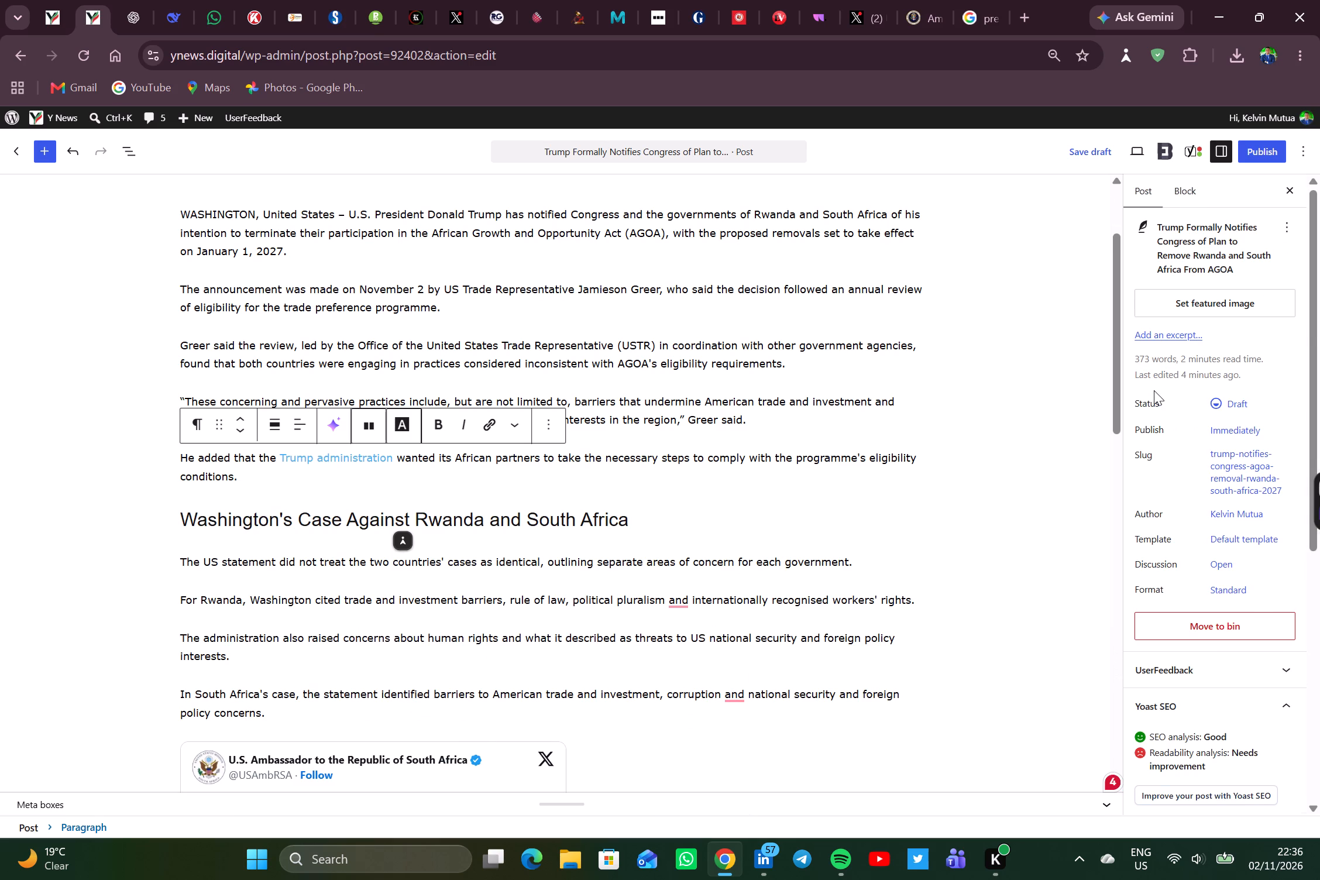
pyautogui.scroll(-2, 1154, 390)
pyautogui.scroll(-2, 1186, 641)
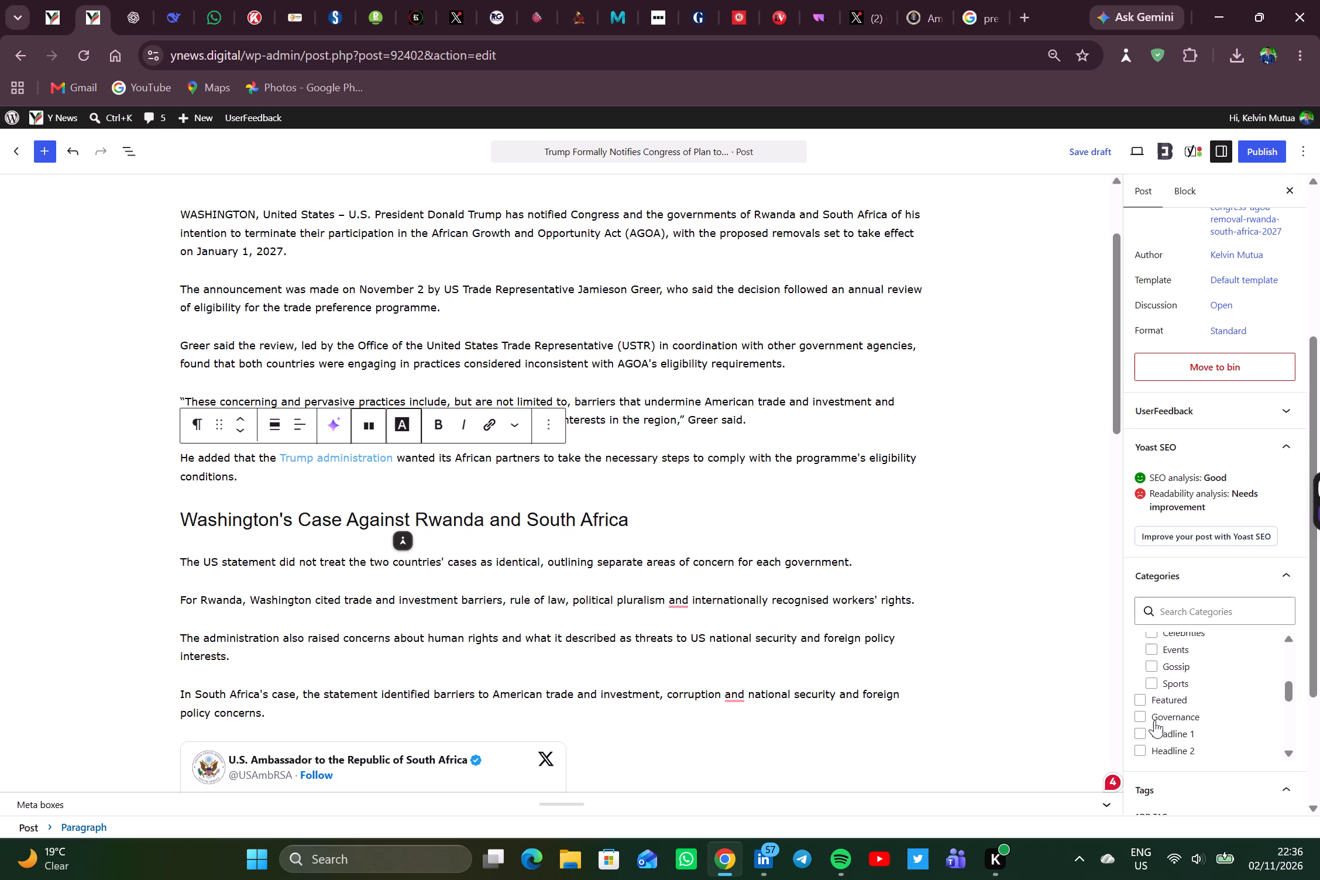
pyautogui.click(1140, 729)
# Find The Africa Report's photo of Trump pointing in the Google image results and save it to Downloads as Trump-y-news.
pyautogui.scroll(3, 945, 522)
pyautogui.scroll(4, 1153, 335)
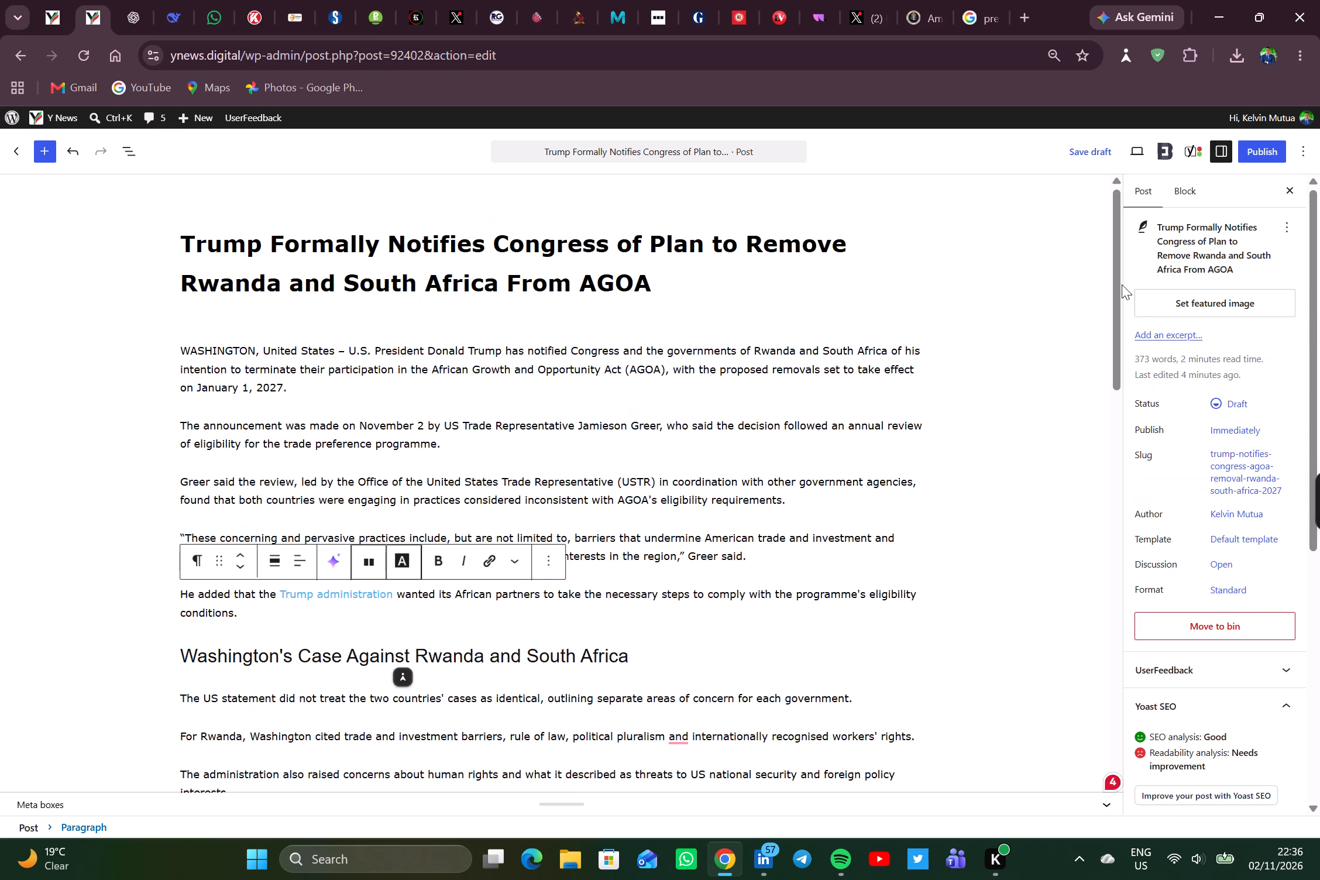
pyautogui.click(978, 16)
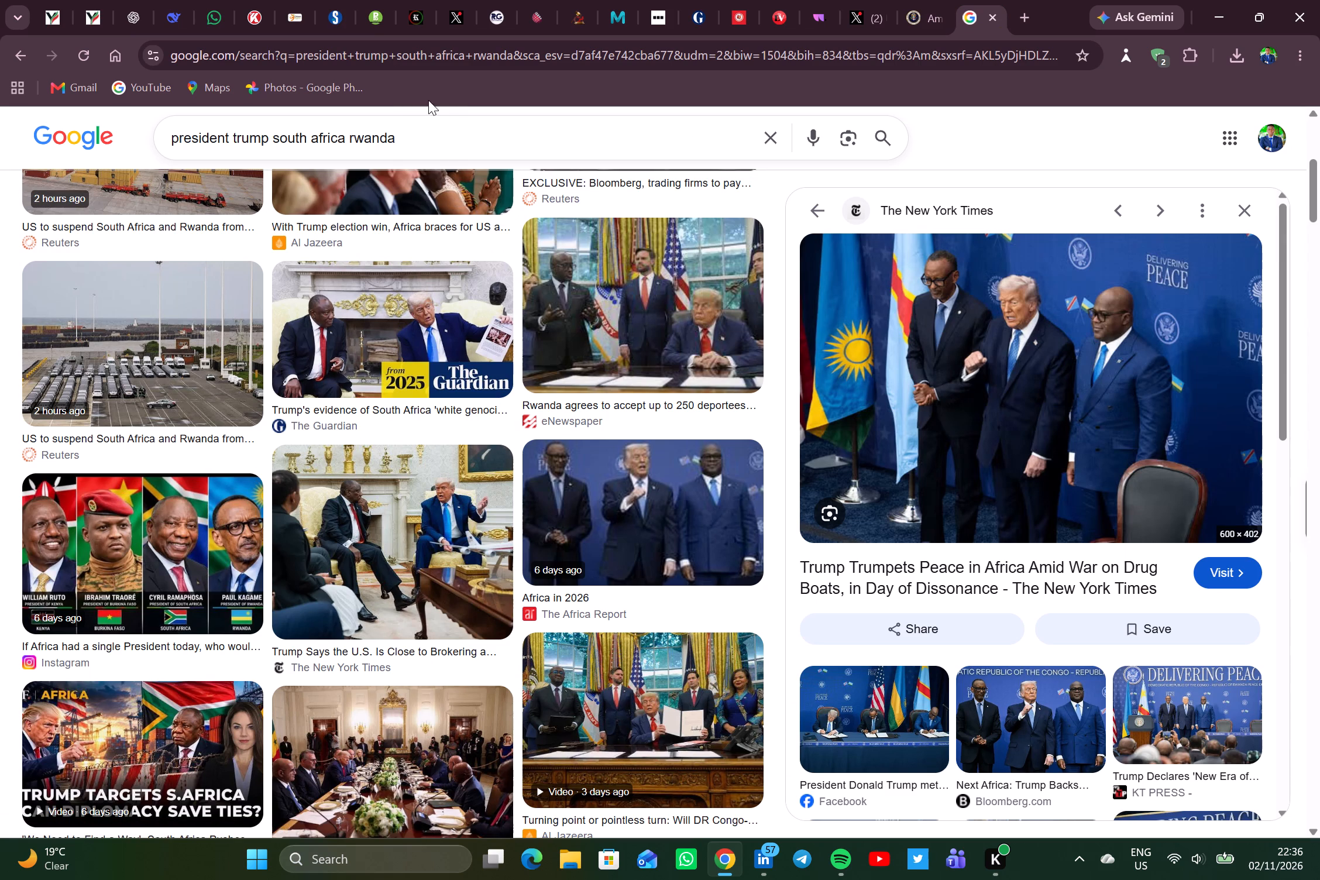
pyautogui.scroll(-1, 551, 530)
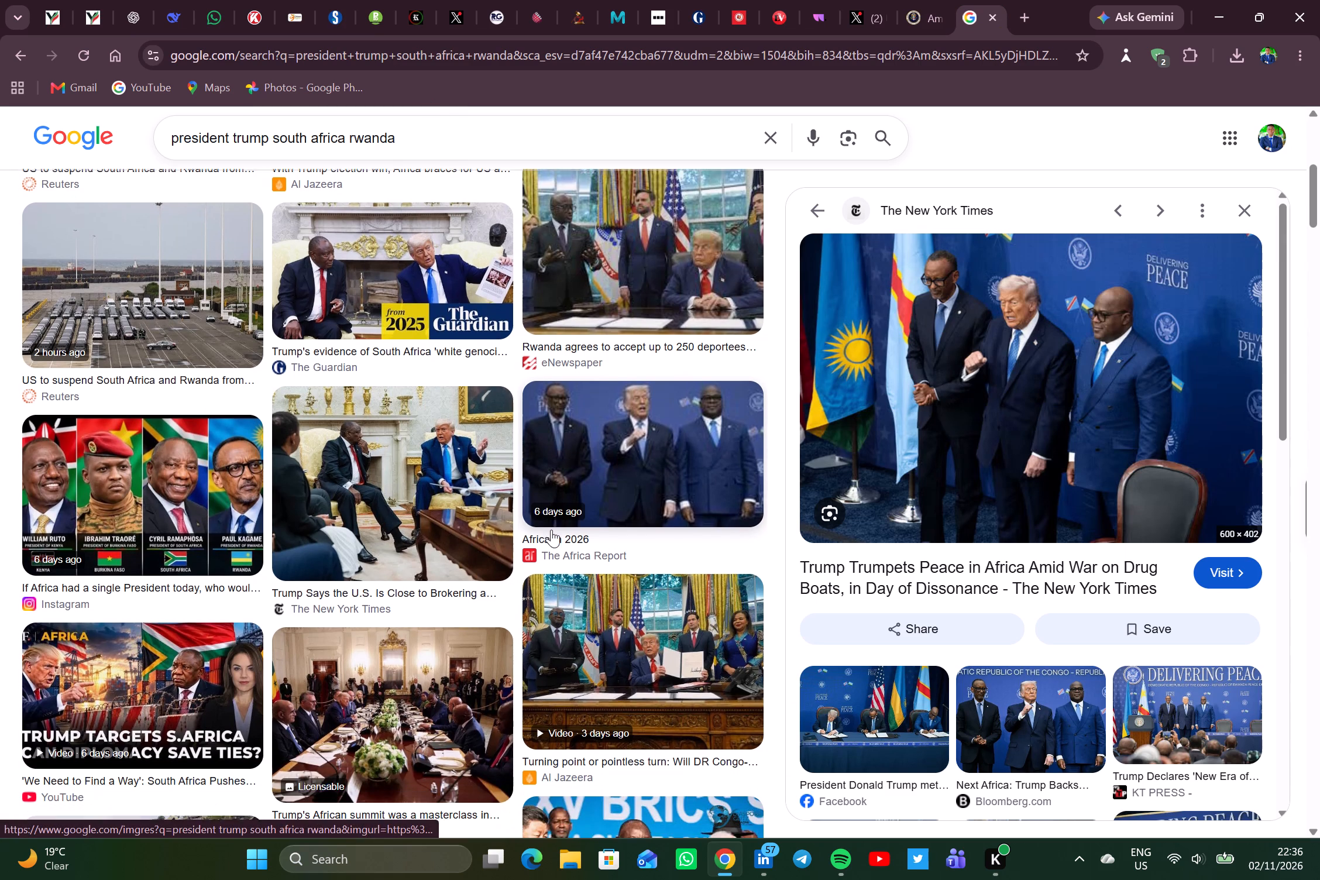
pyautogui.scroll(-1, 514, 496)
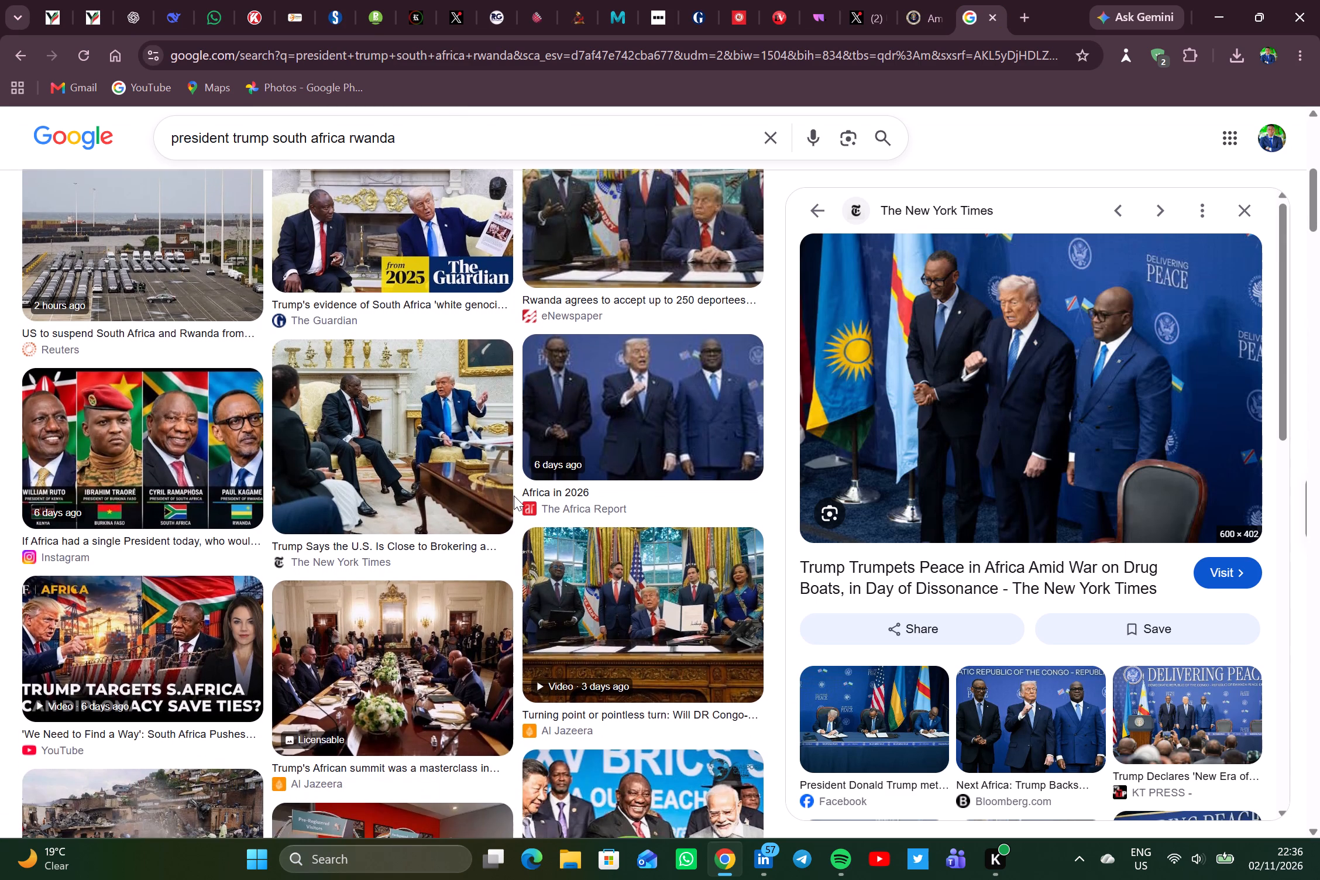
pyautogui.scroll(-1, 514, 496)
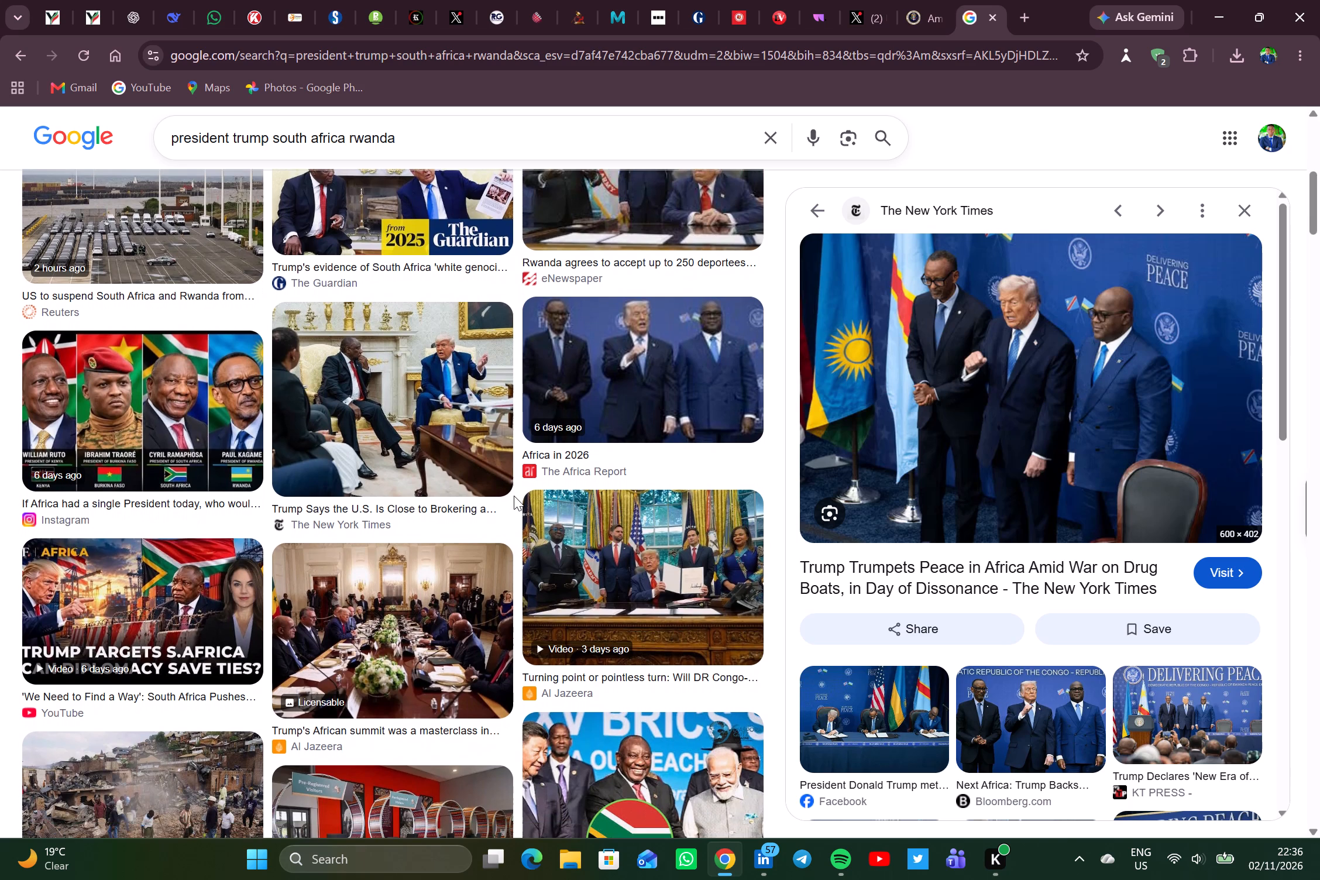
pyautogui.scroll(-1, 514, 496)
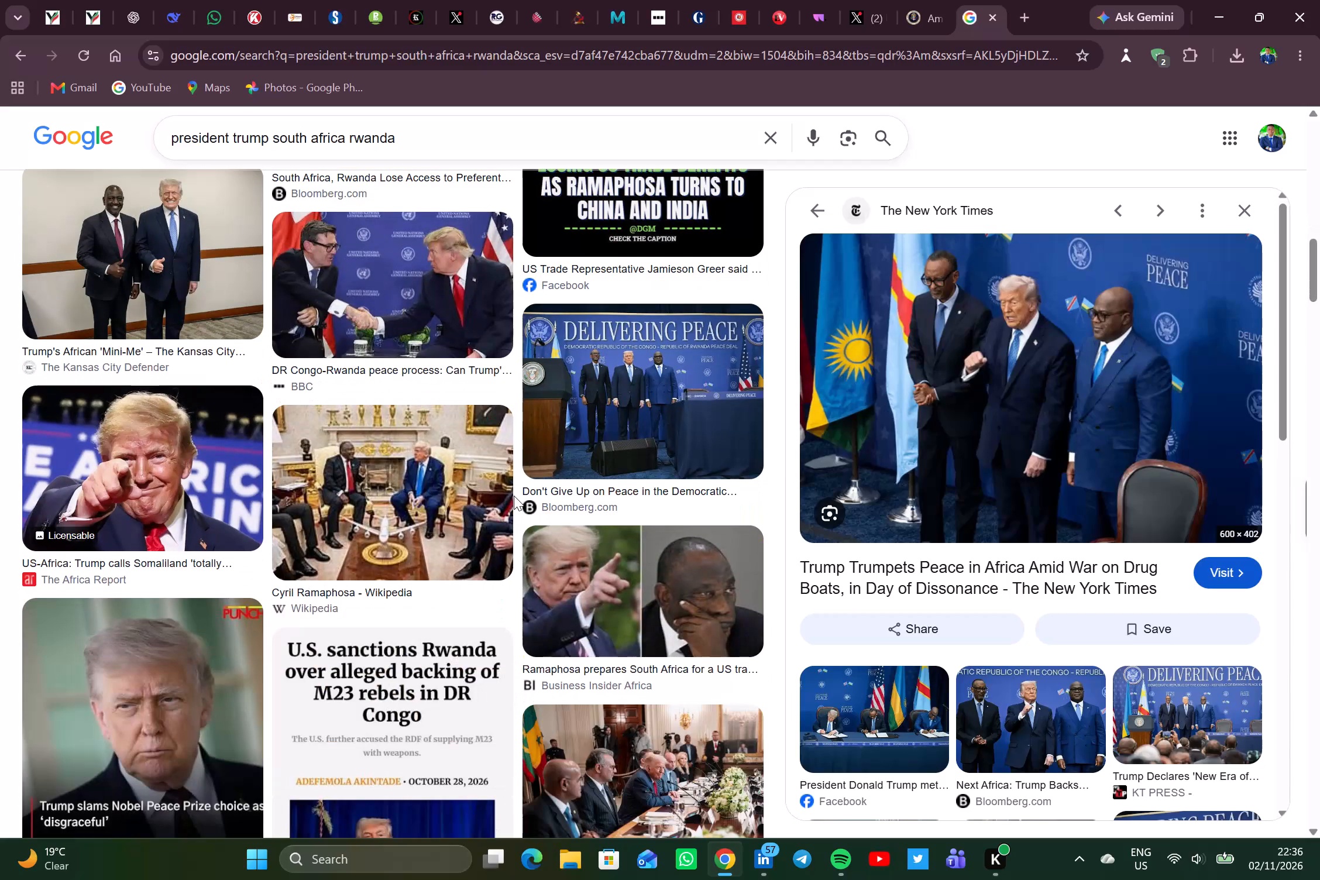
pyautogui.scroll(1, 514, 496)
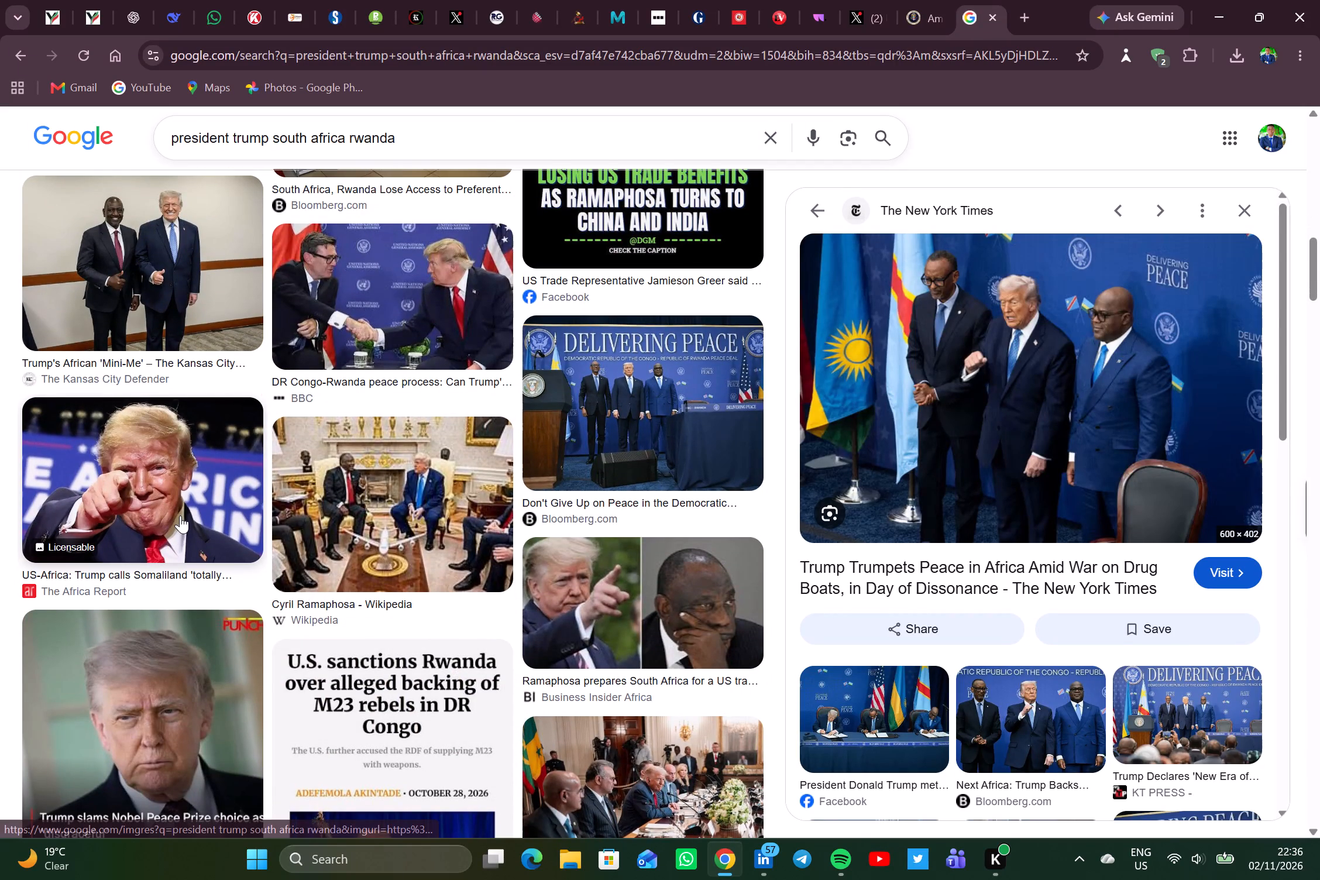
pyautogui.click(191, 491)
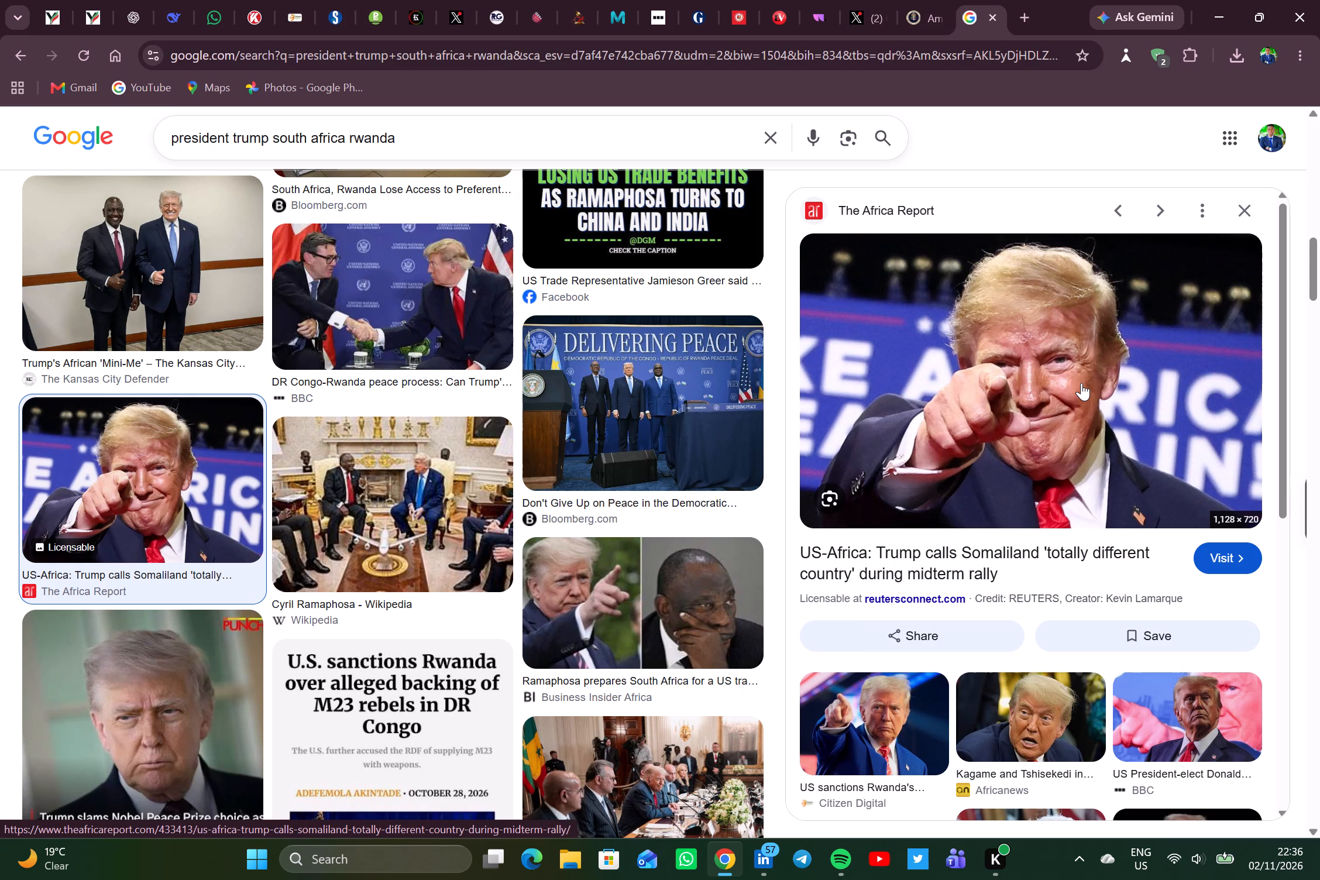
pyautogui.rightClick(997, 353)
pyautogui.click(1081, 626)
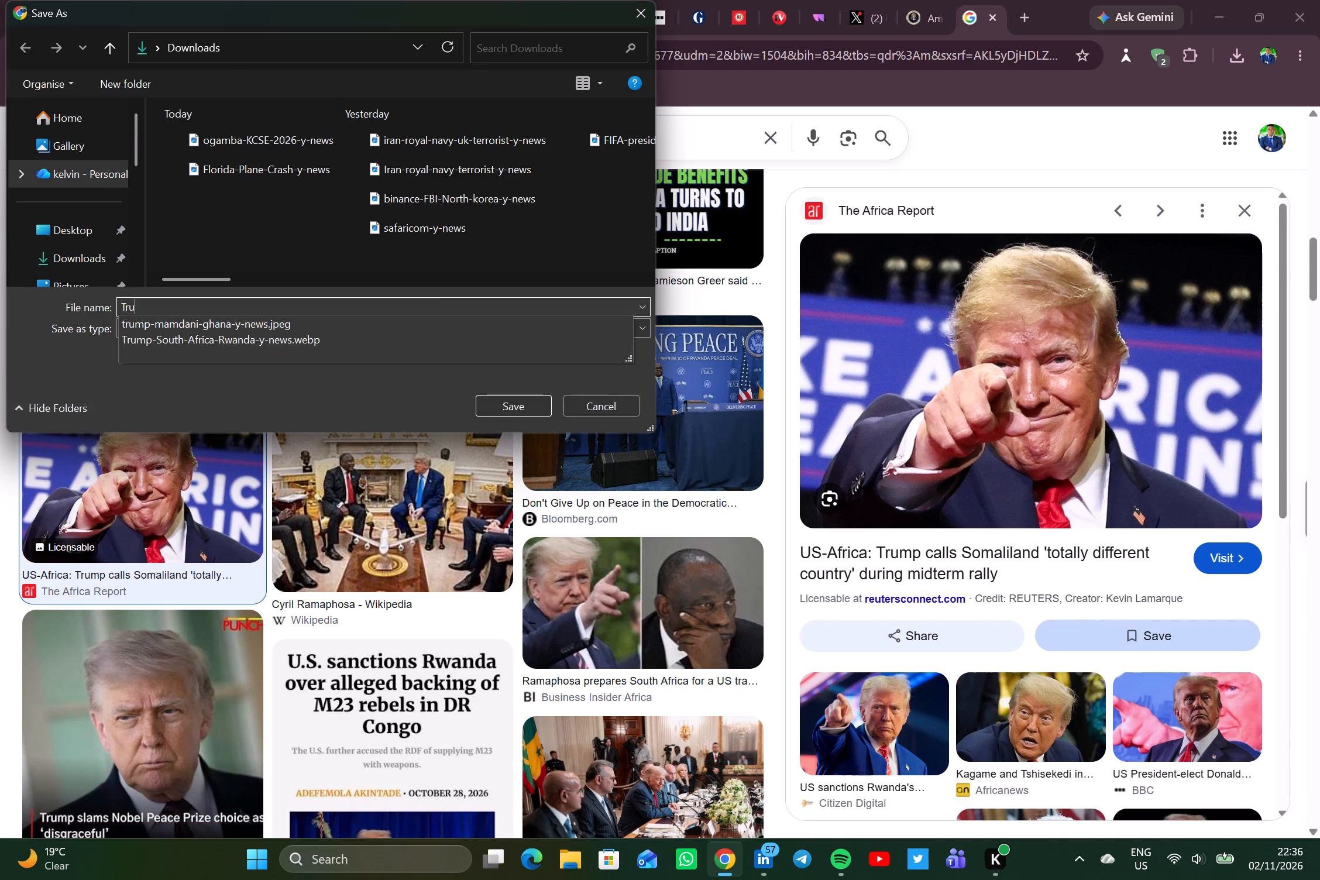
pyautogui.press('BackSpace')
pyautogui.write('mp')
pyautogui.write('-y-news')
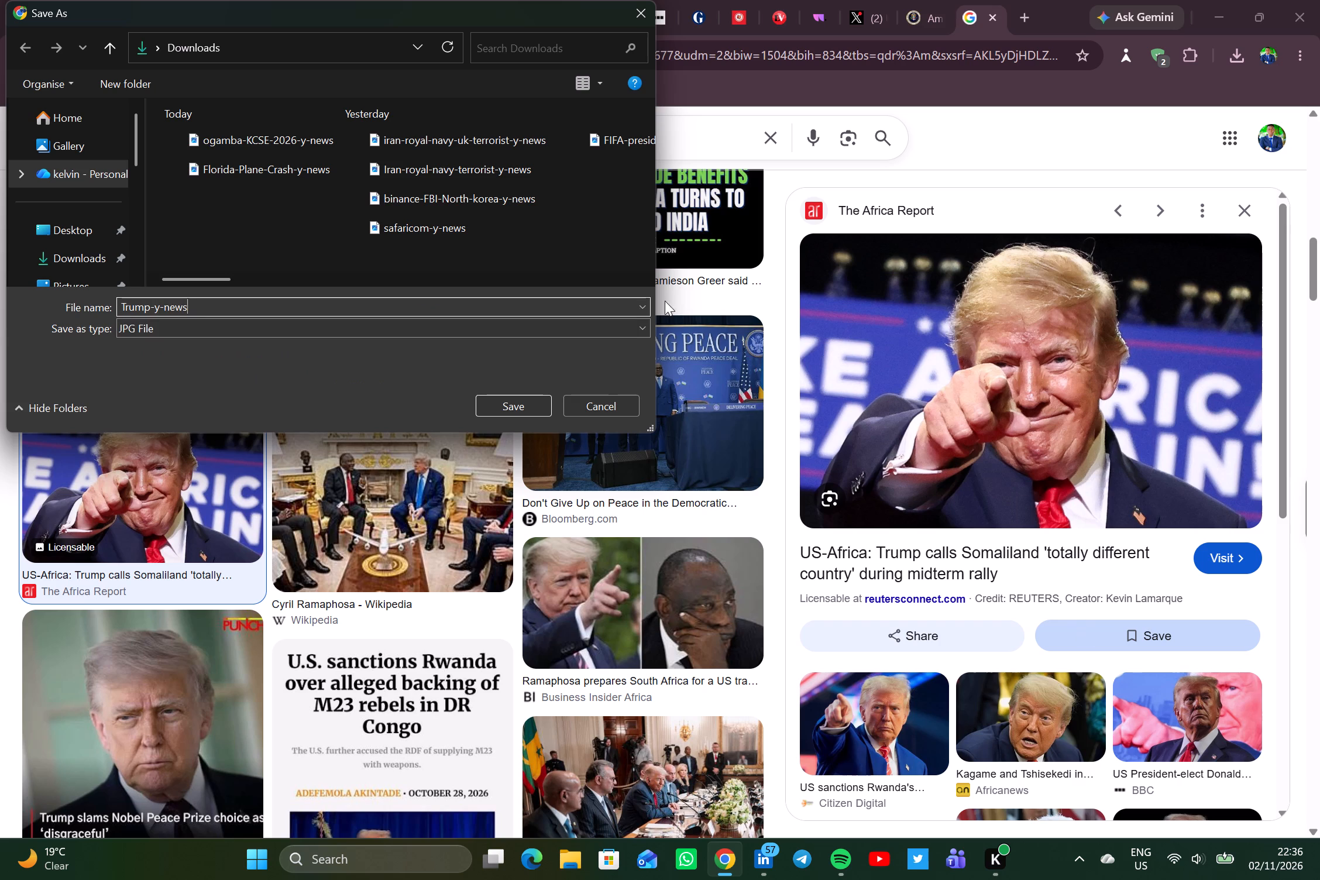
pyautogui.click(494, 405)
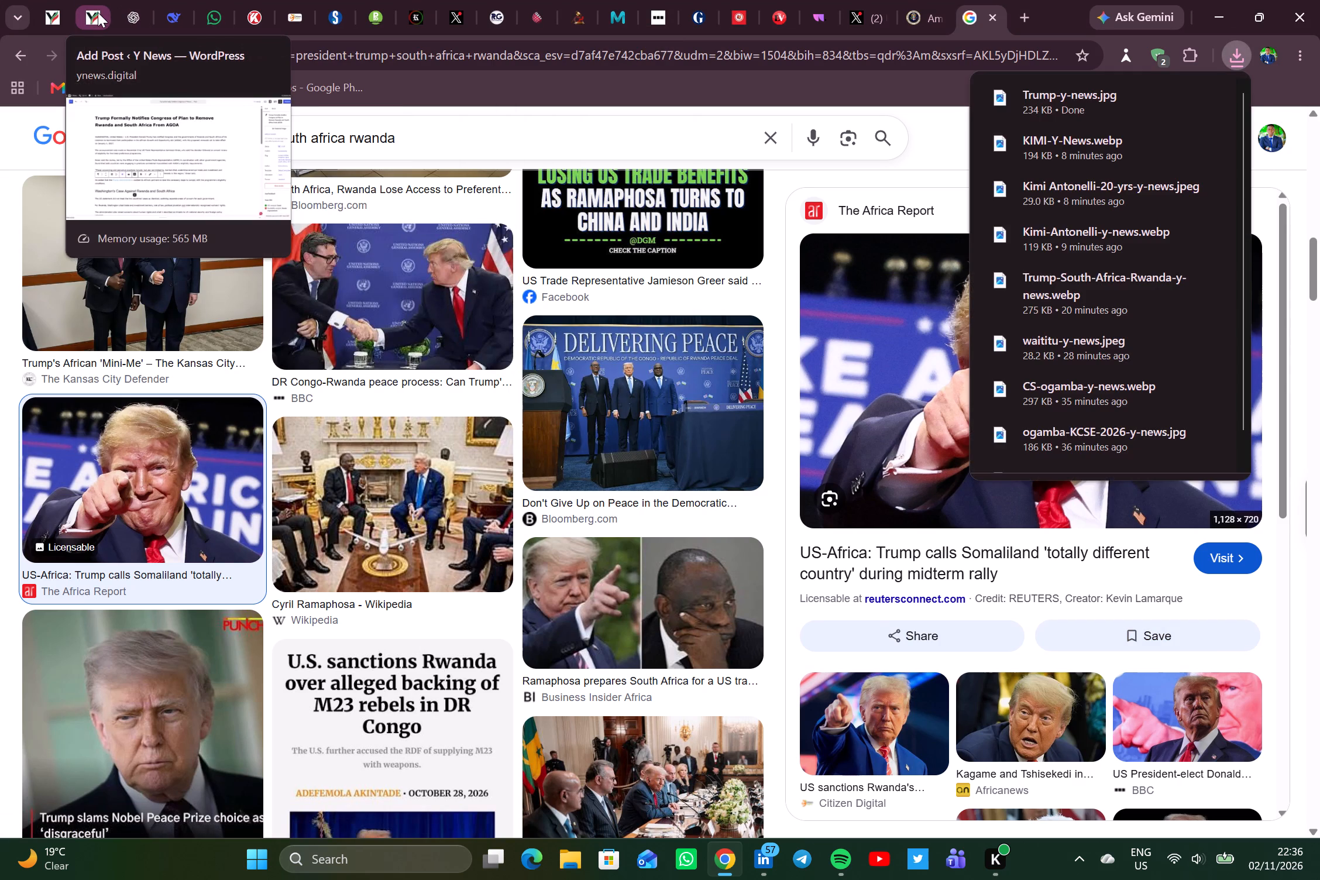
pyautogui.click(98, 12)
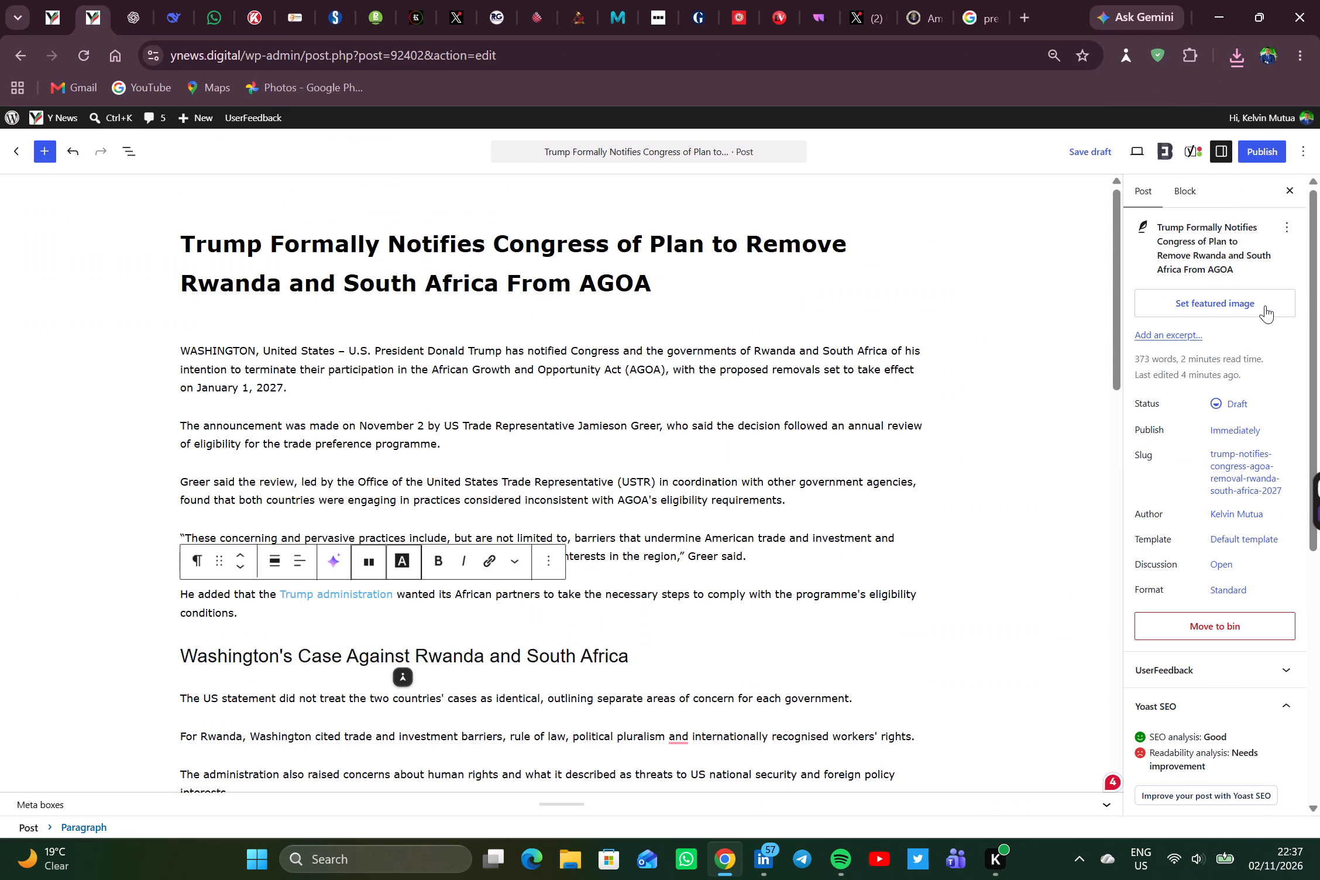
pyautogui.hscroll(1, 1197, 484)
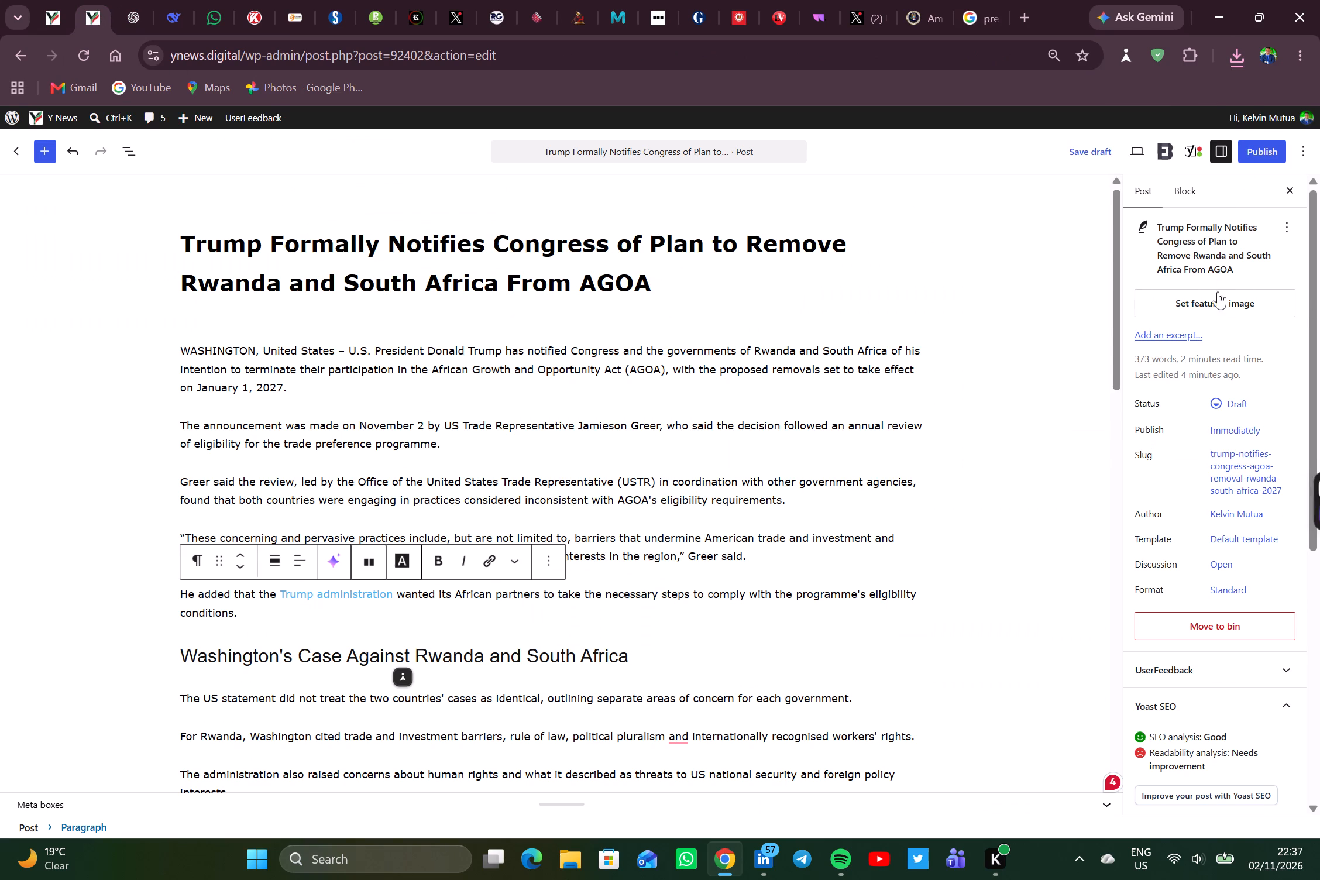
pyautogui.click(1217, 295)
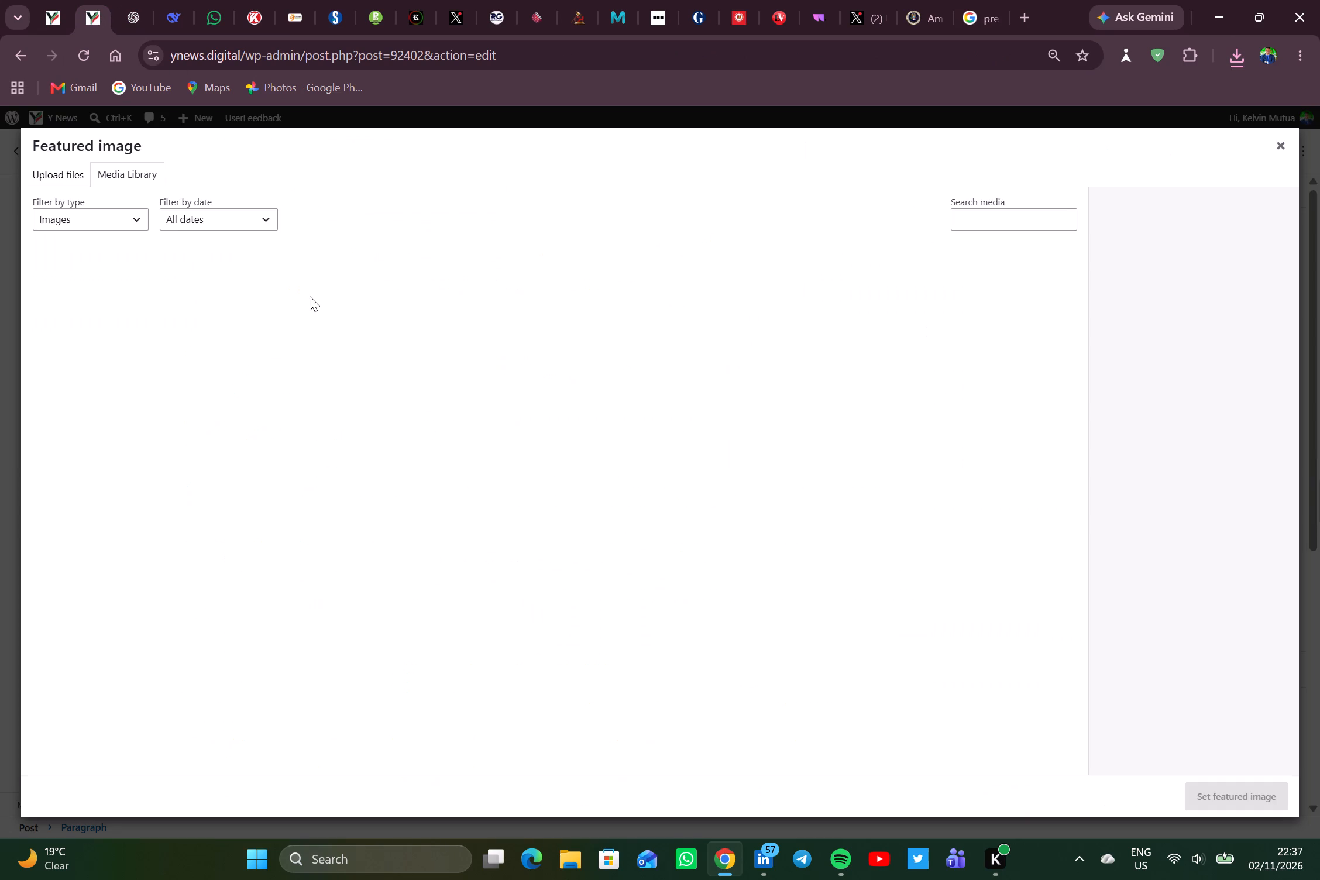
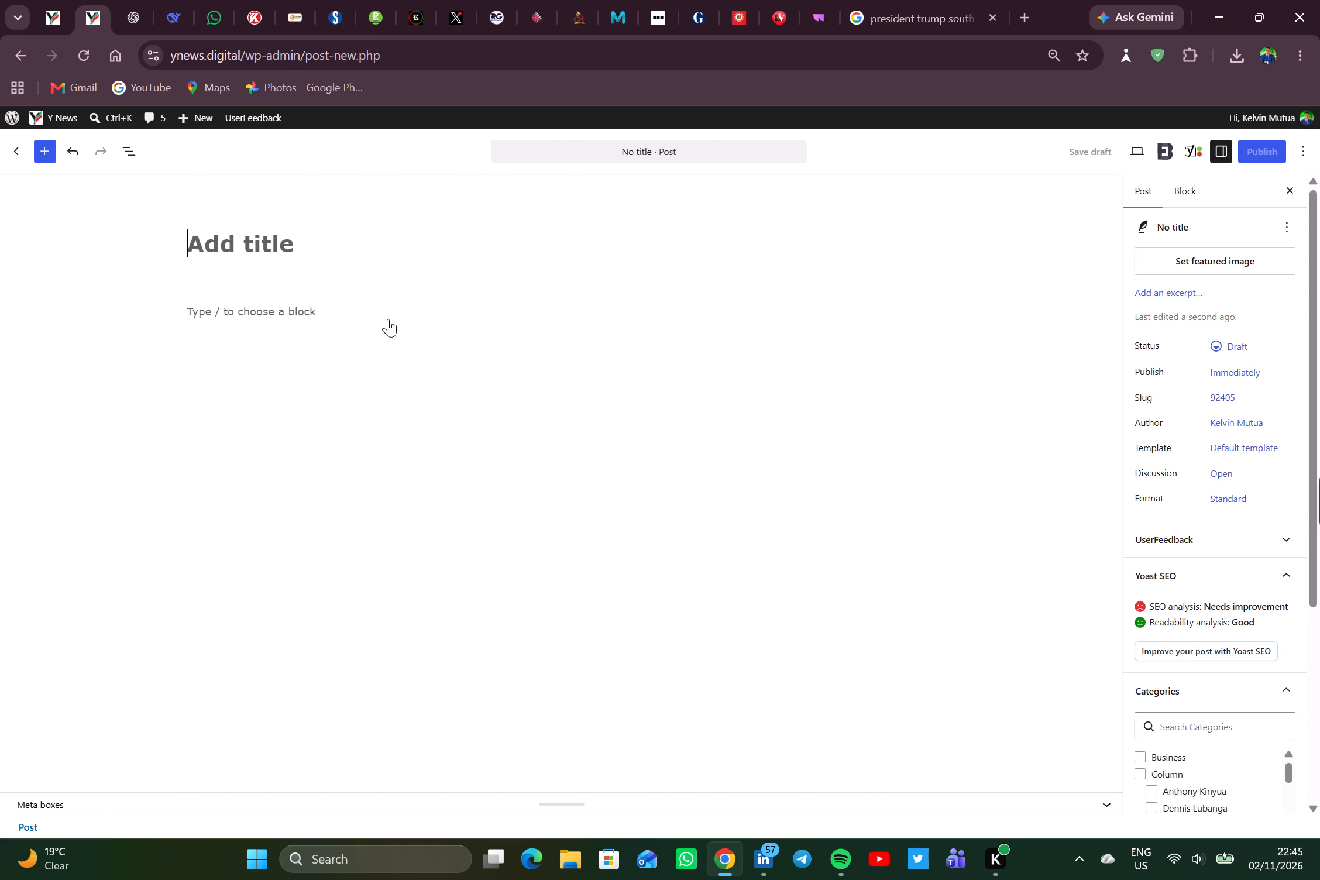
pyautogui.scroll(4, 405, 329)
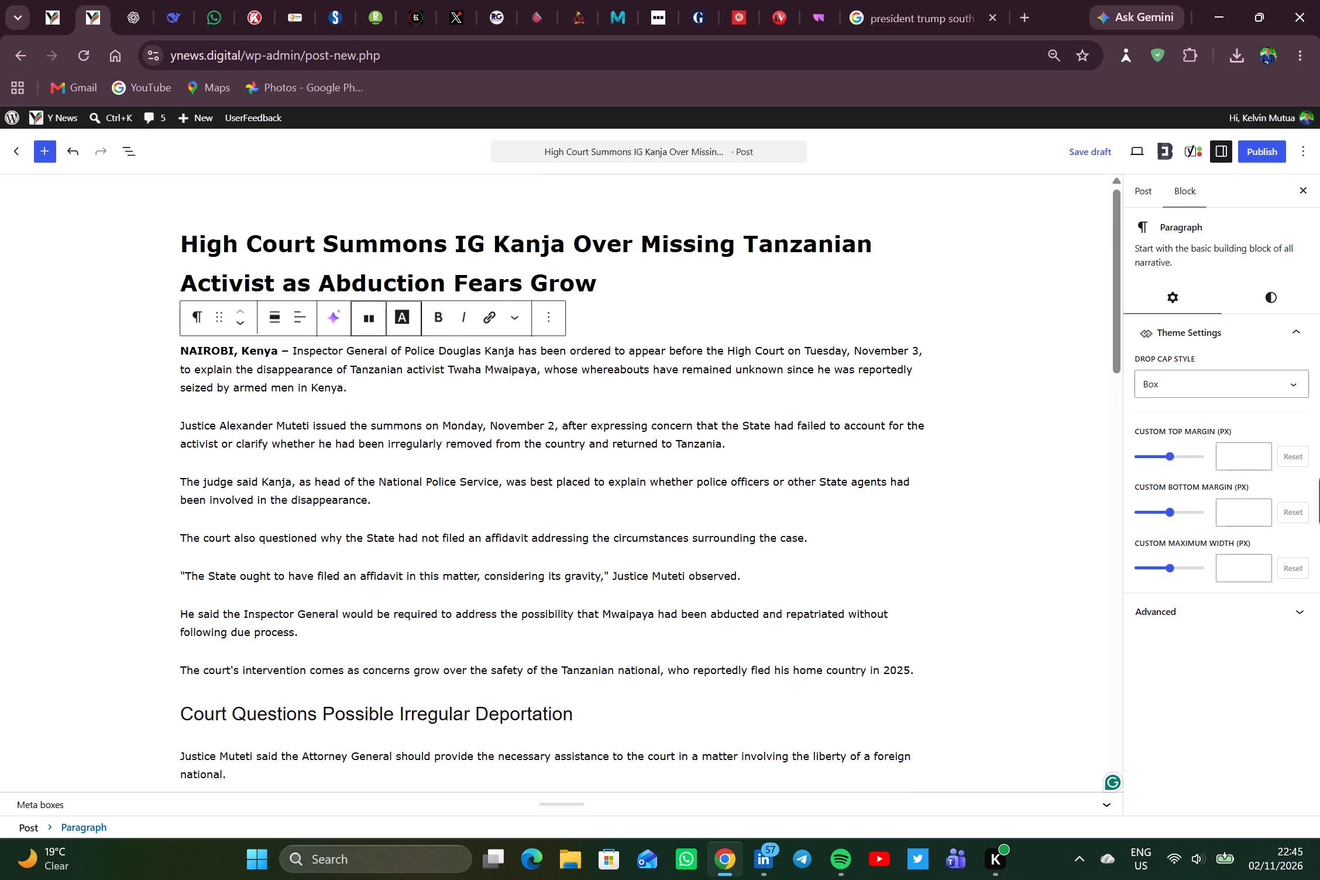
# Remove the bold formatting from the "NAIROBI, Kenya –" dateline in the opening paragraph.
pyautogui.click(264, 349)
pyautogui.click(435, 317)
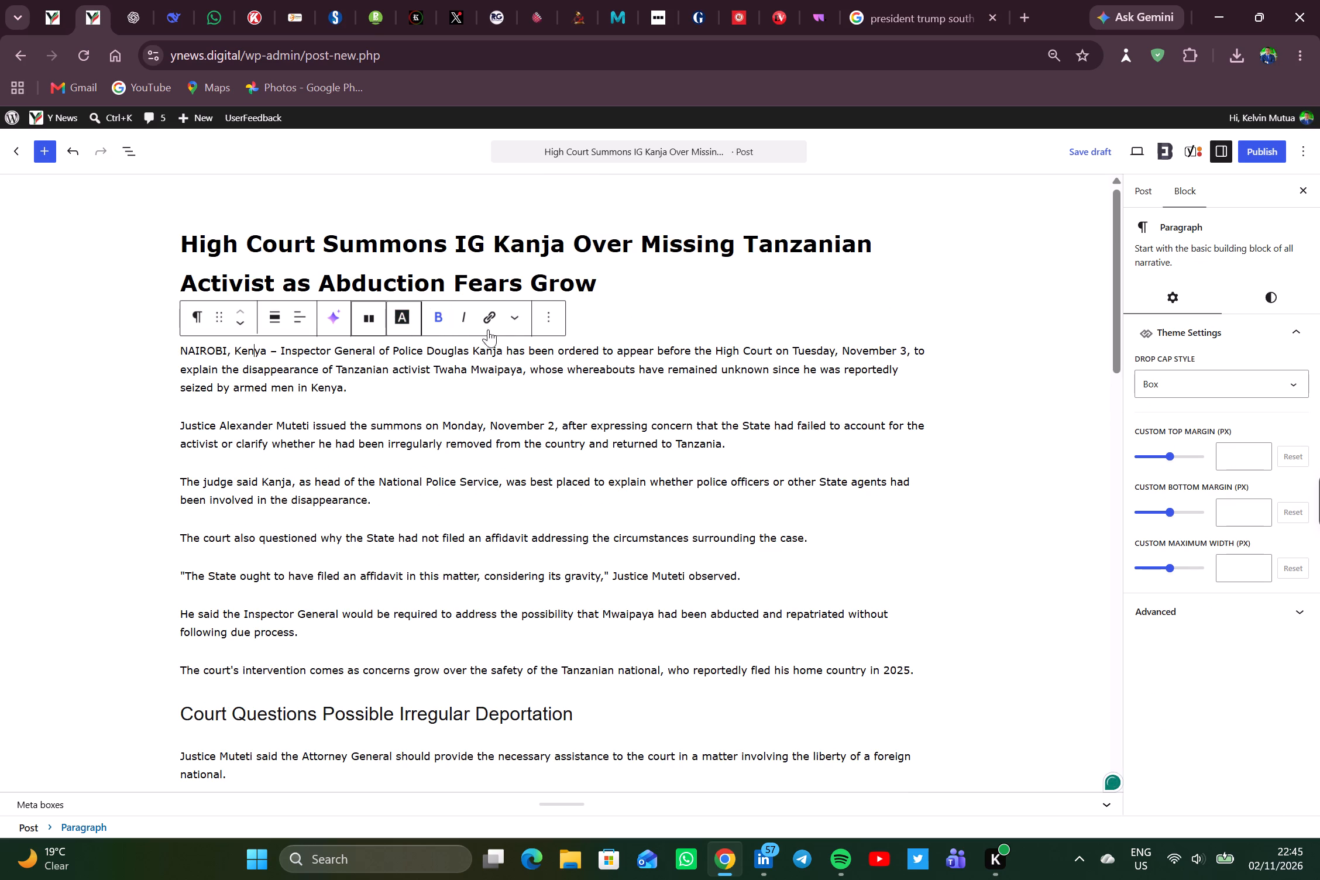
# Read through the pasted draft from the headline to the section on Karua questioning the police response.
pyautogui.scroll(-1, 588, 343)
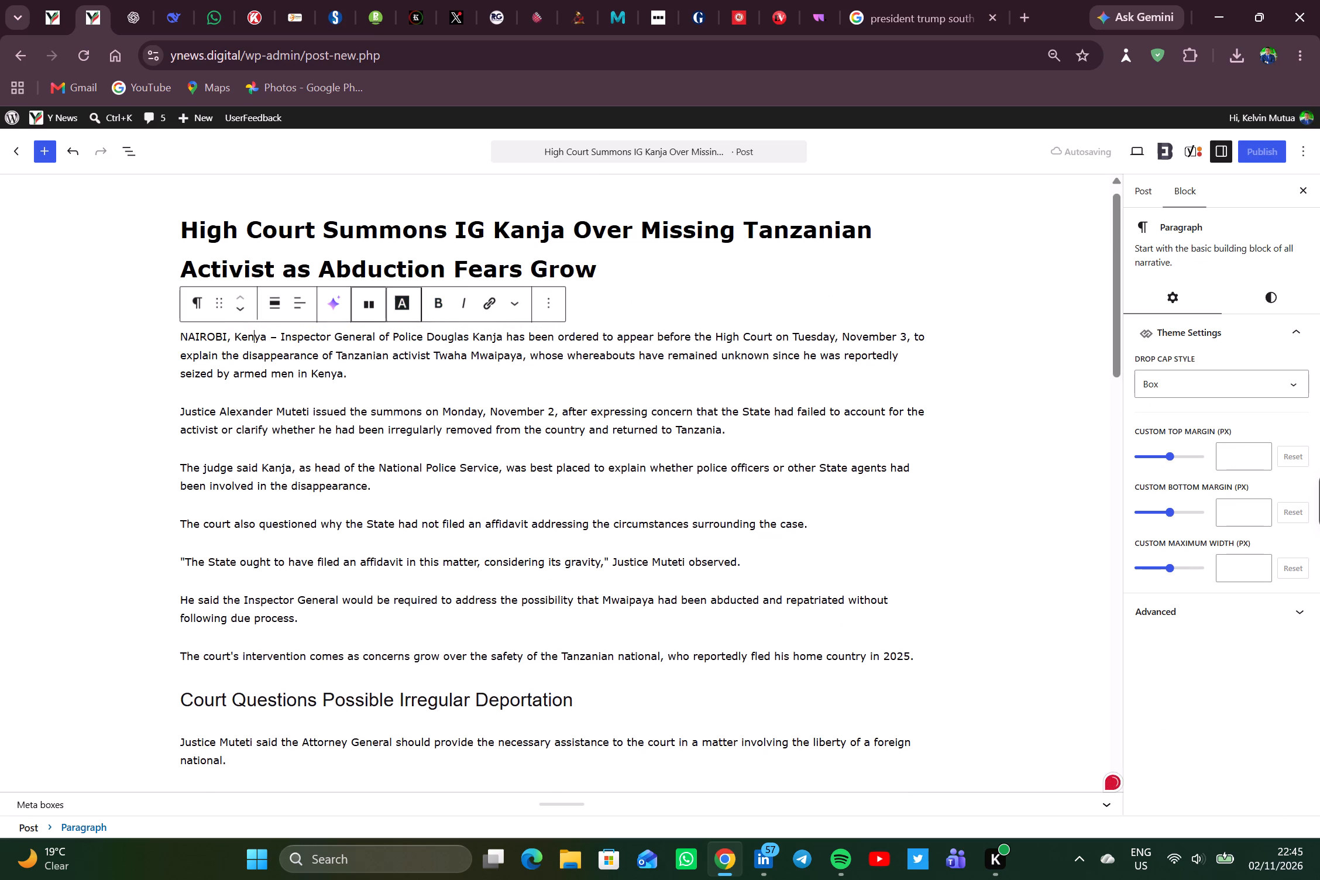
pyautogui.scroll(-2, 588, 343)
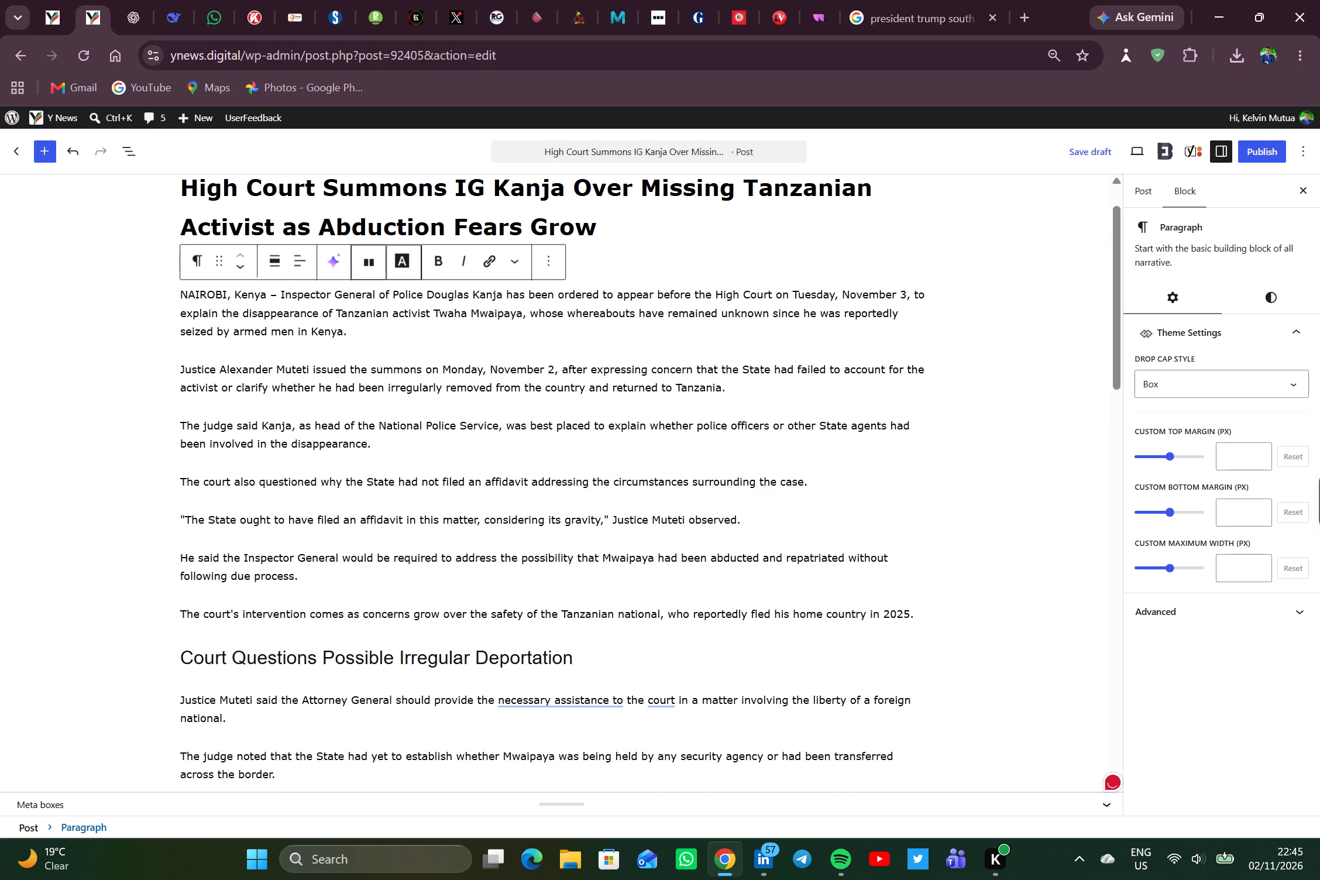
pyautogui.moveTo(283, 224); pyautogui.dragTo(289, 225)
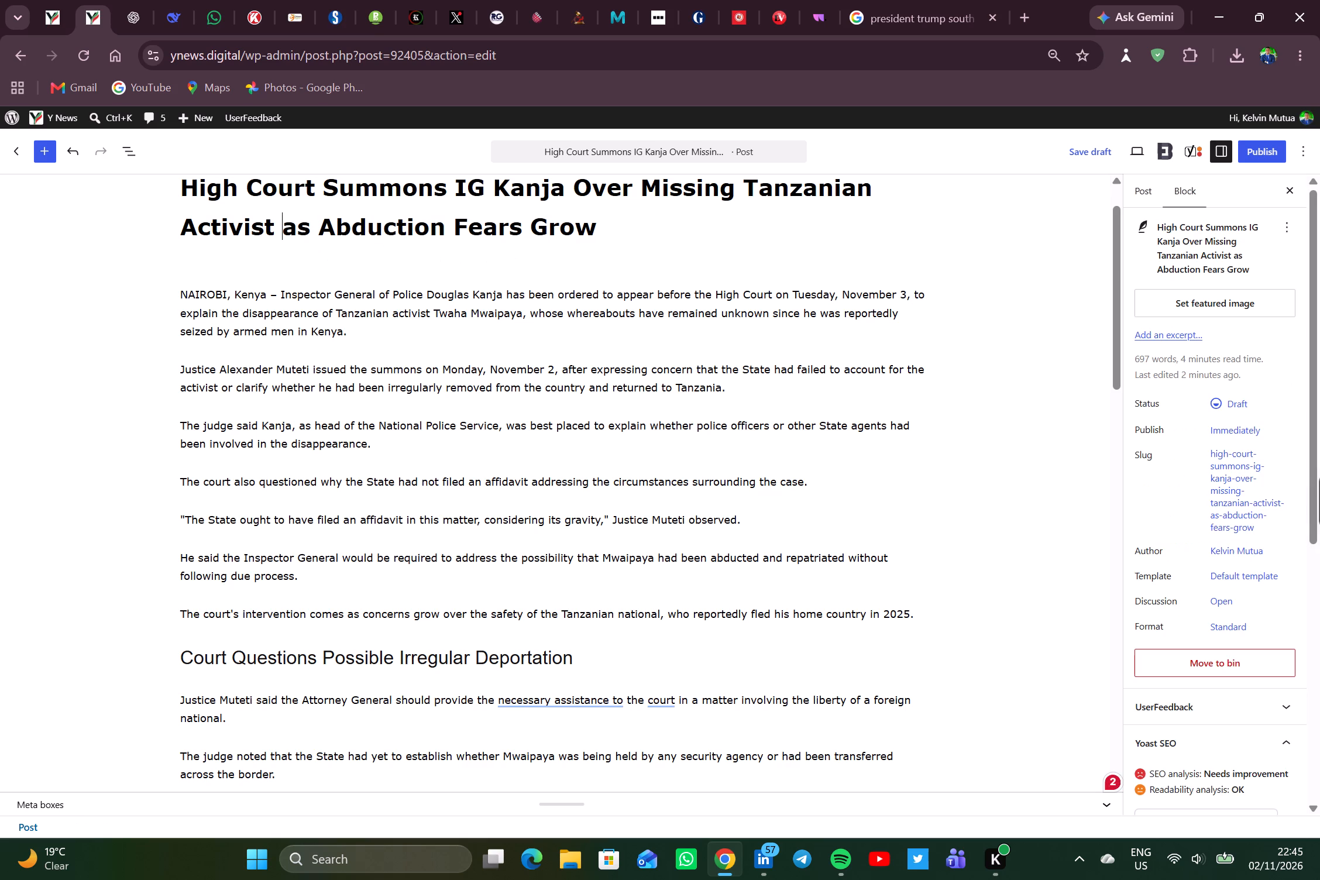
pyautogui.moveTo(289, 225); pyautogui.dragTo(367, 221)
pyautogui.click(367, 221)
pyautogui.scroll(-1, 367, 221)
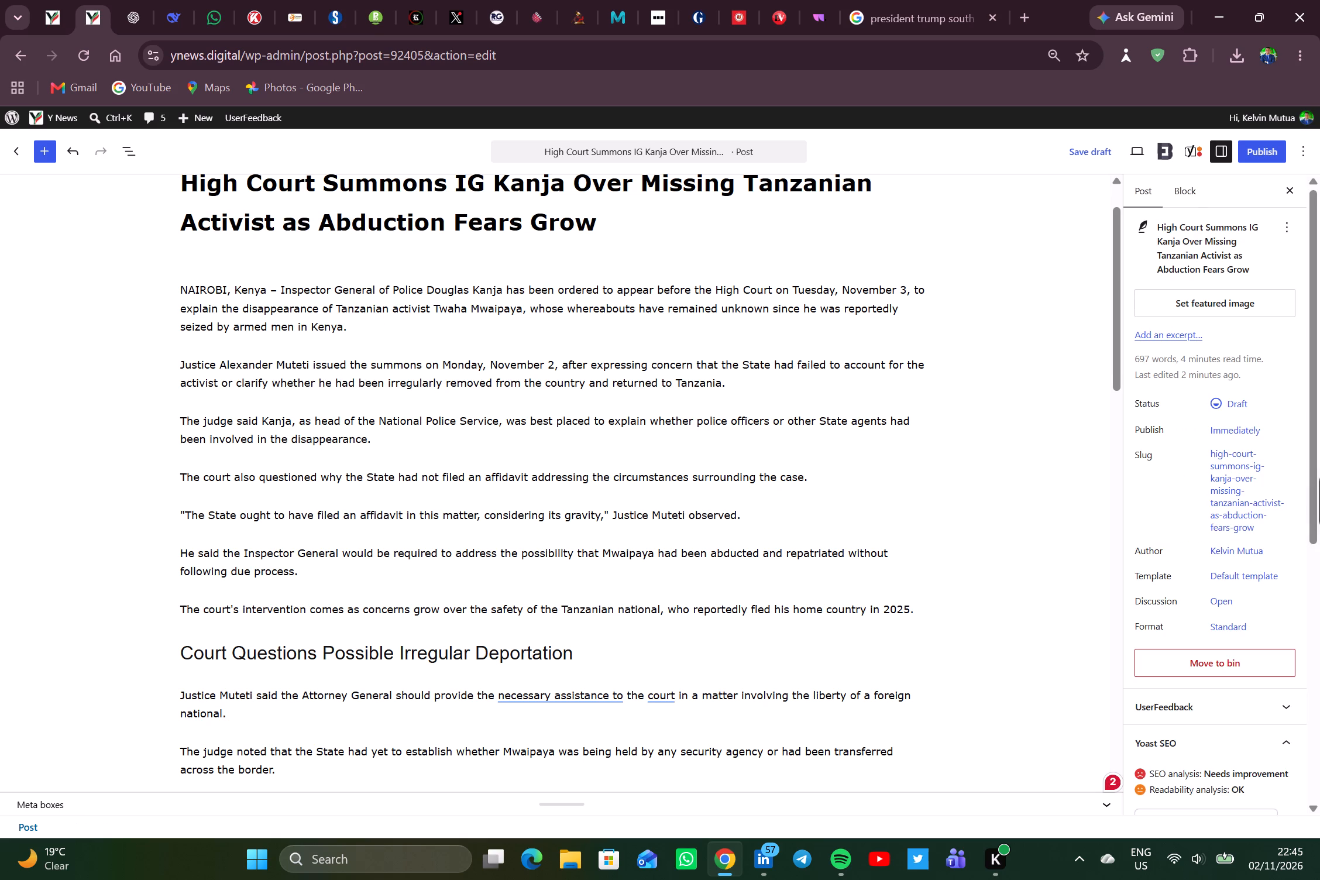
pyautogui.scroll(-1, 367, 221)
pyautogui.scroll(-1, 563, 374)
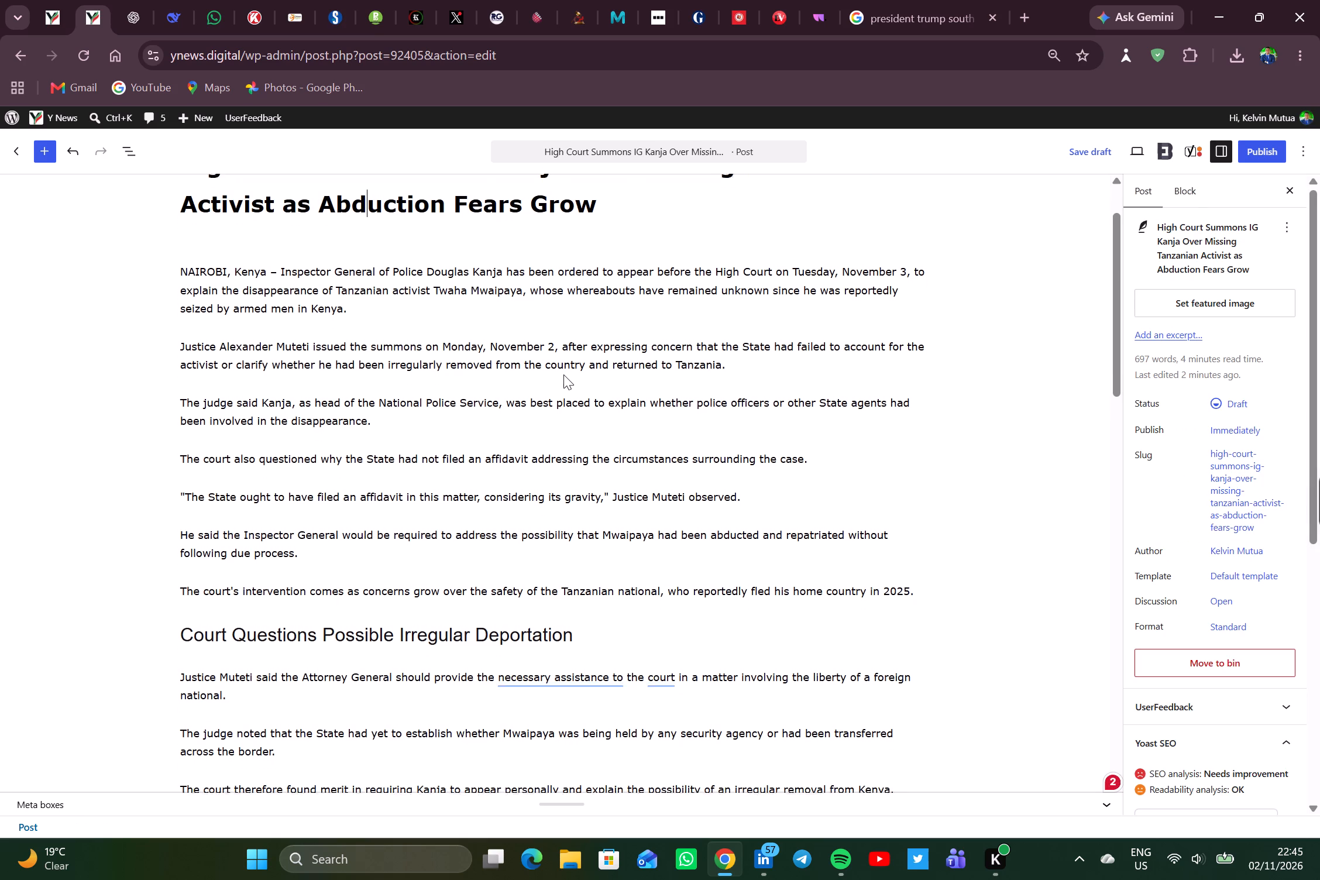
pyautogui.scroll(-1, 563, 374)
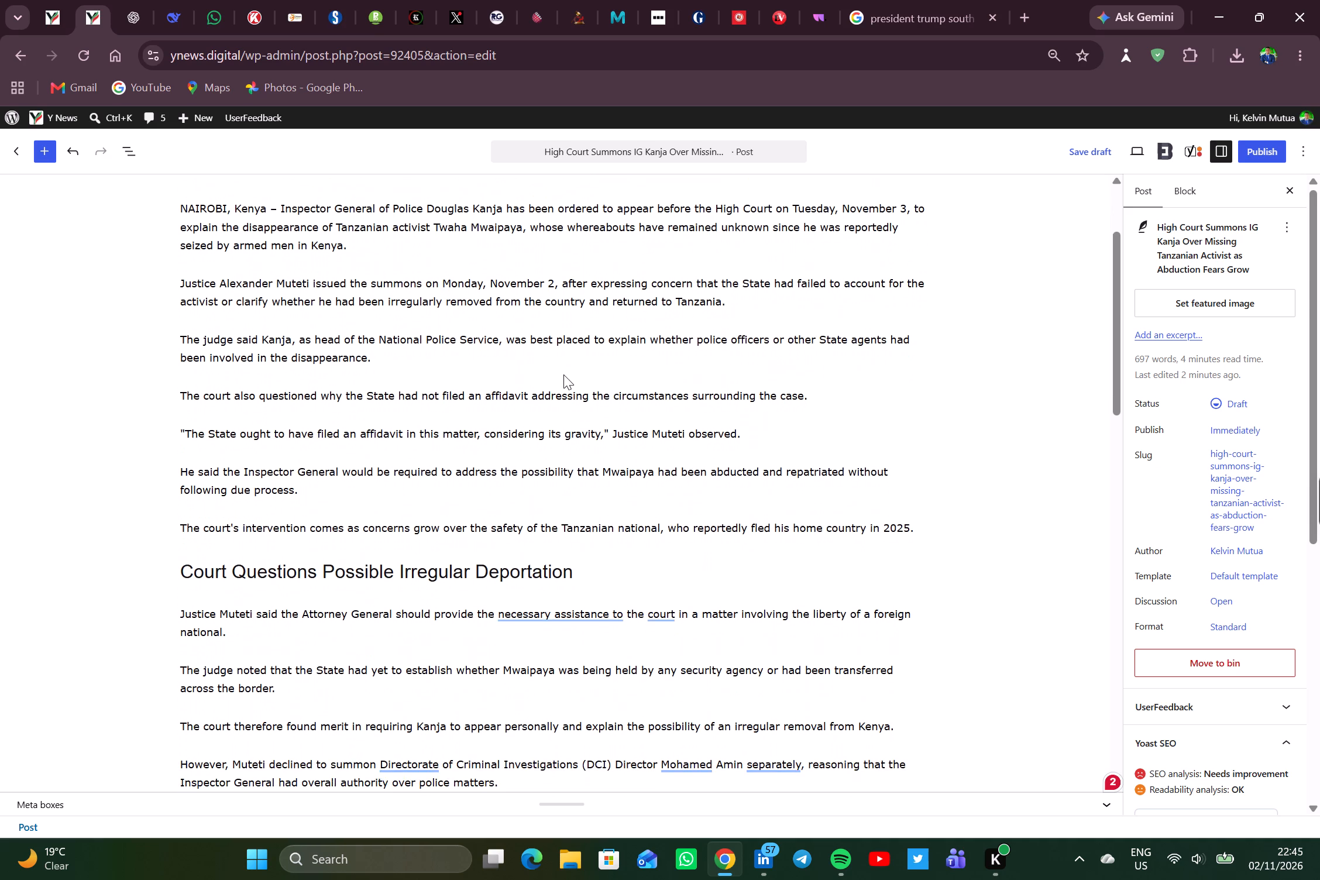
pyautogui.scroll(-1, 563, 374)
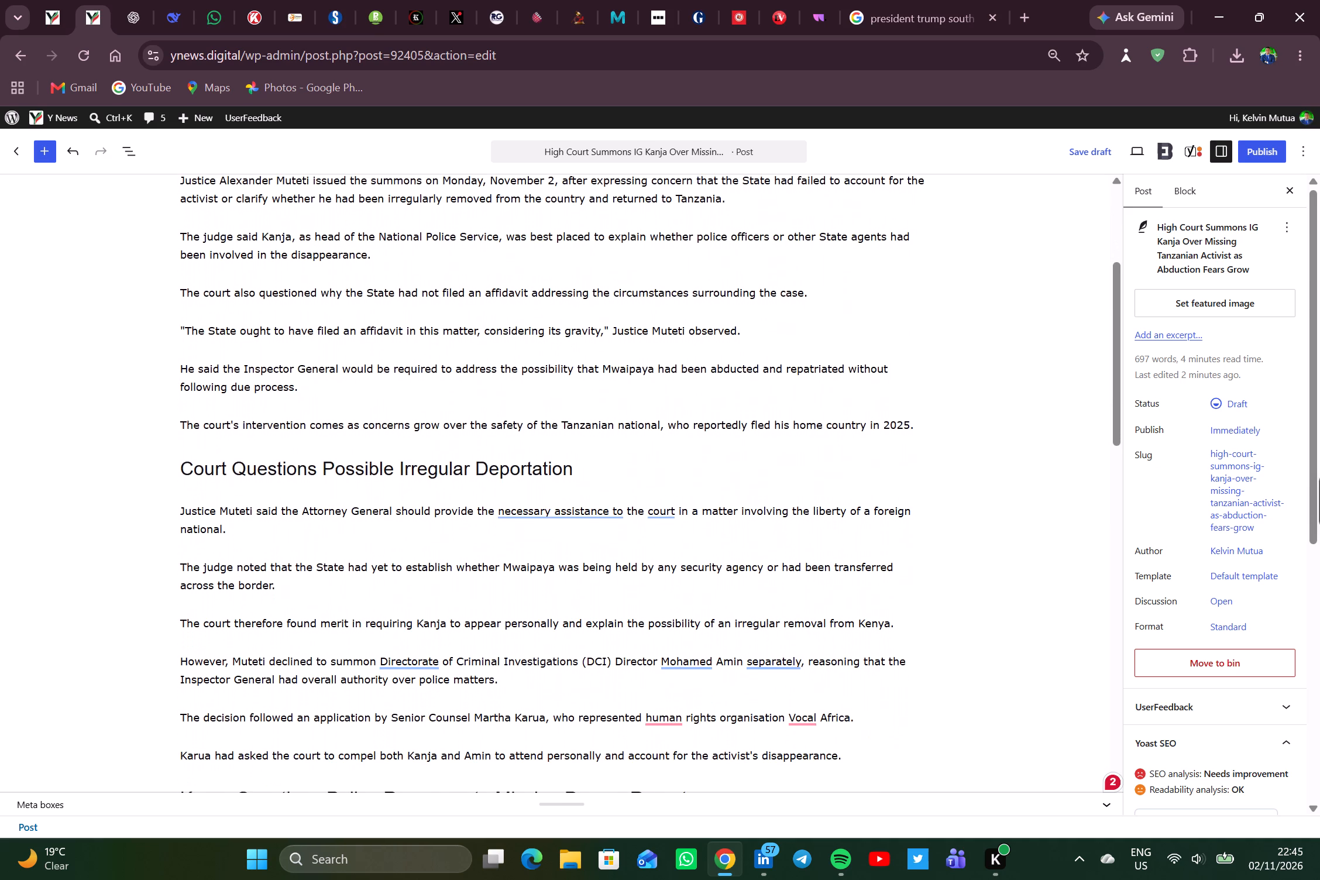
pyautogui.scroll(-2, 563, 374)
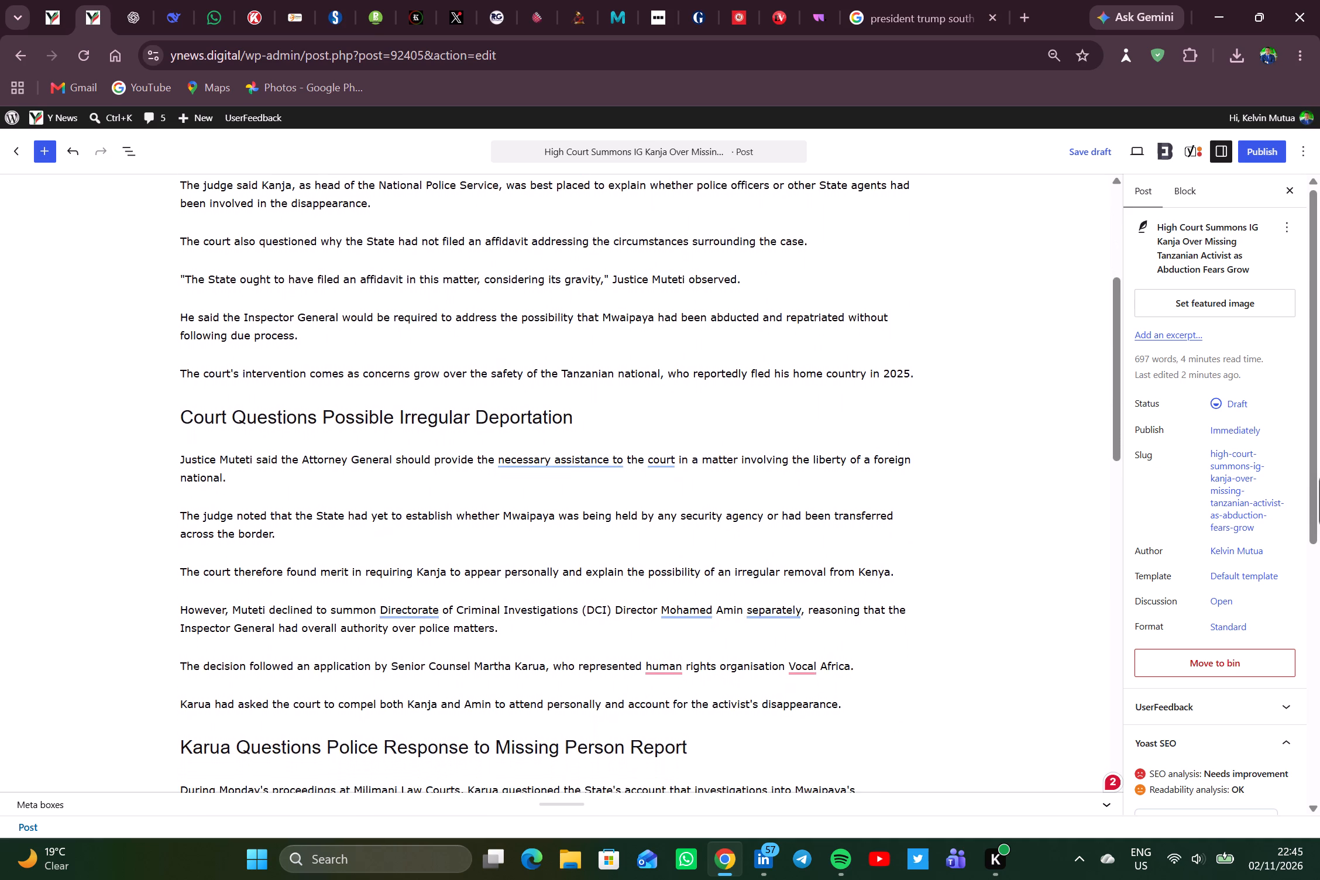
pyautogui.scroll(-1, 563, 374)
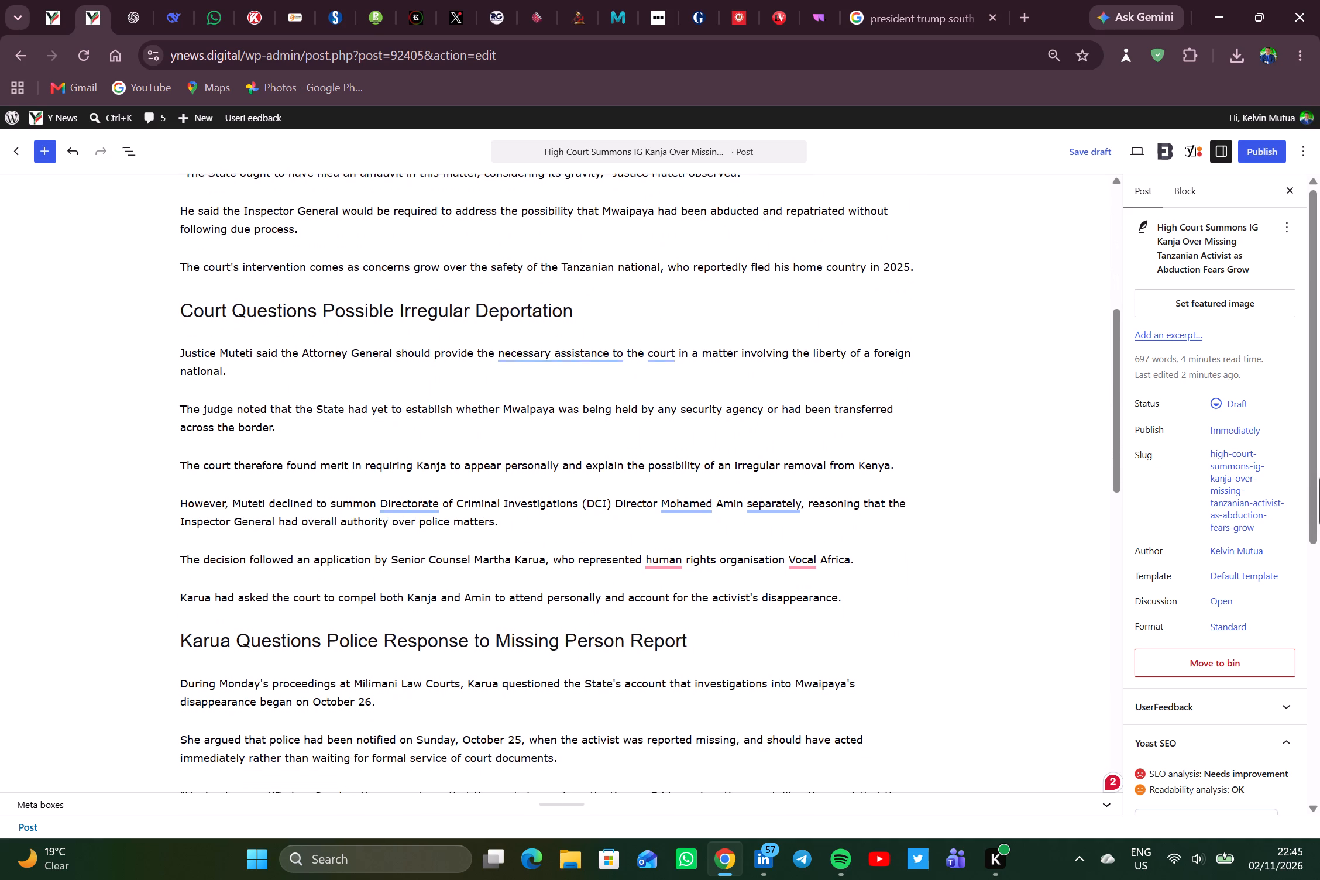
pyautogui.scroll(-1, 563, 374)
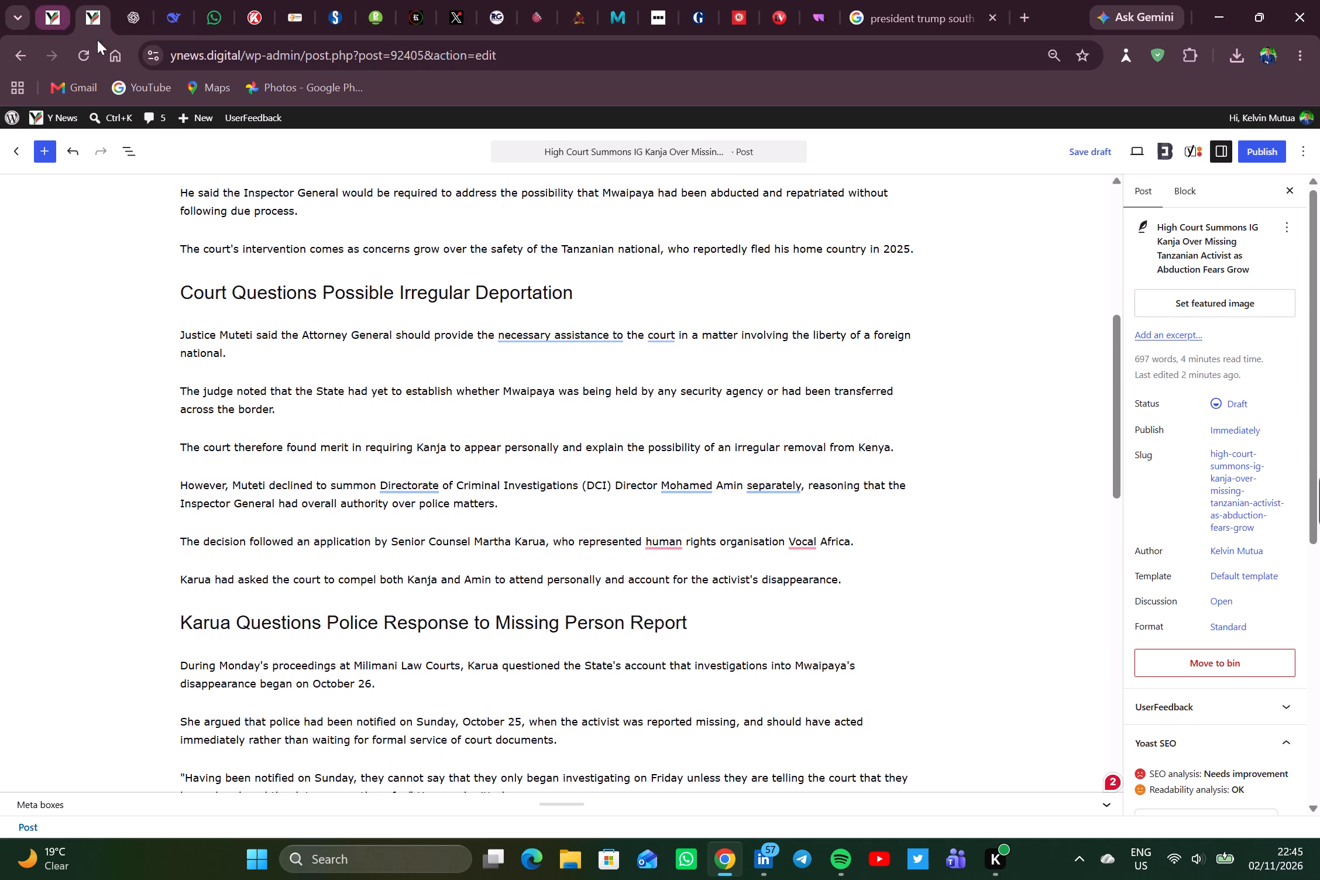
# Search the Y News site for "tanzania" and copy the link to "Amnesty Reports Abduction of Tanzanian National in Kamulu".
pyautogui.click(60, 23)
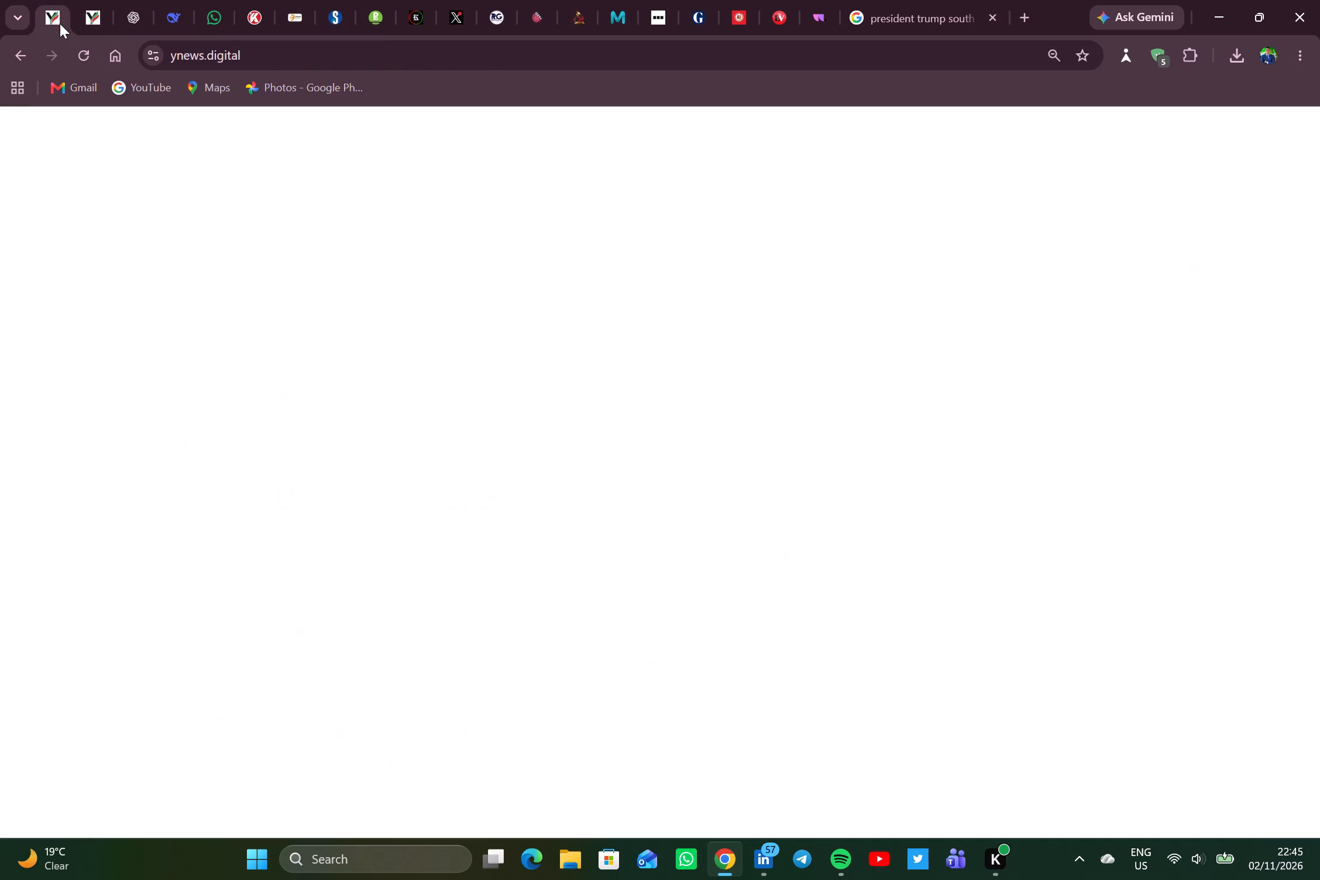
pyautogui.click(1122, 225)
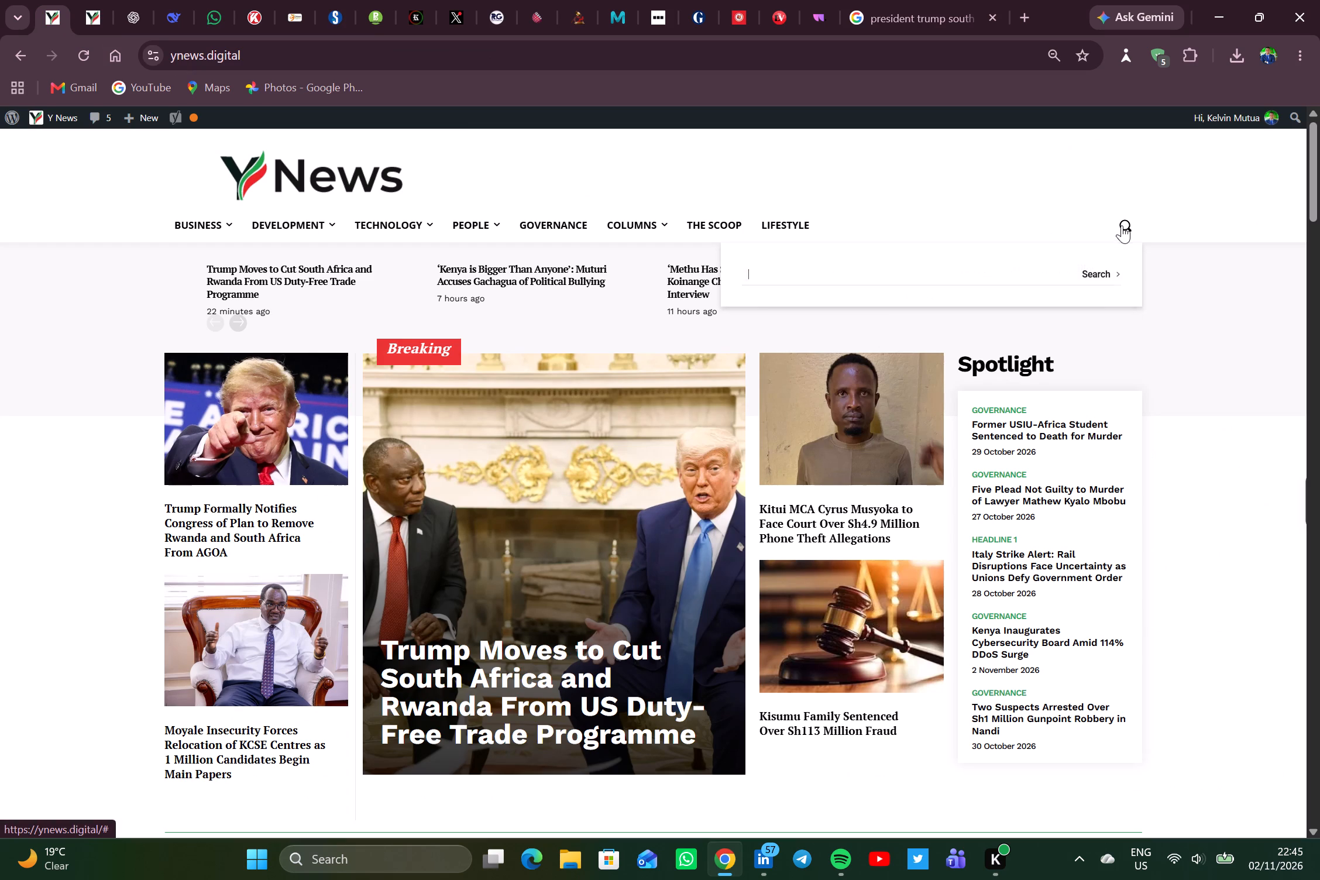
pyautogui.write('tanzania')
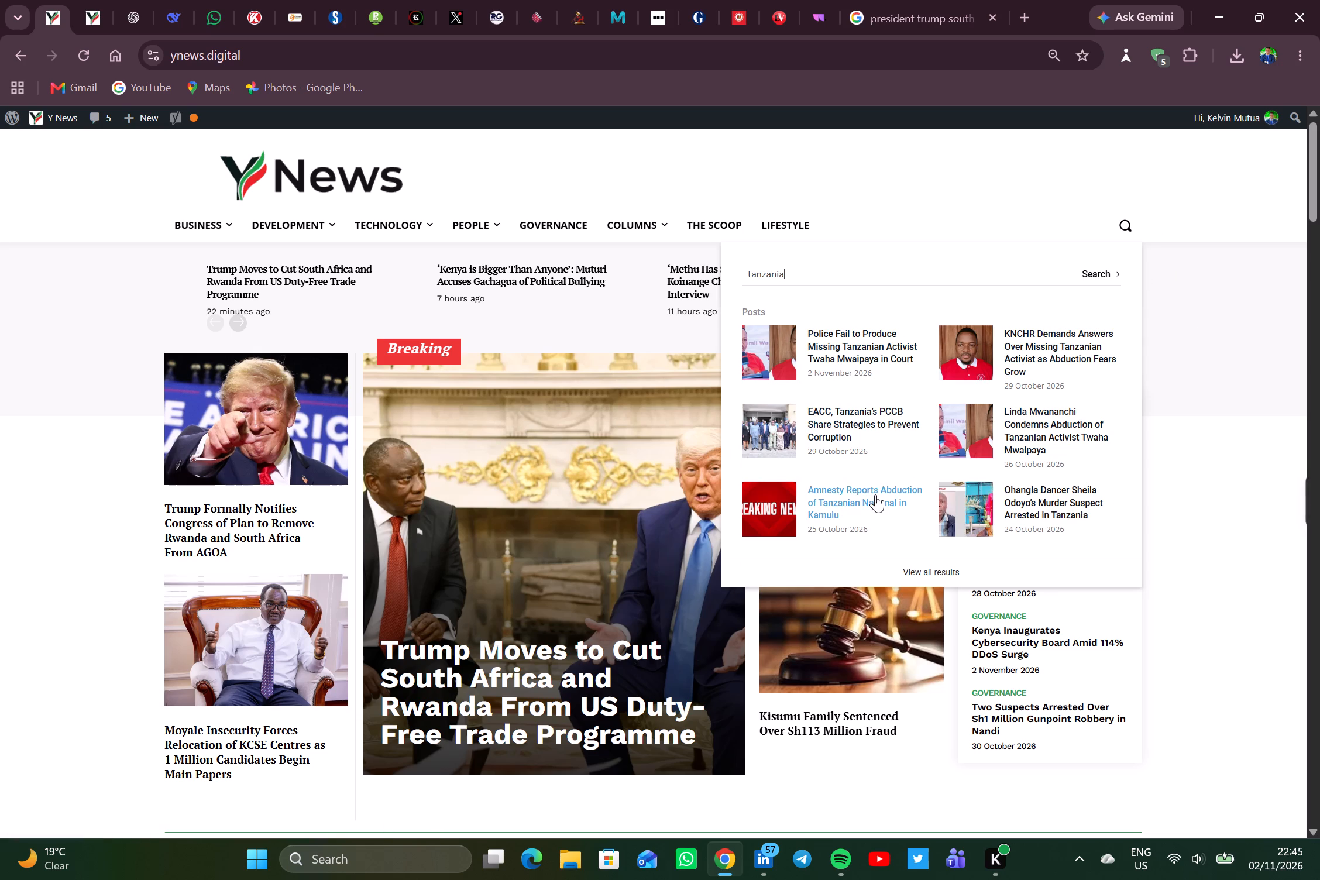
pyautogui.rightClick(847, 500)
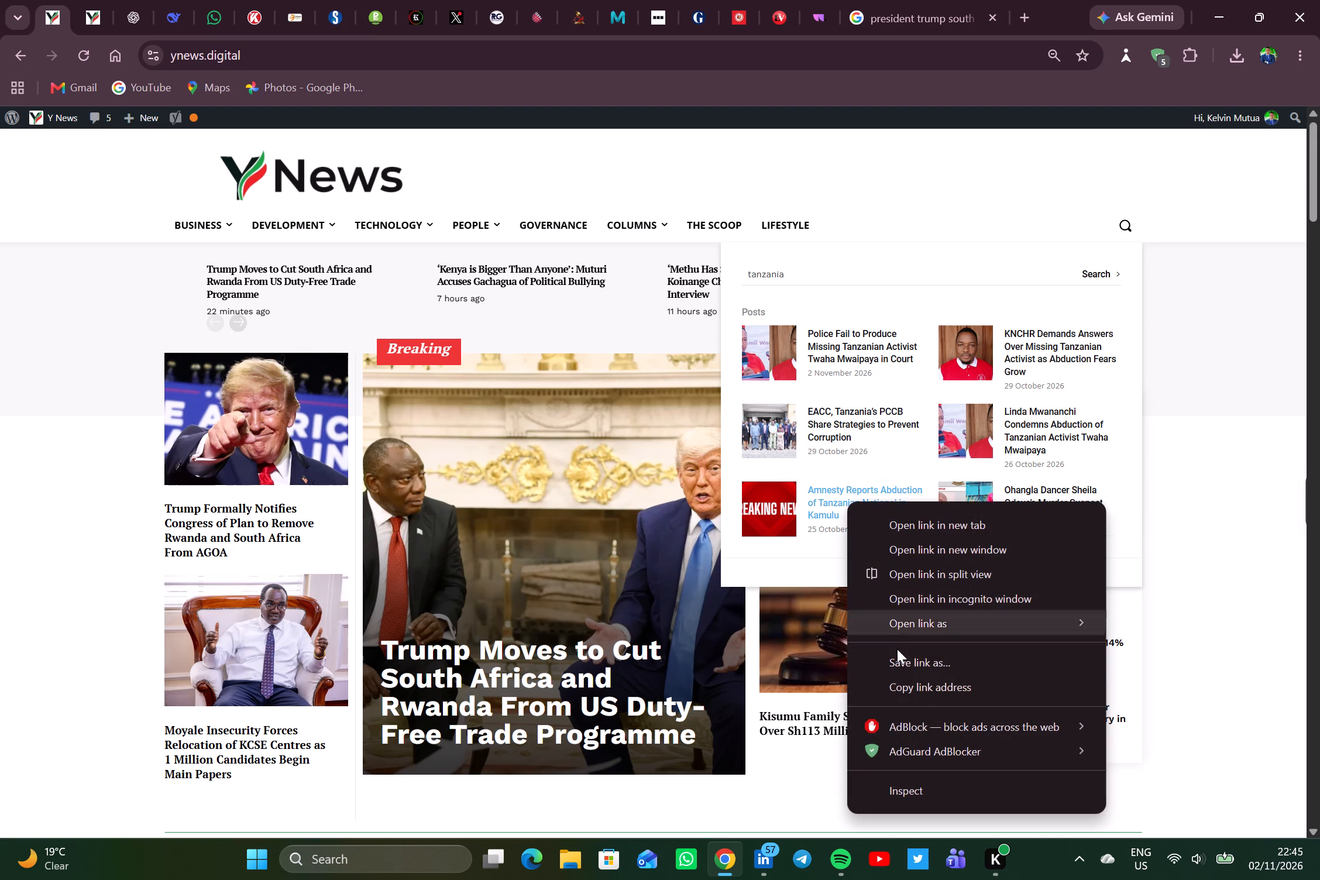
pyautogui.click(912, 689)
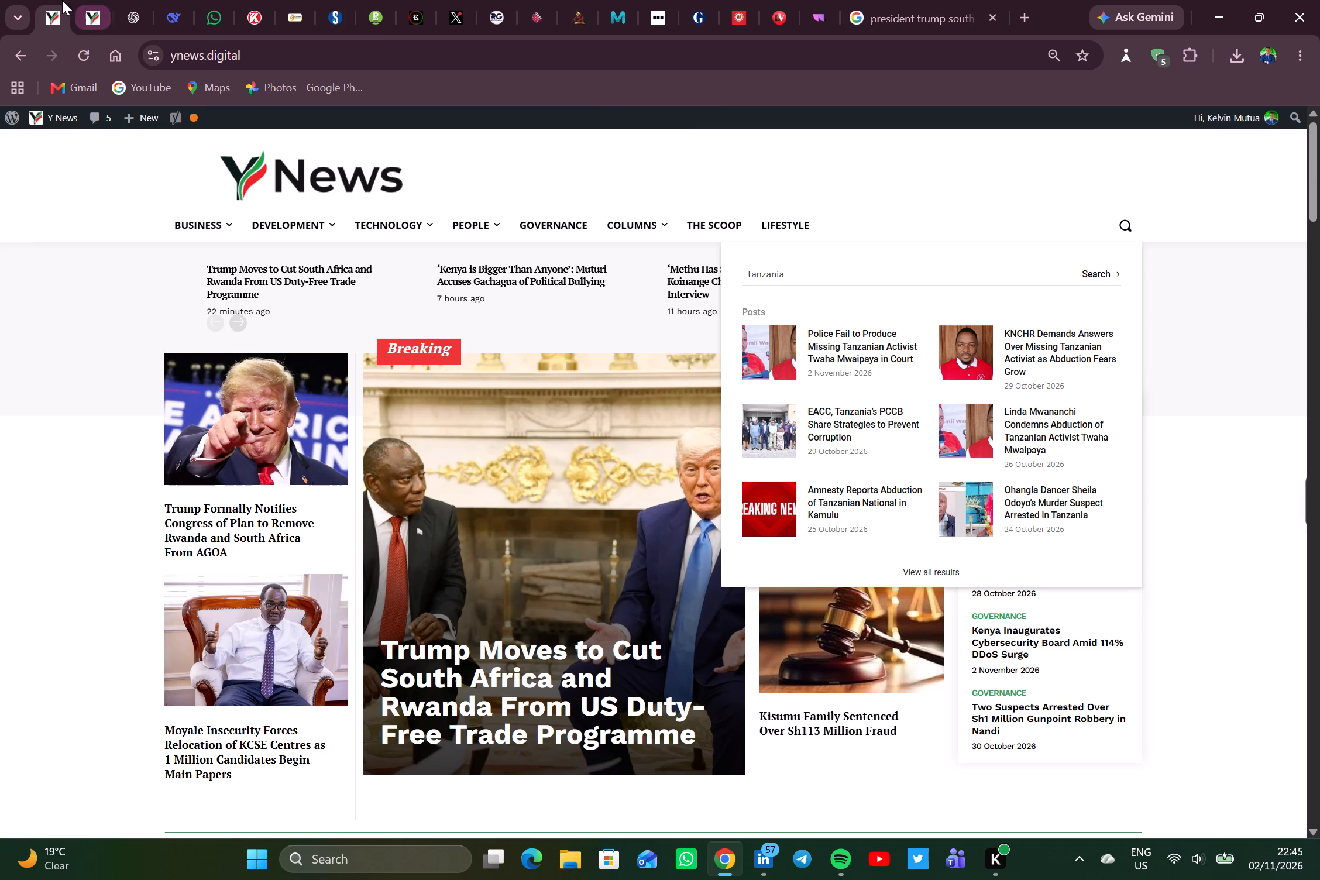
# Link the phrase "safety of the Tanzanian national," in the draft's 2025 paragraph to the copied Amnesty story.
pyautogui.click(99, 16)
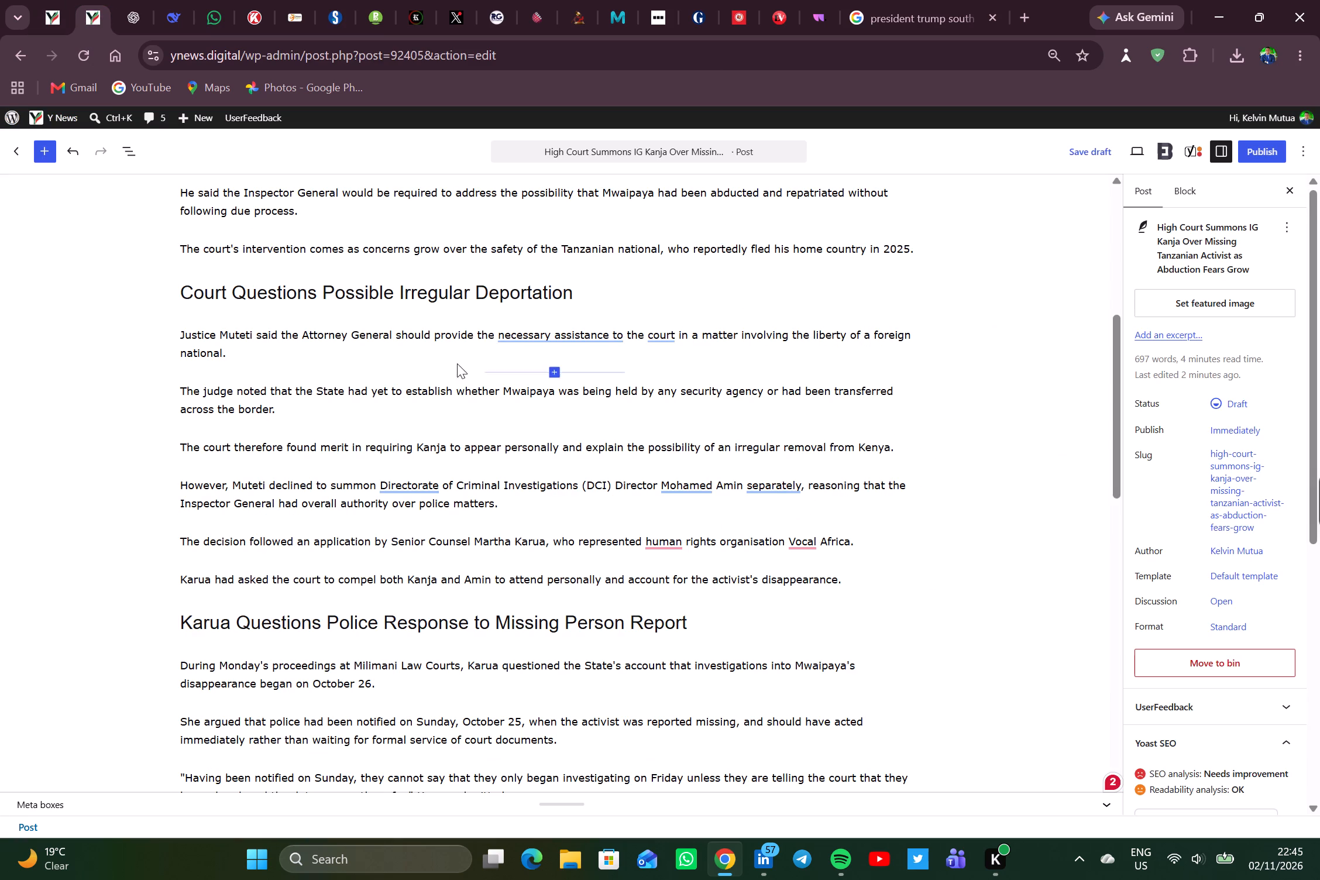
pyautogui.scroll(3, 453, 398)
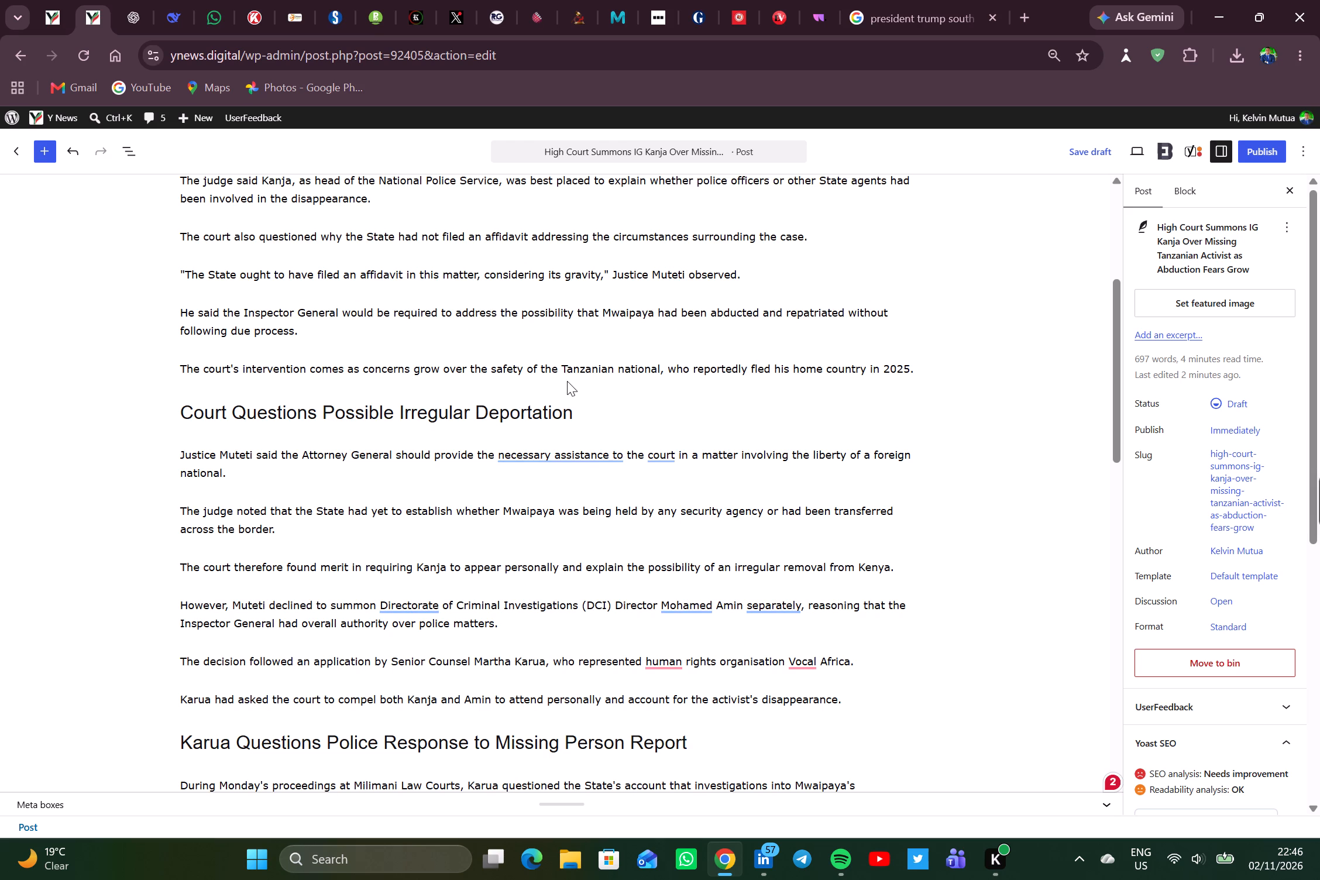
pyautogui.moveTo(490, 367); pyautogui.dragTo(662, 371)
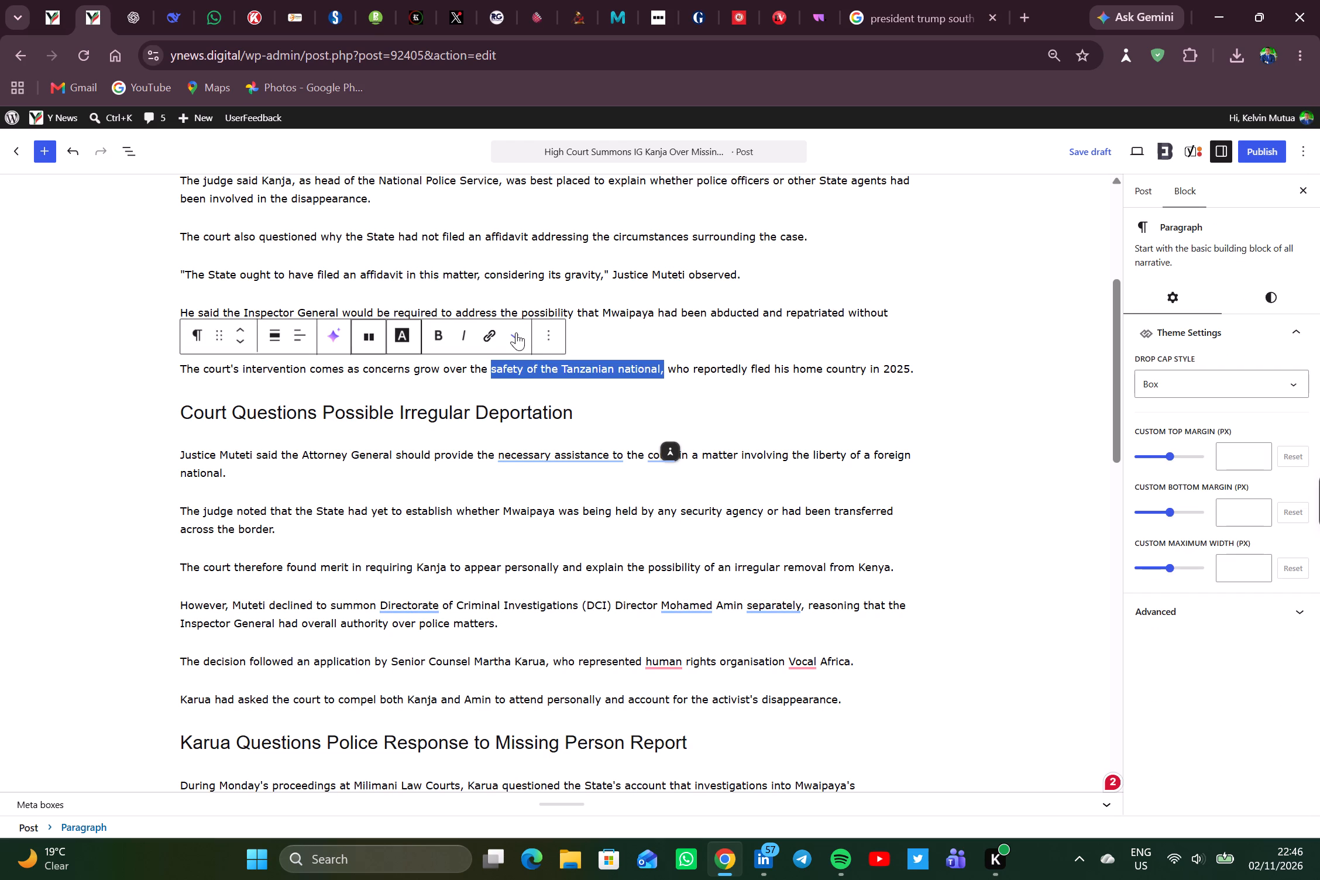
pyautogui.click(487, 339)
pyautogui.hotkey('ctrl', 'v')
pyautogui.press('Return')
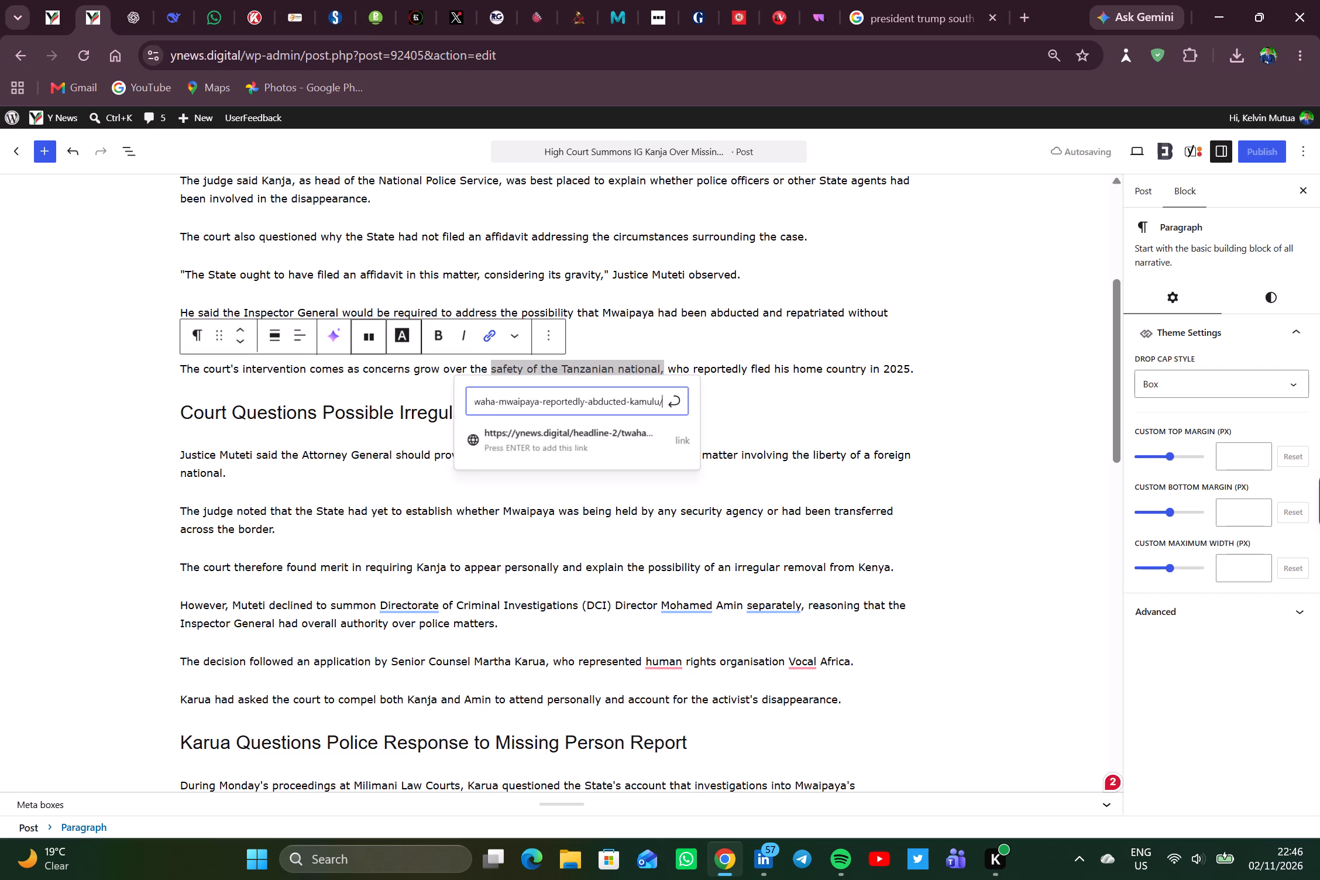
pyautogui.click(527, 363)
pyautogui.click(381, 276)
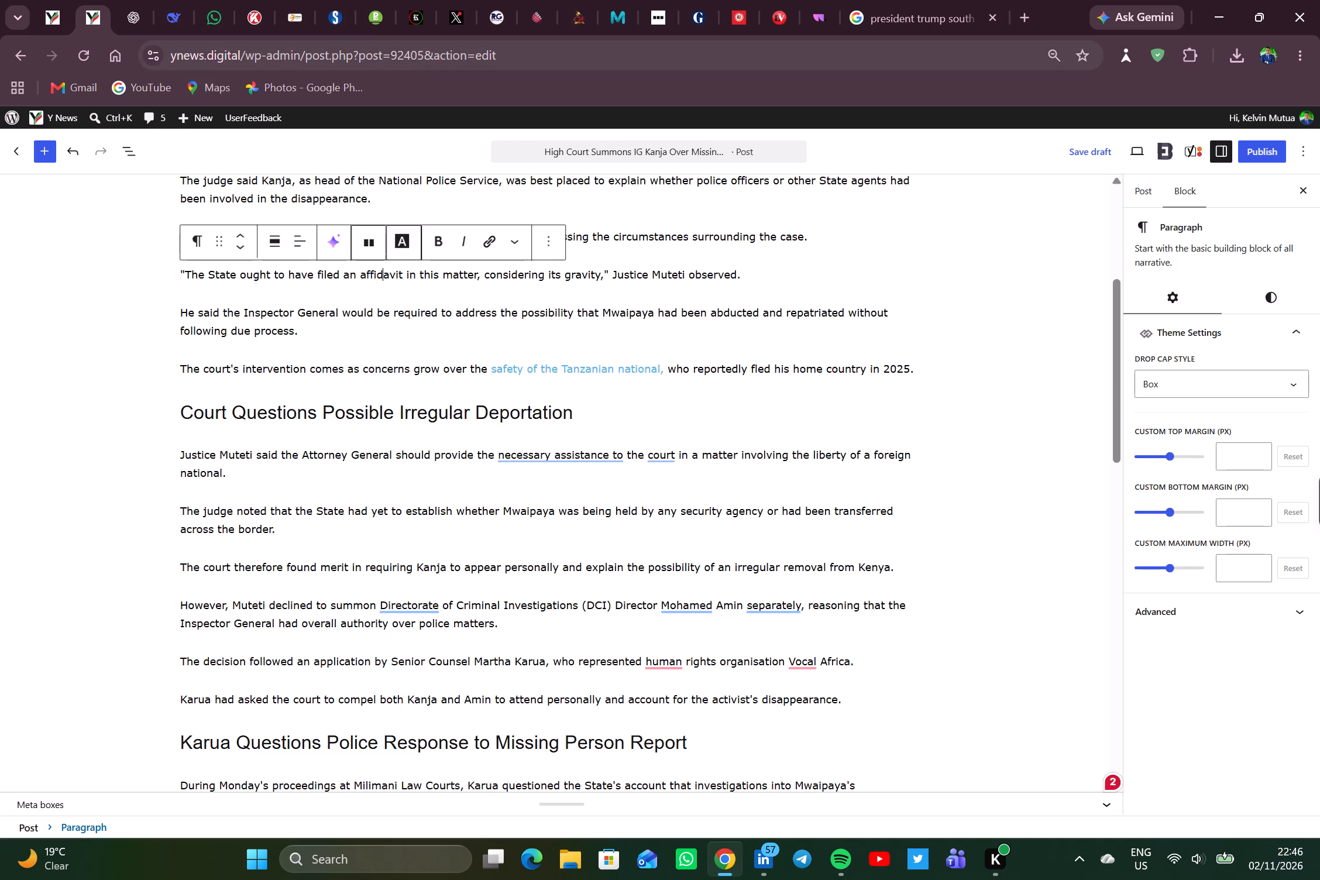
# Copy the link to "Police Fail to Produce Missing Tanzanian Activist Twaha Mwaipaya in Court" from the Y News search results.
pyautogui.scroll(1, 309, 260)
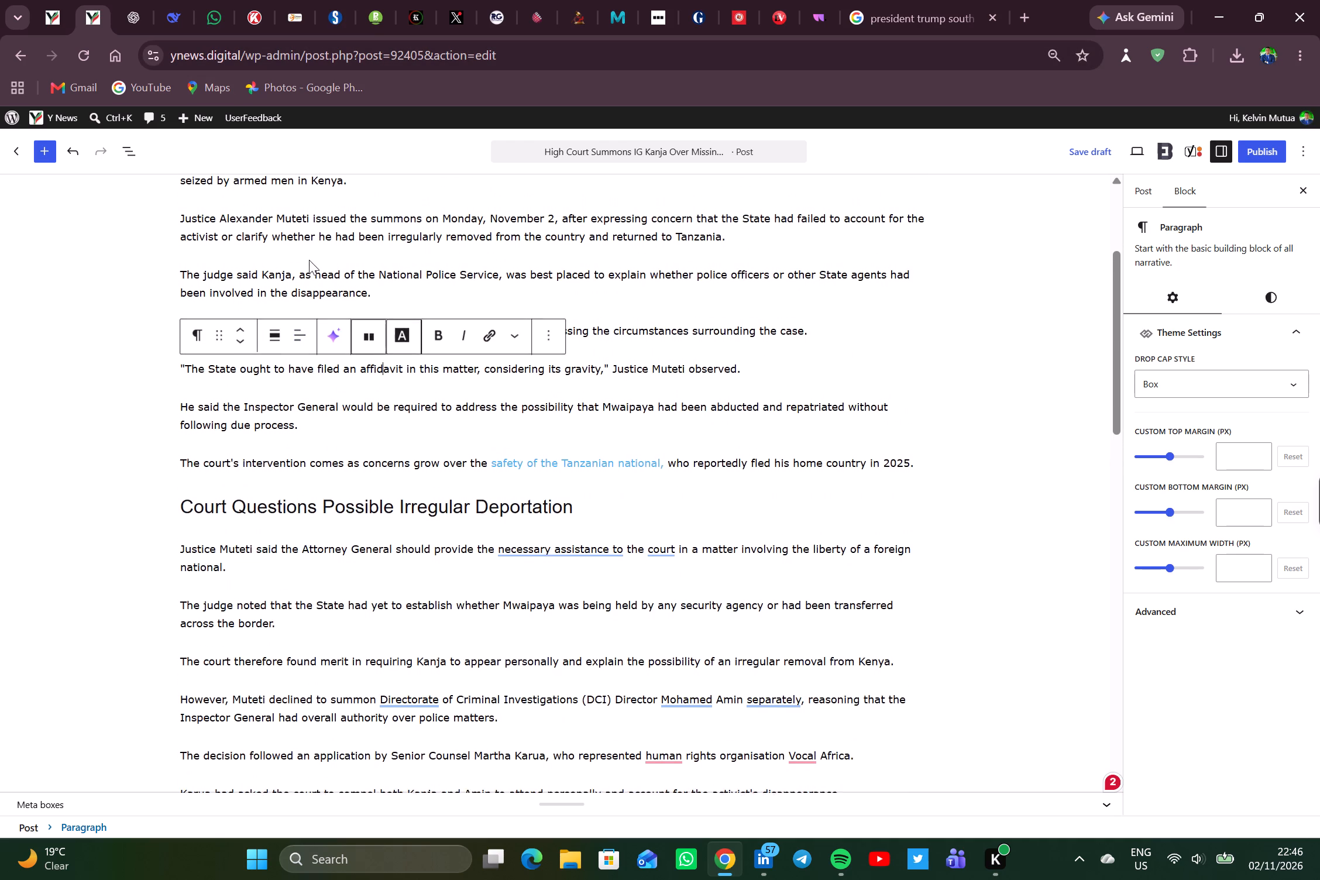
pyautogui.scroll(2, 309, 260)
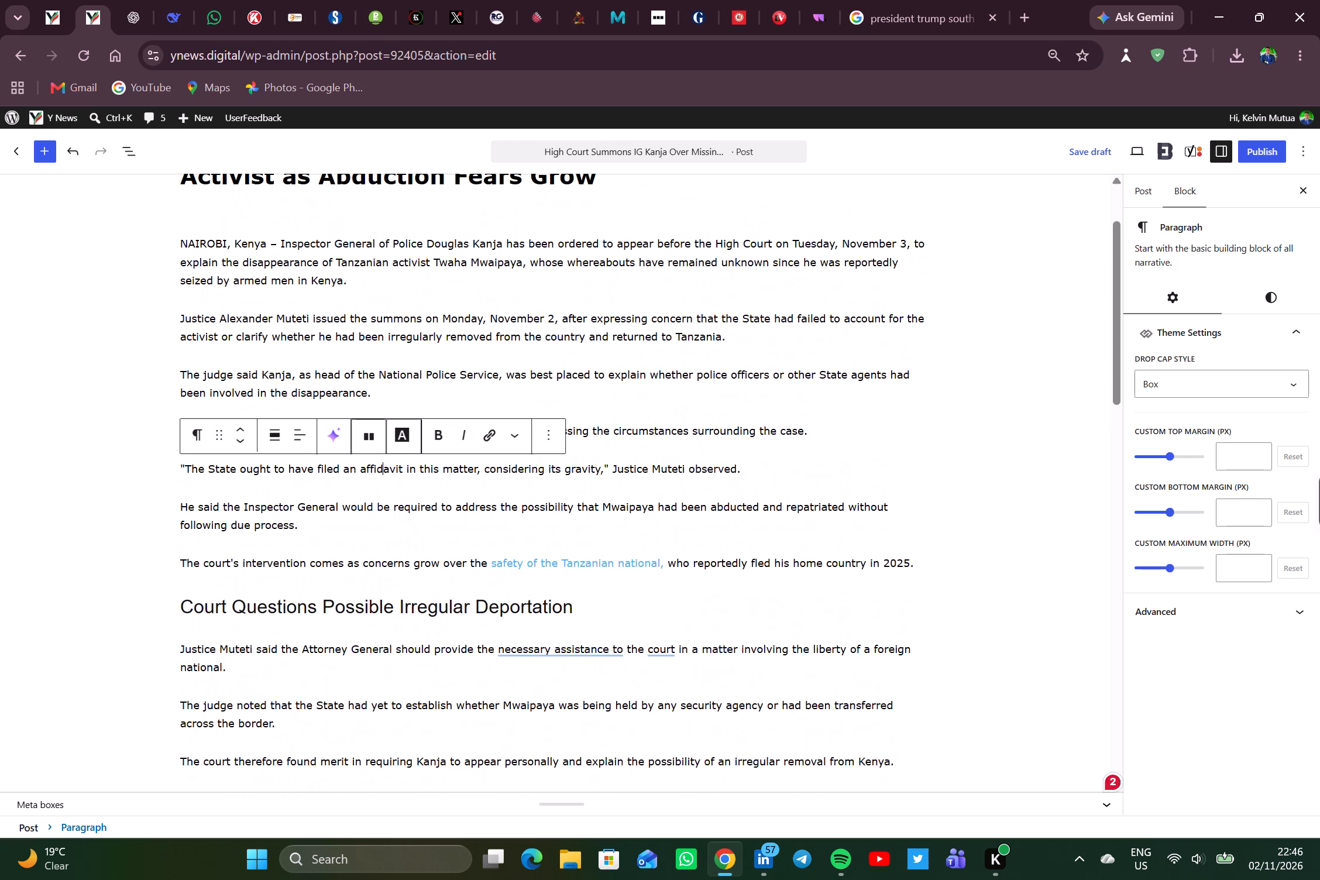
pyautogui.scroll(1, 309, 260)
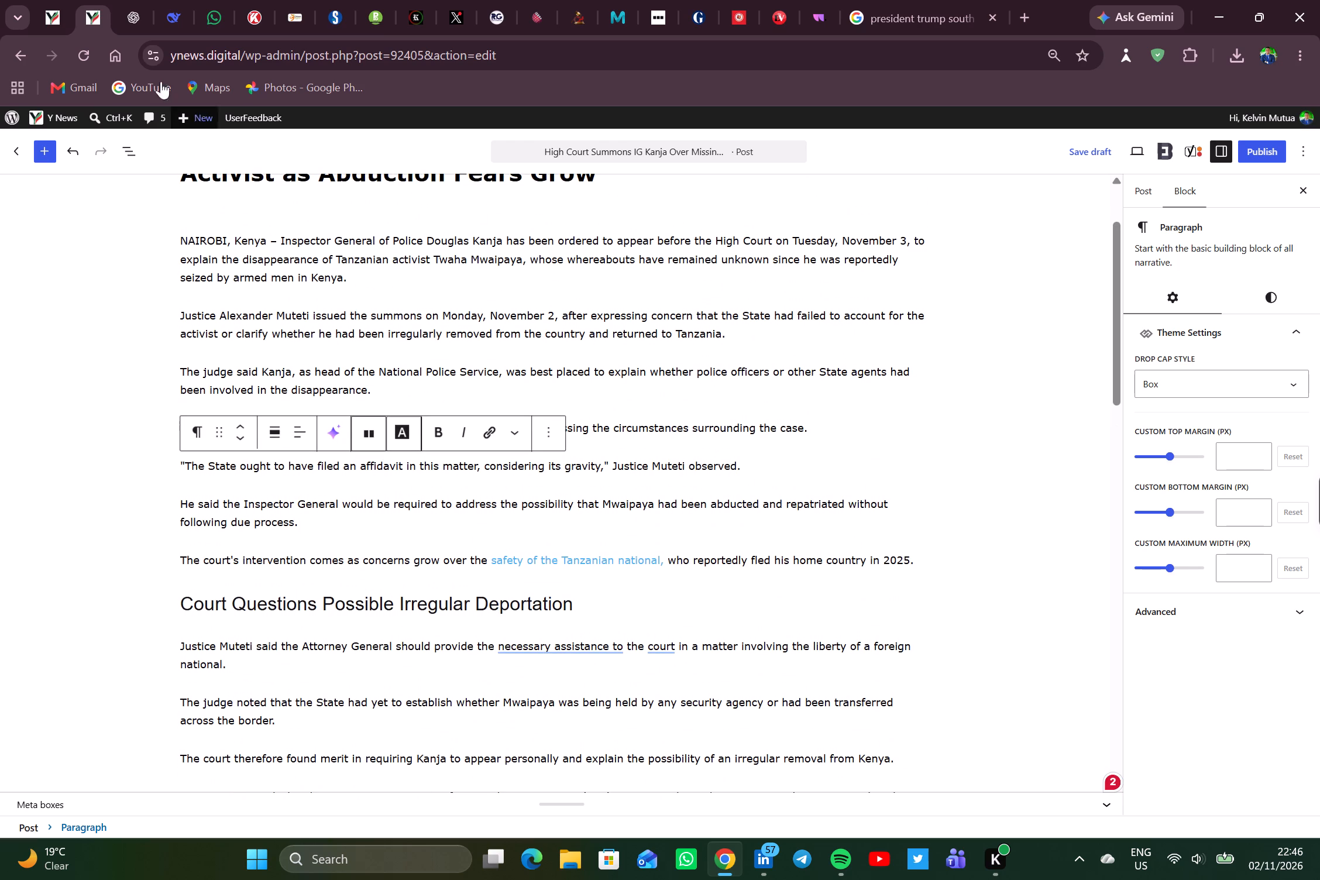
pyautogui.click(70, 5)
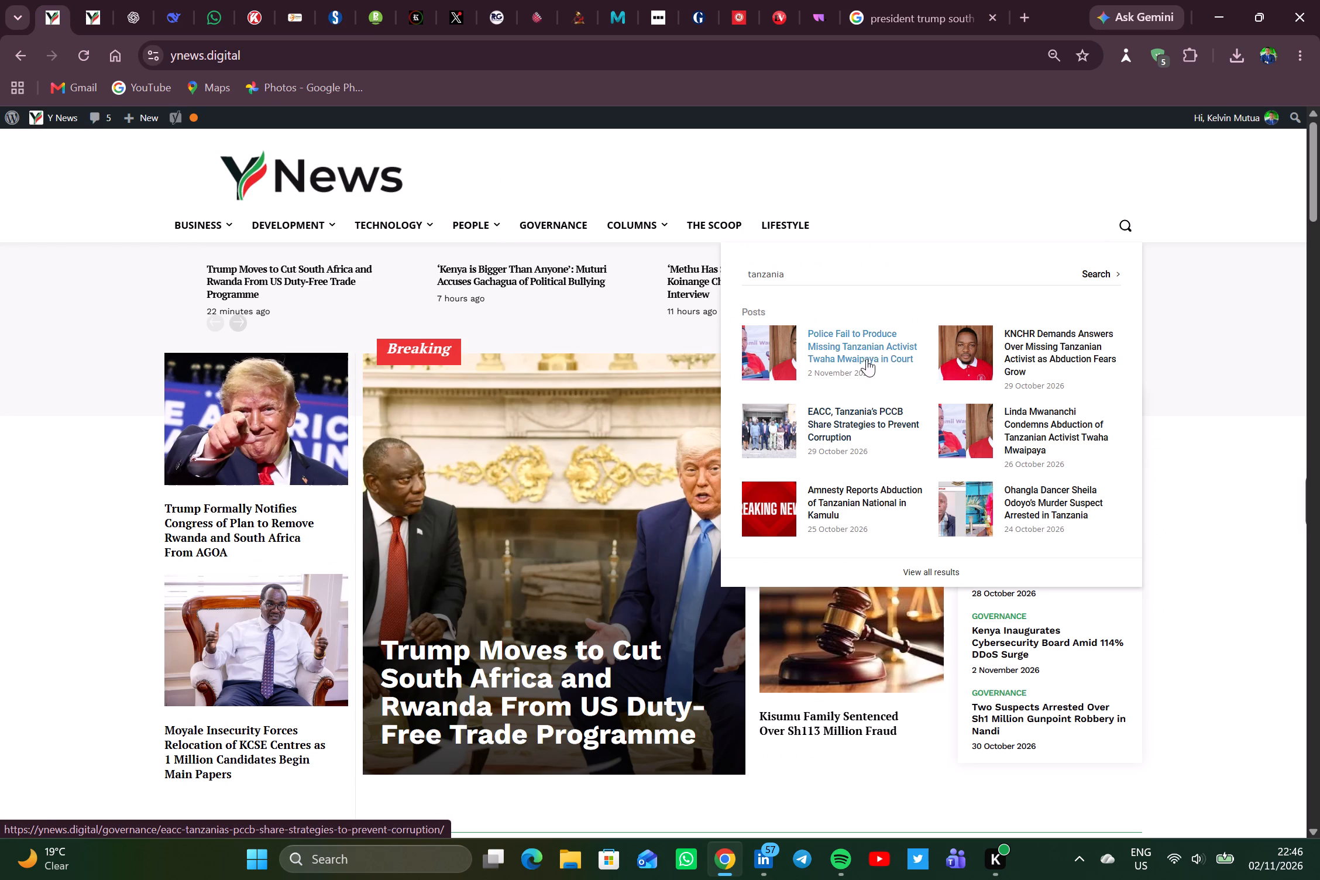
pyautogui.rightClick(857, 343)
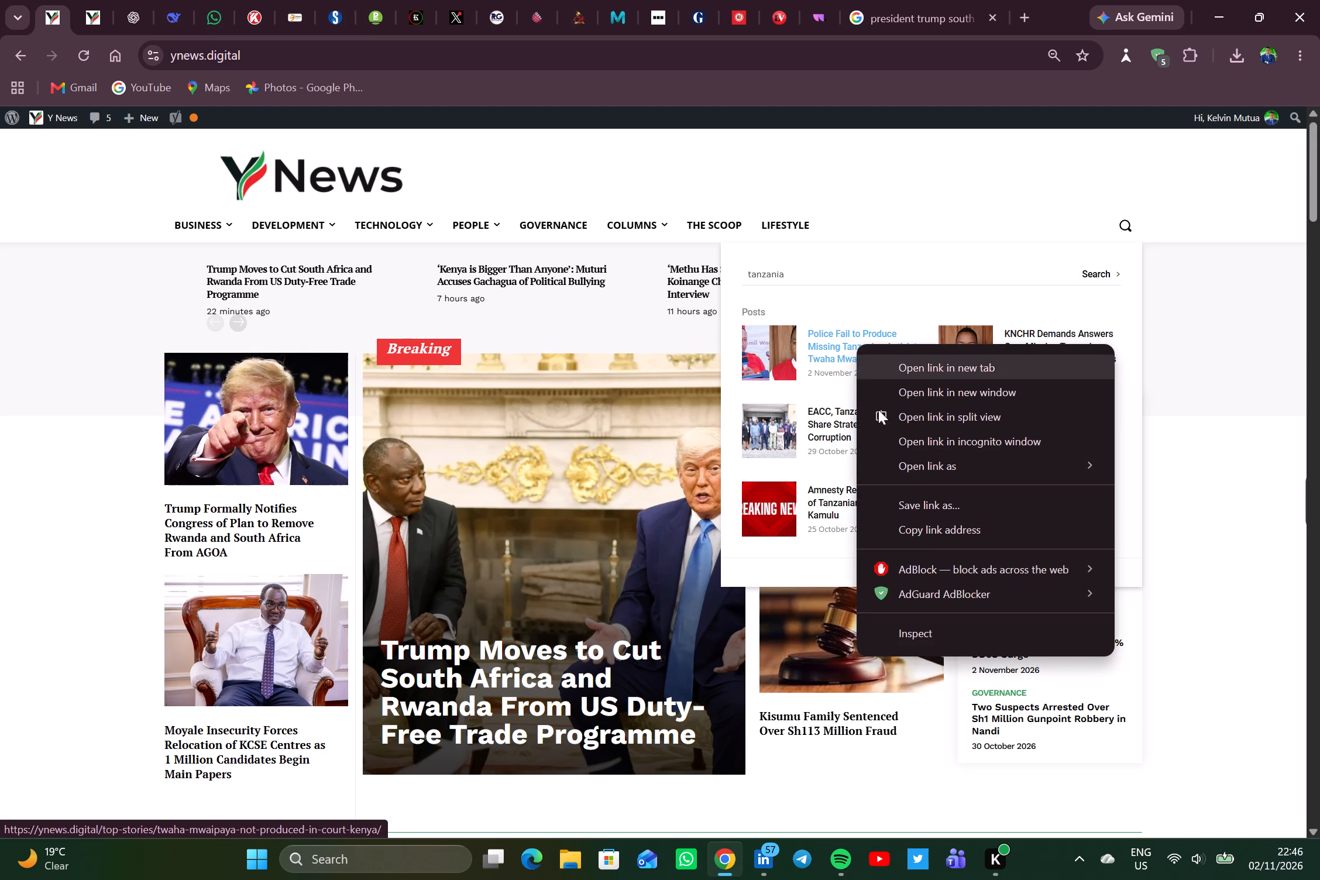
pyautogui.click(921, 531)
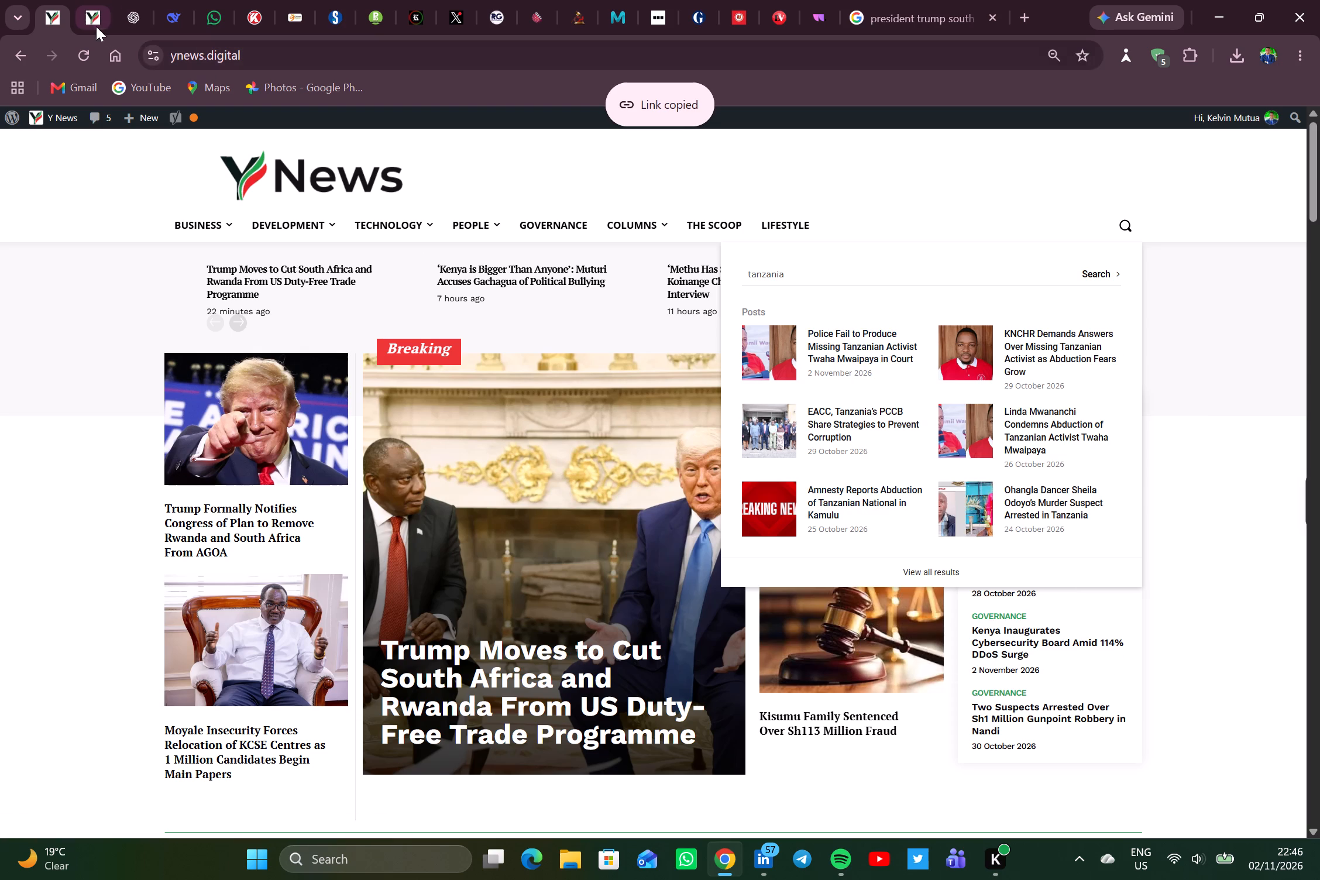
# Link the phrase "both Kanja and Amin" in the draft's paragraph on Karua's request to the copied Y News story.
pyautogui.click(95, 26)
pyautogui.scroll(-2, 530, 434)
pyautogui.scroll(-1, 628, 432)
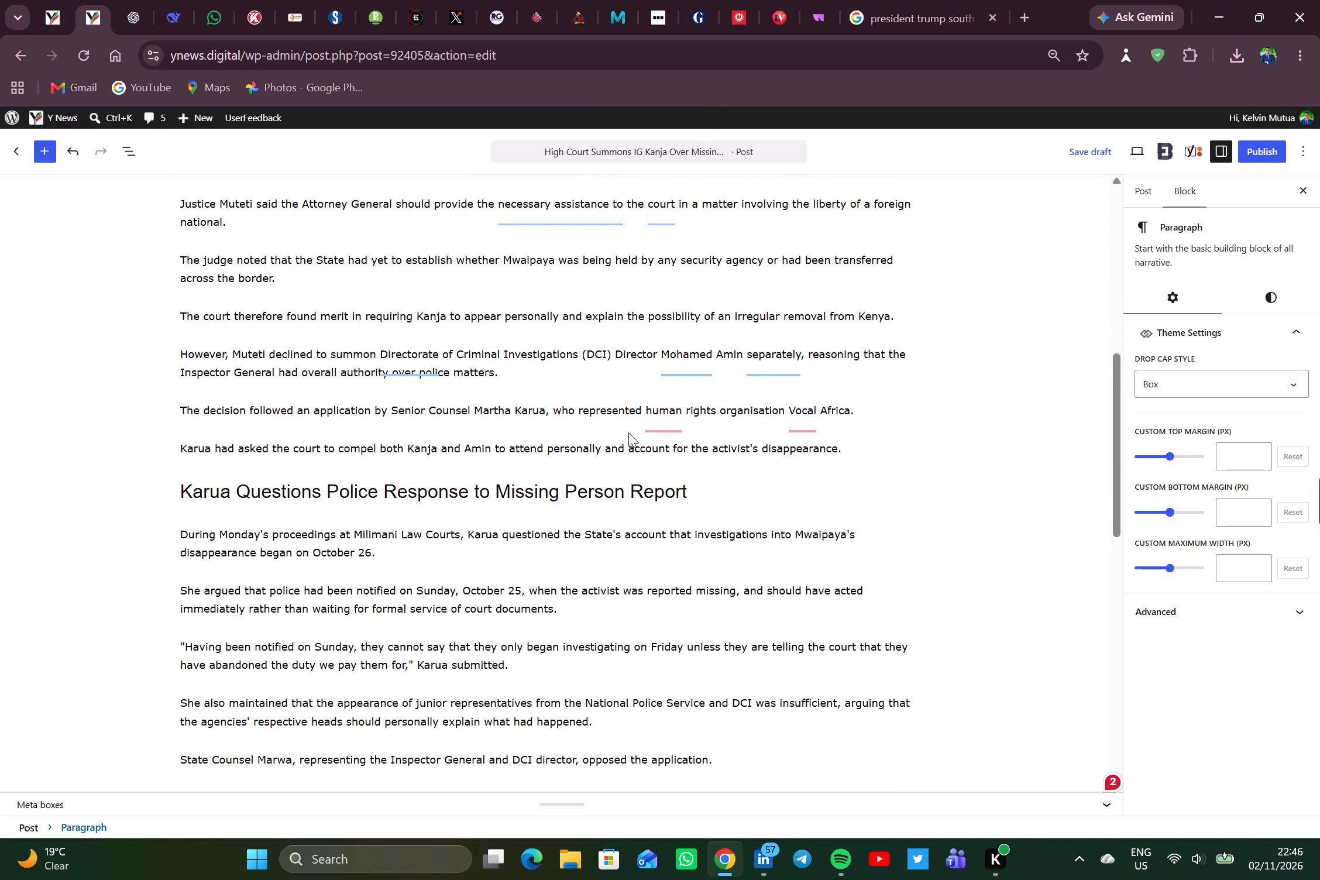
pyautogui.scroll(-1, 628, 432)
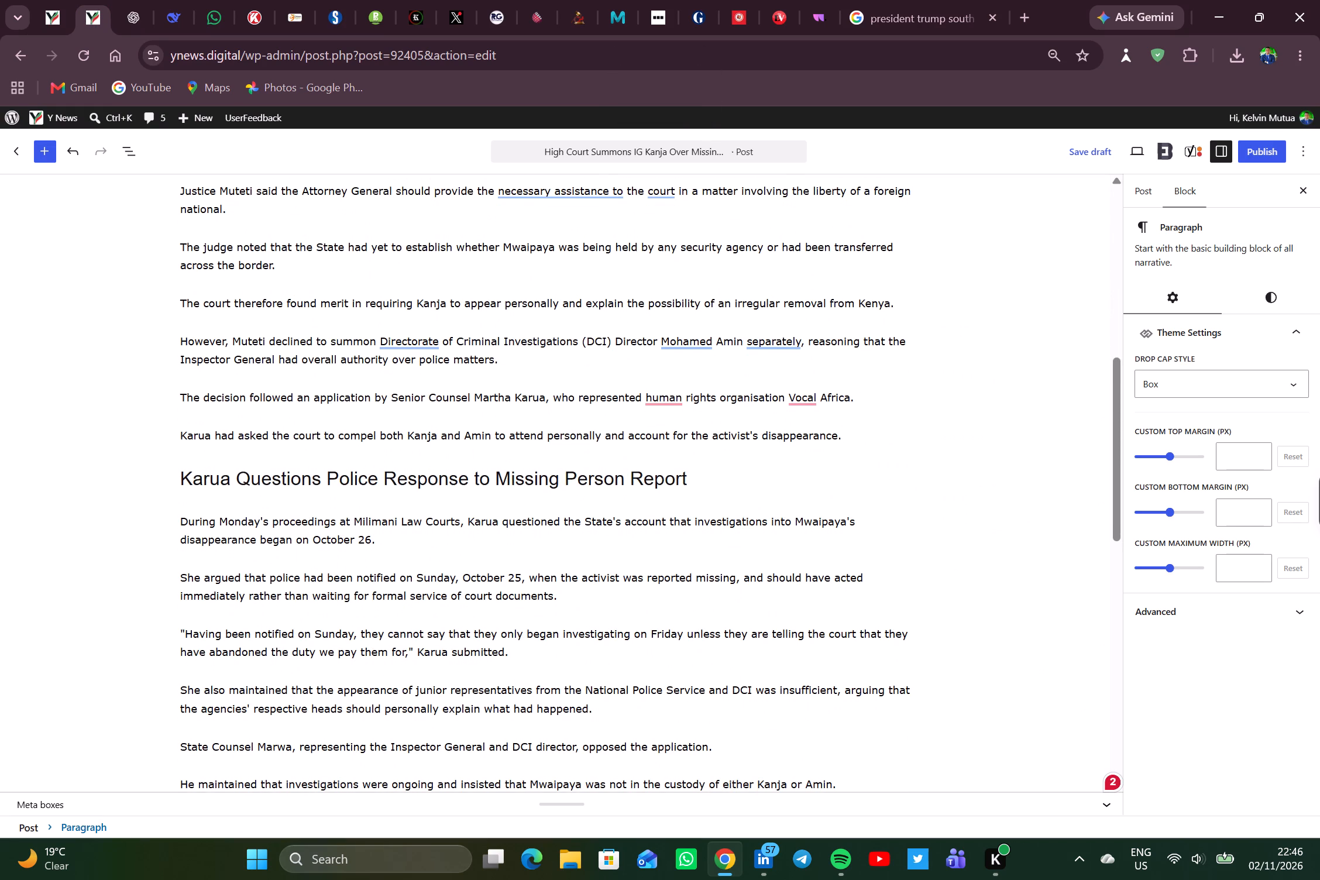
pyautogui.scroll(-1, 521, 336)
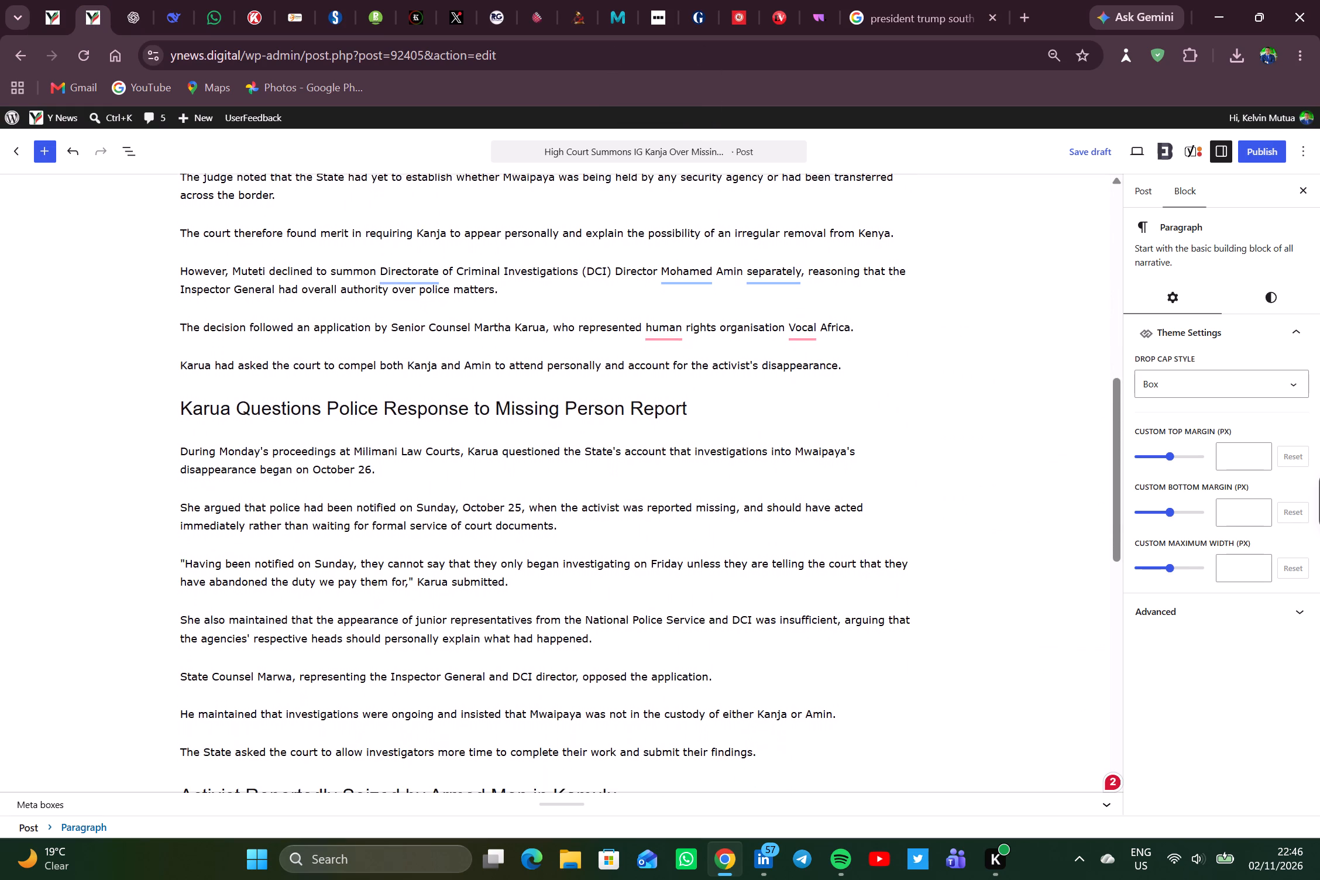
pyautogui.scroll(-2, 521, 336)
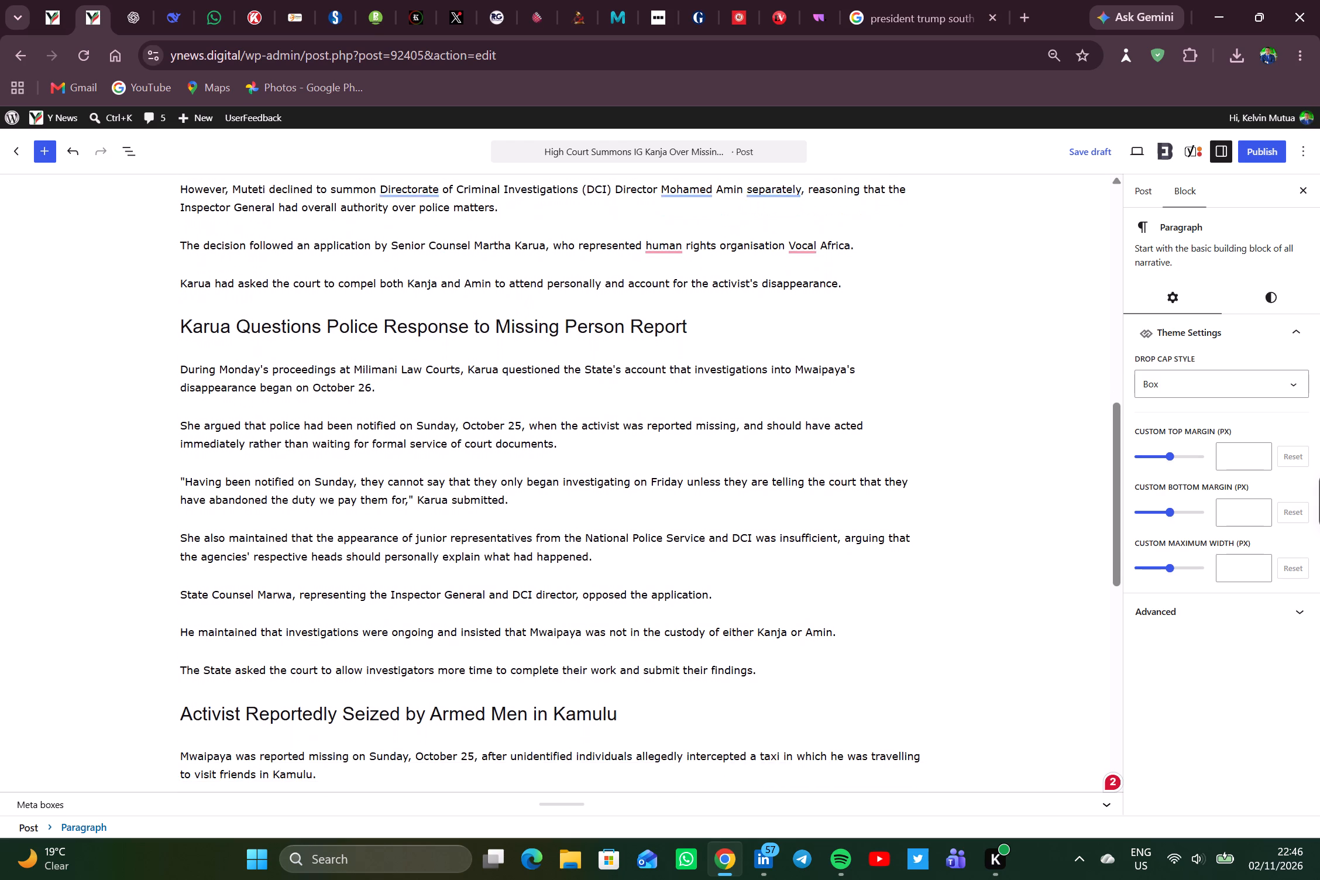
pyautogui.scroll(-1, 521, 336)
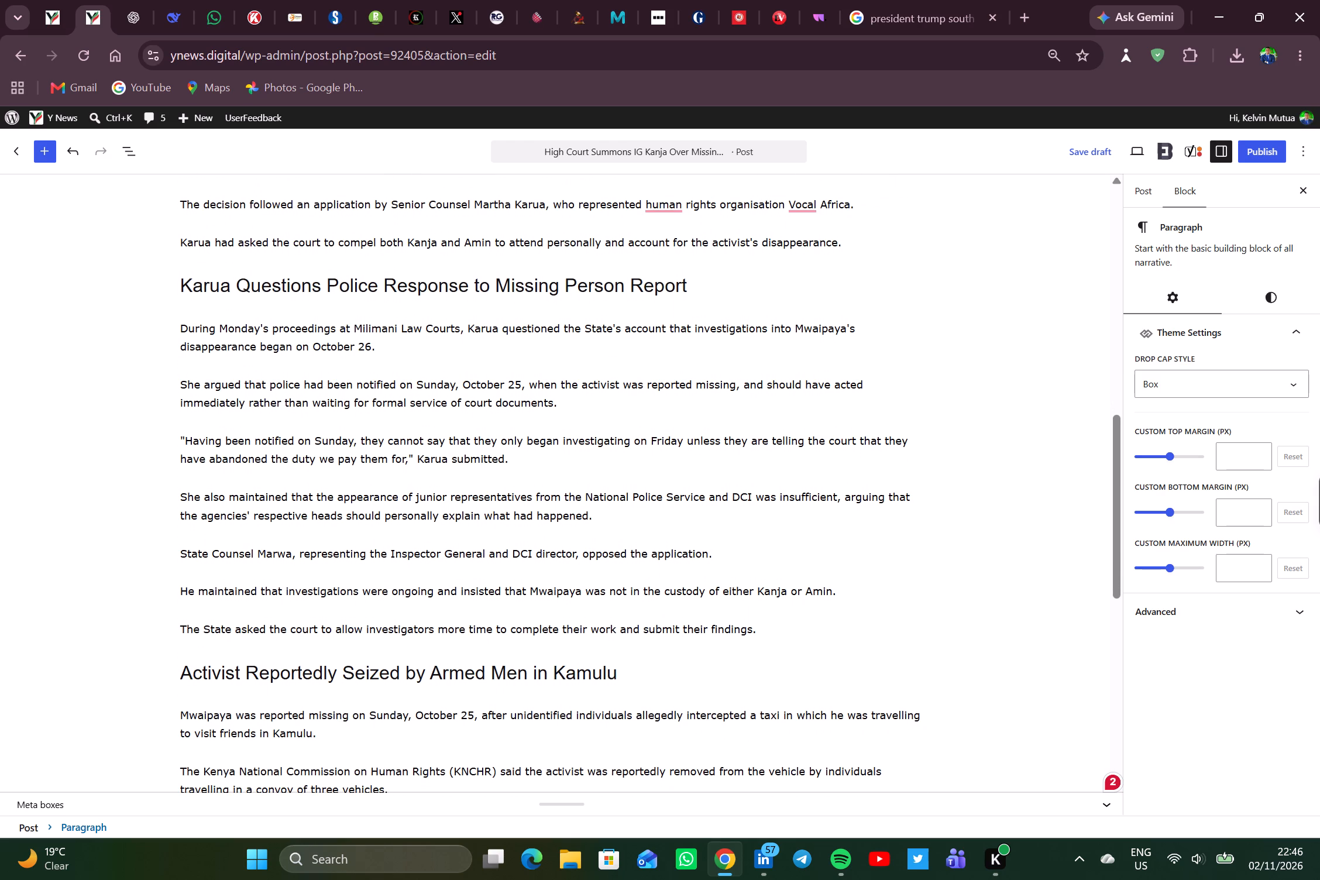
pyautogui.moveTo(380, 239); pyautogui.dragTo(496, 250)
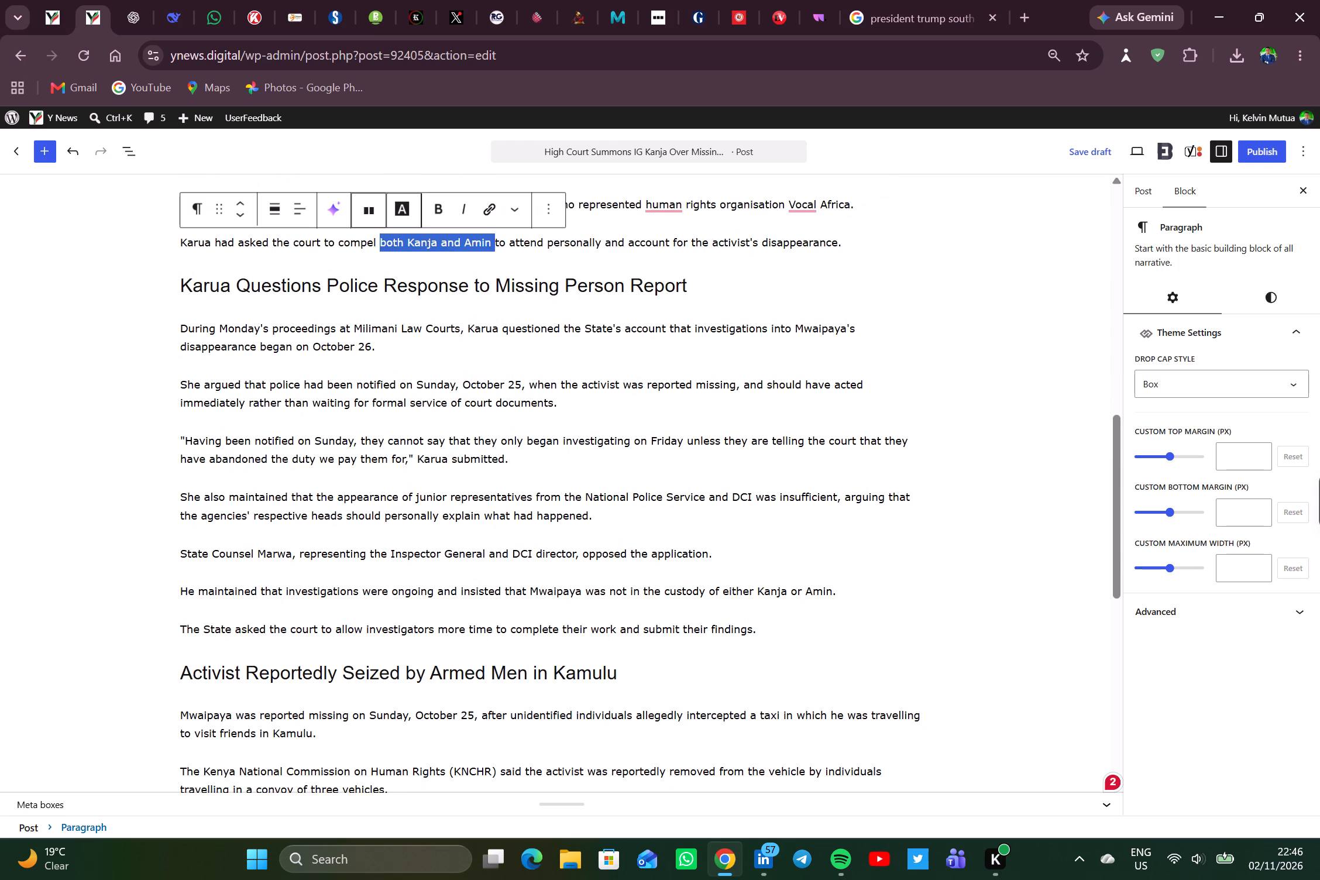
pyautogui.moveTo(496, 250); pyautogui.dragTo(491, 250)
pyautogui.click(489, 219)
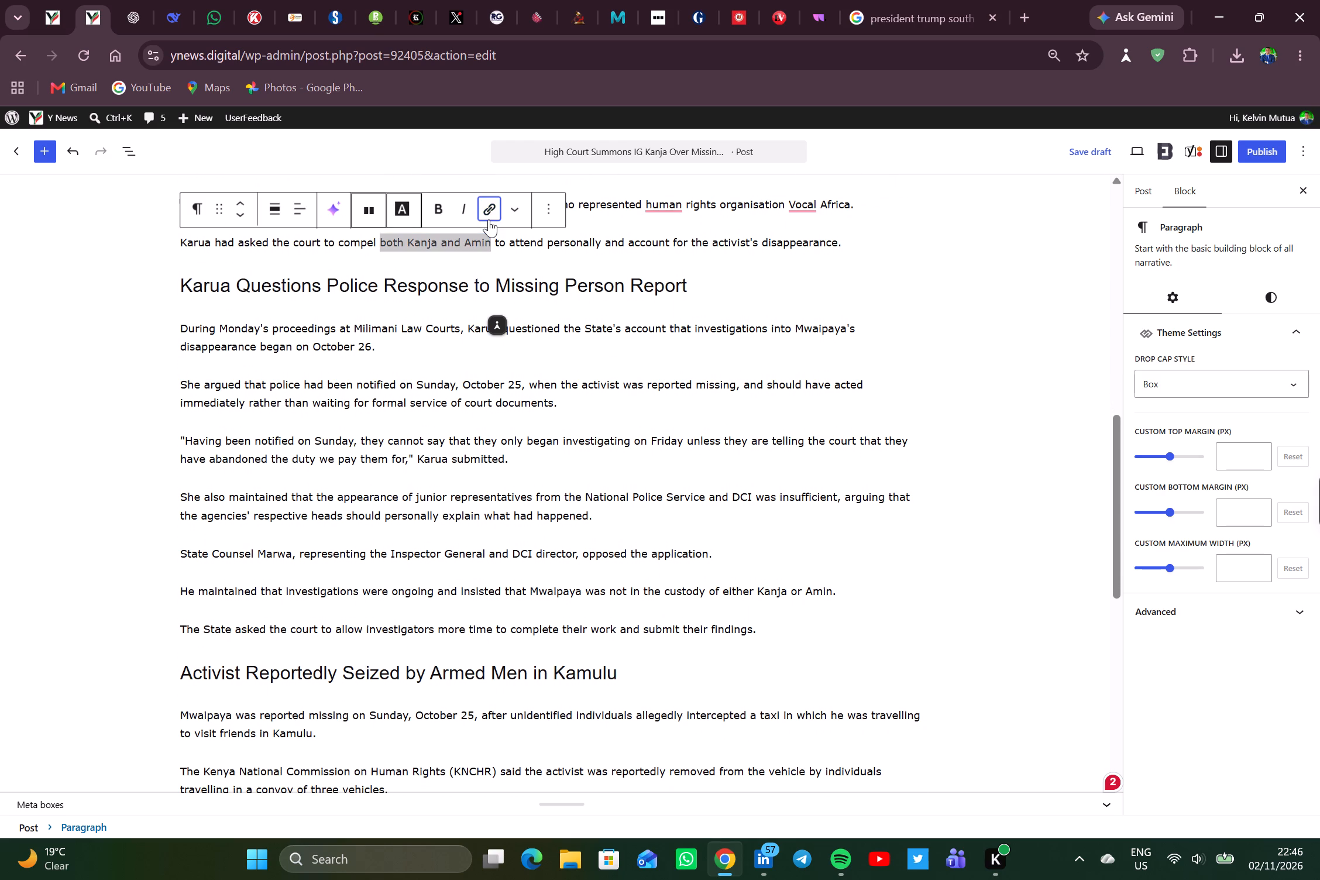
pyautogui.hotkey('ctrl', 'v')
pyautogui.press('Return')
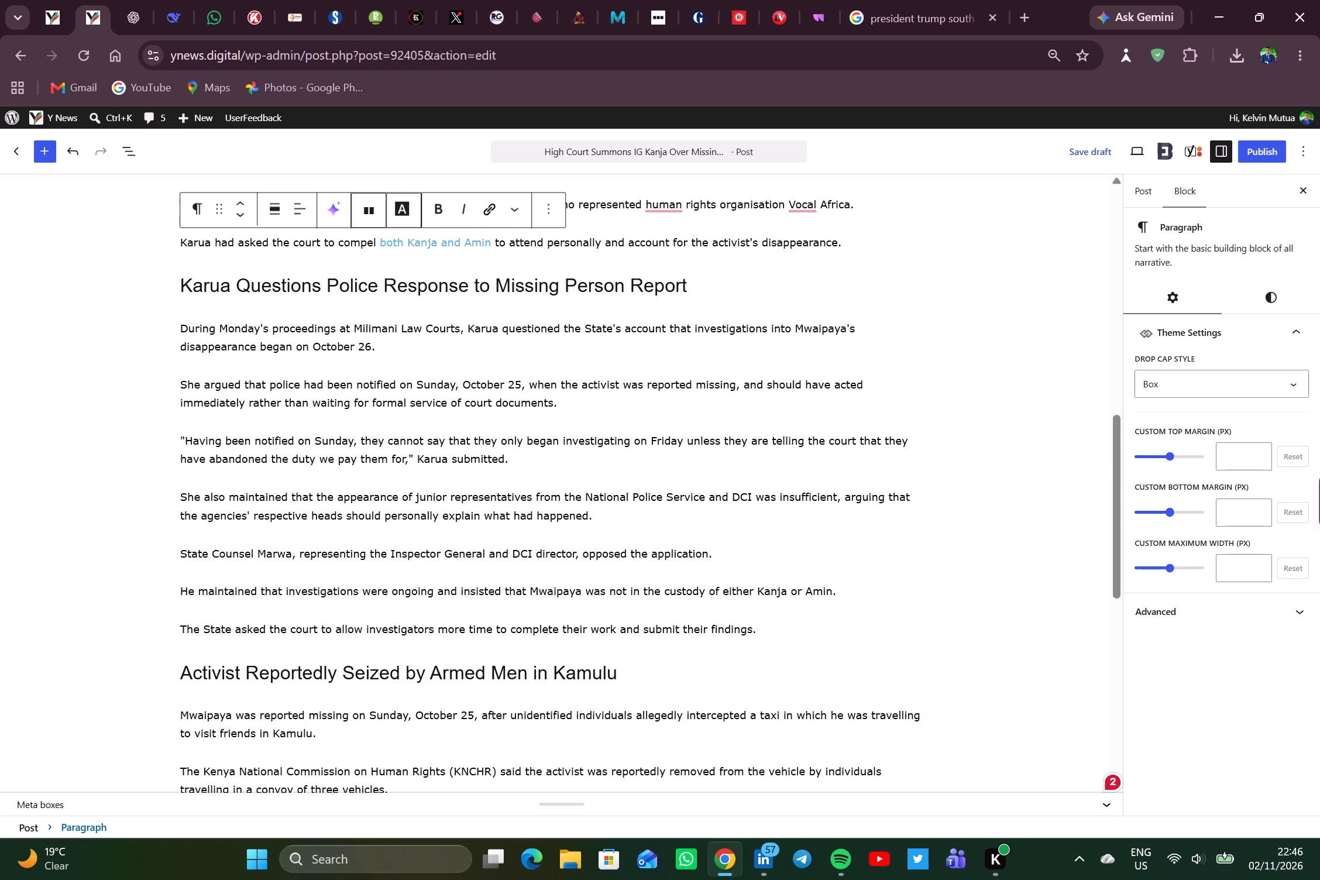
# Read the rest of the draft, from the Karua section through the Kamulu section to the closing paragraph.
pyautogui.scroll(-1, 496, 245)
pyautogui.scroll(-2, 531, 380)
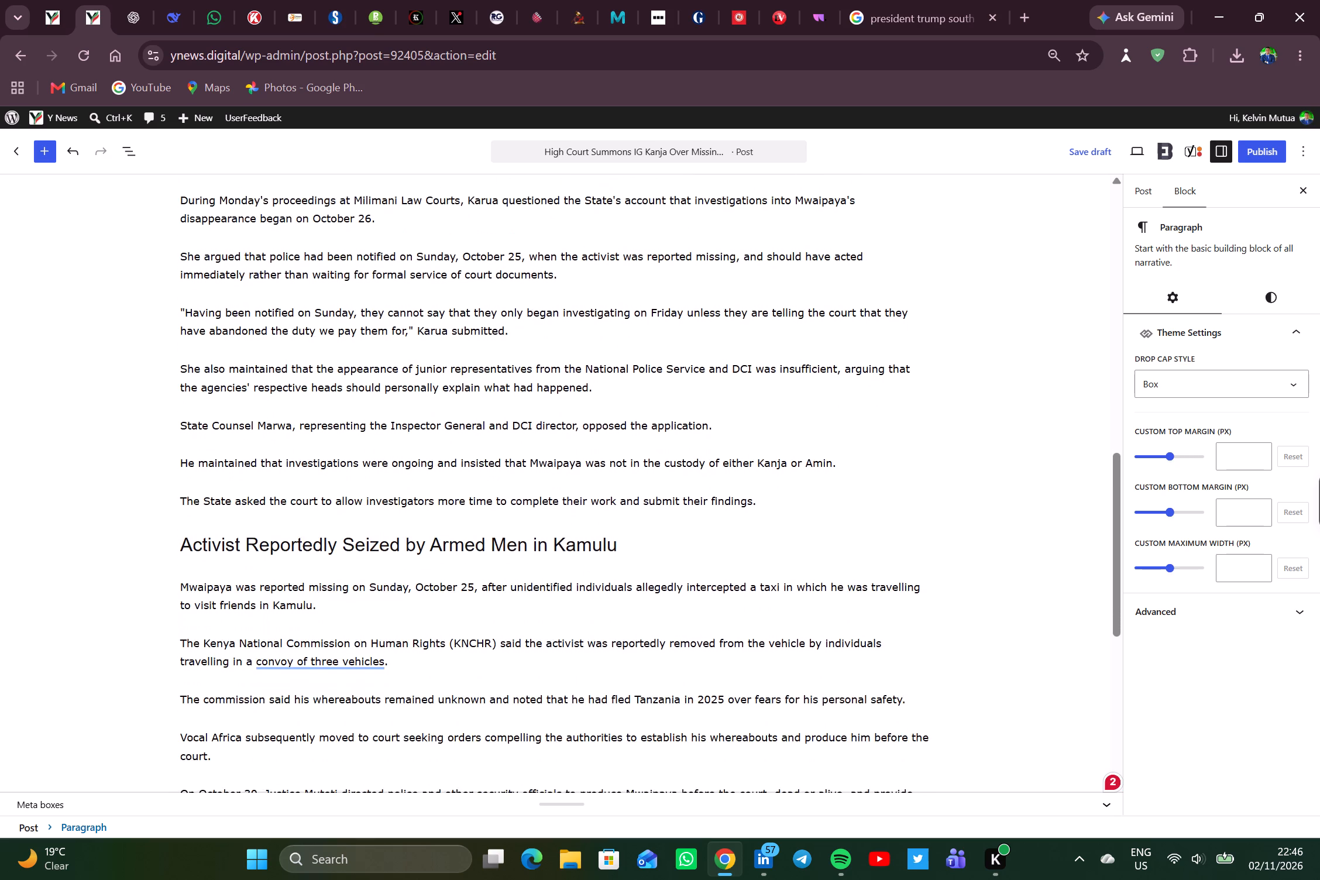
pyautogui.scroll(-3, 531, 380)
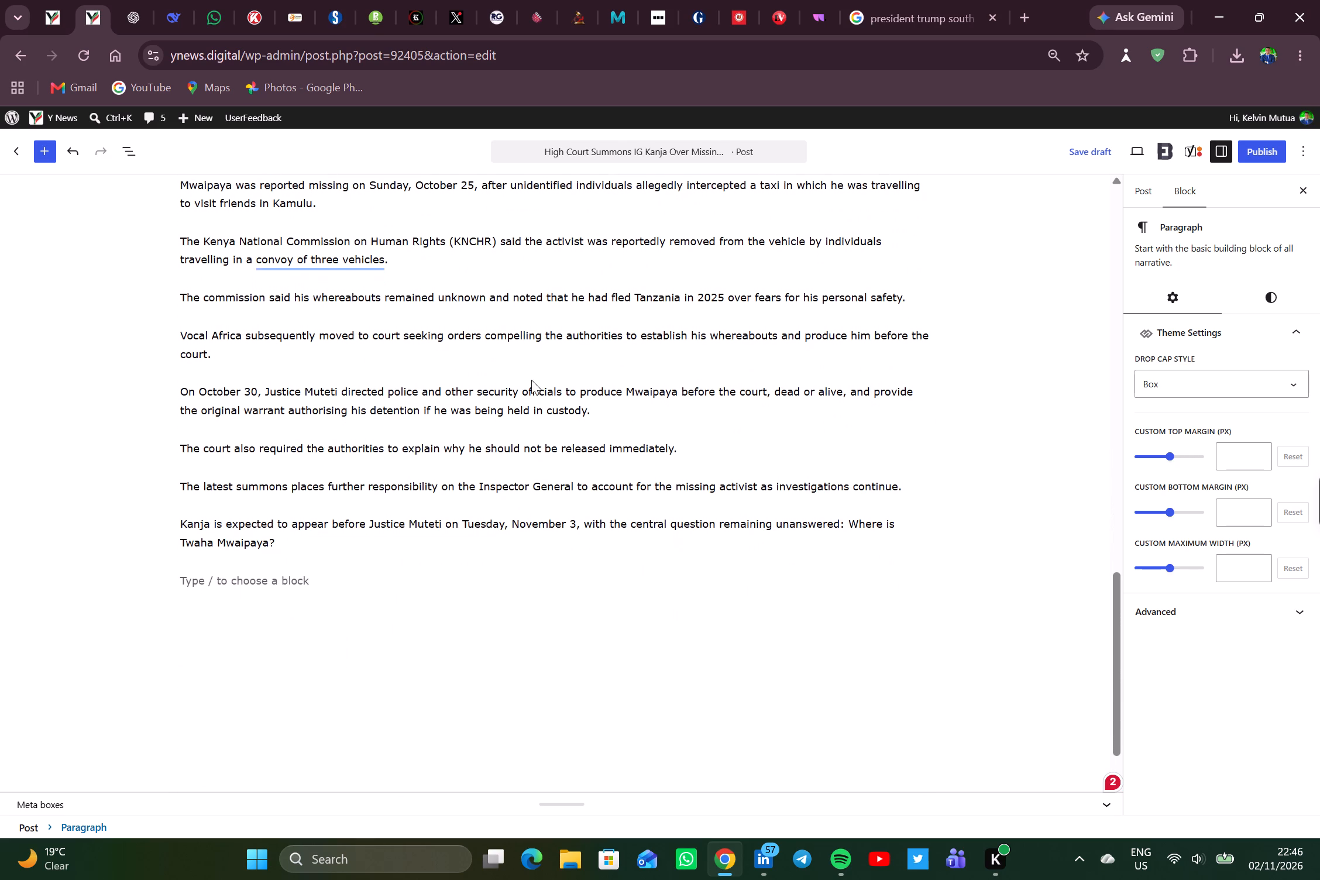
pyautogui.scroll(-2, 531, 380)
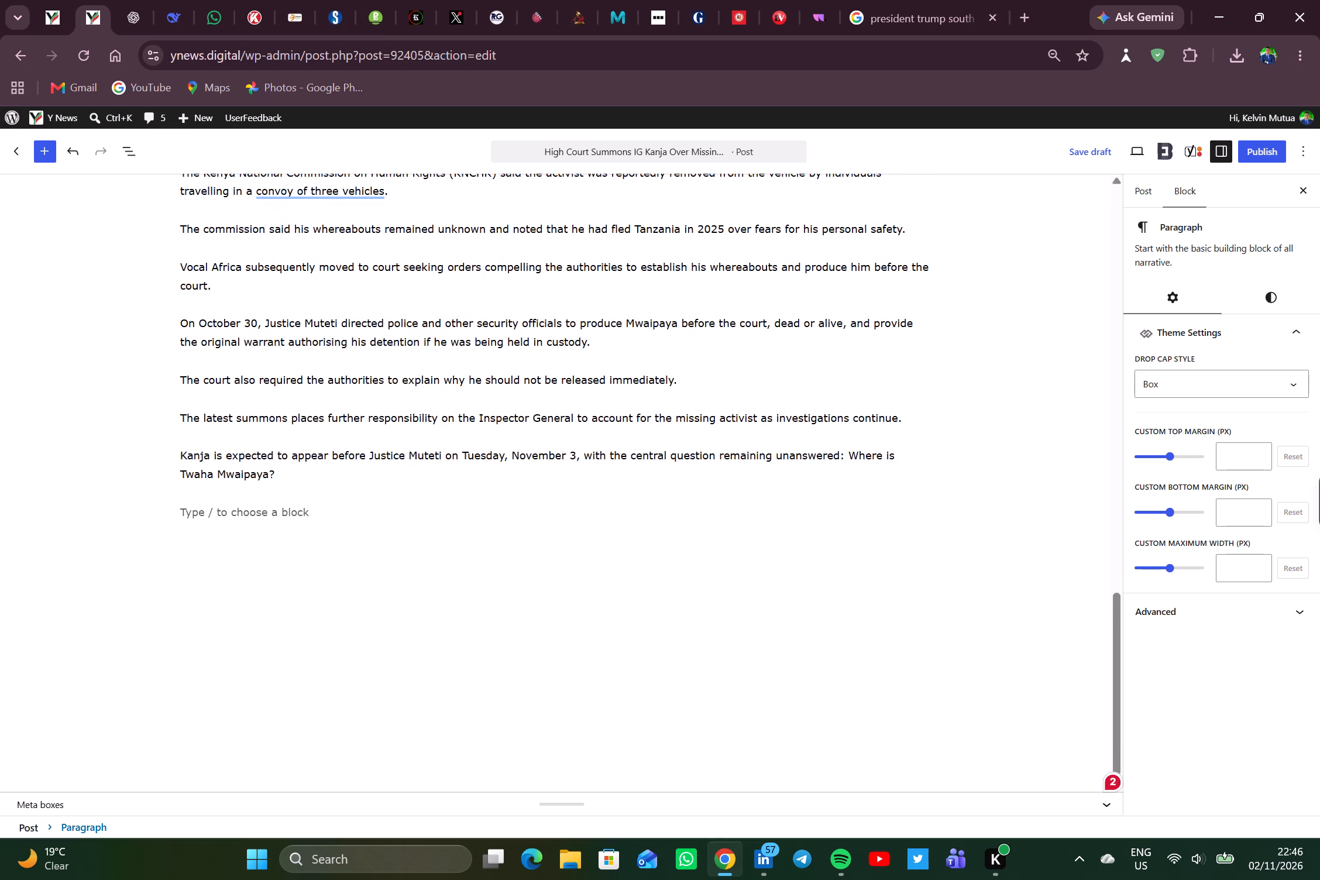
pyautogui.scroll(-1, 531, 380)
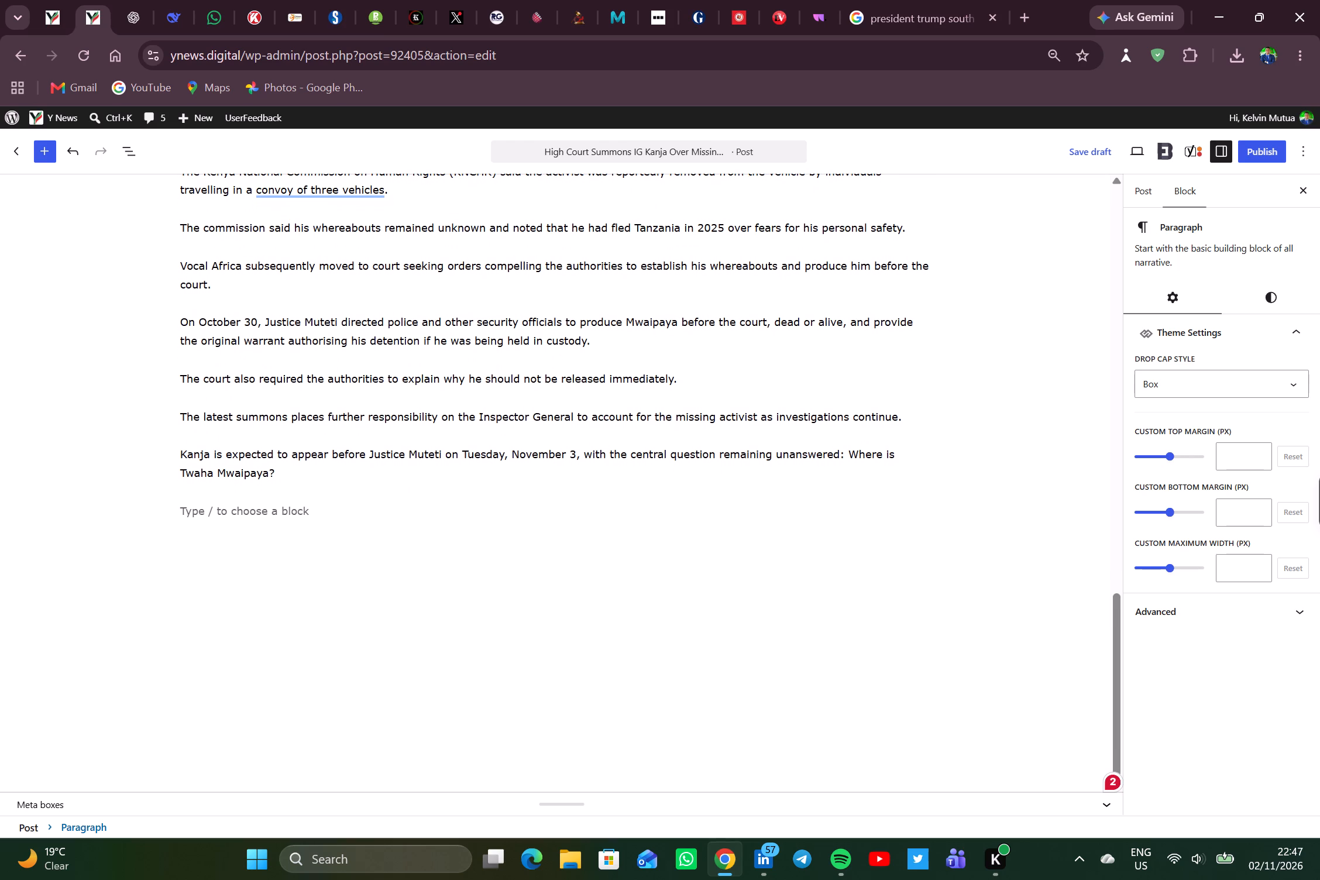
pyautogui.scroll(-1, 499, 346)
pyautogui.scroll(-1, 484, 433)
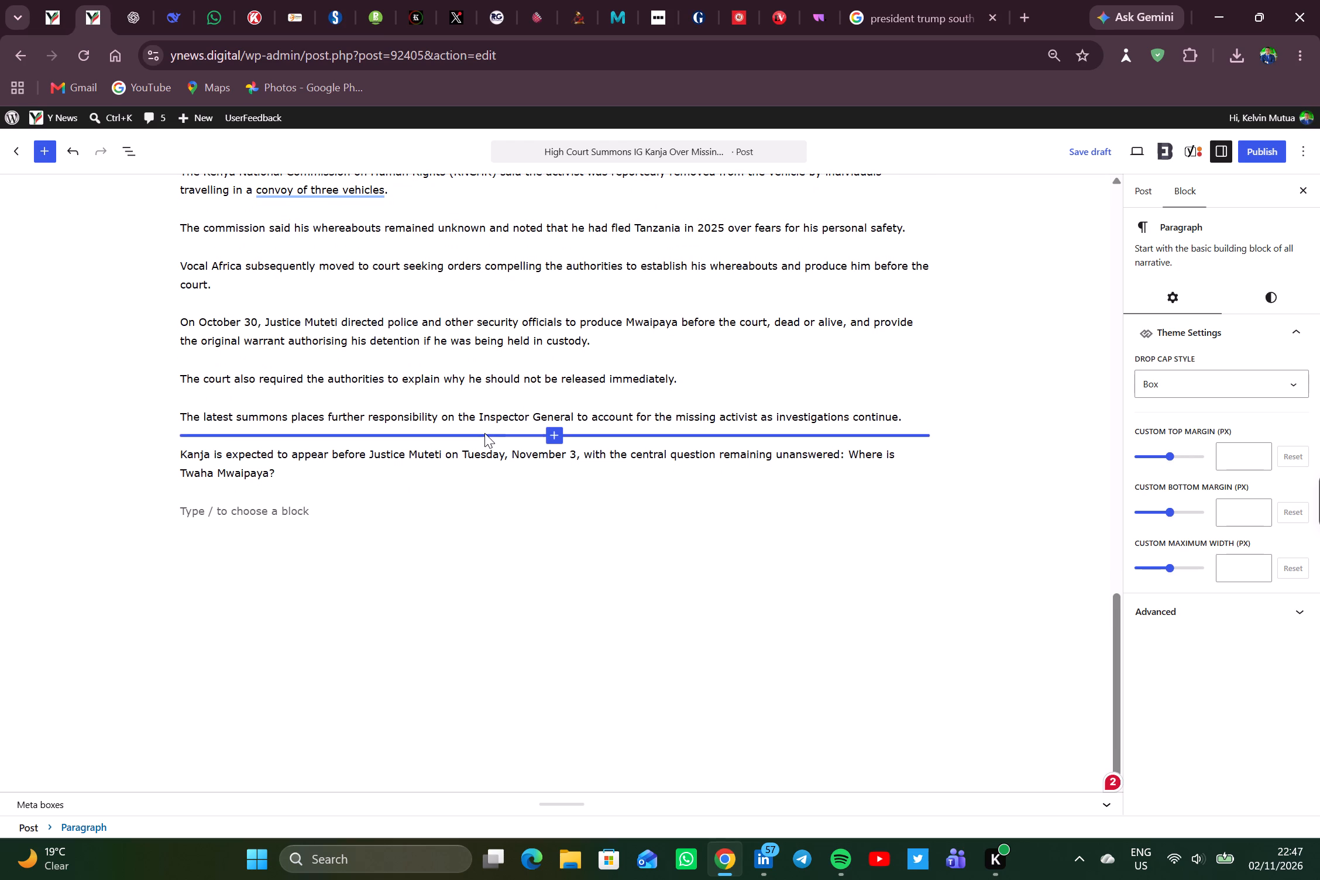
pyautogui.scroll(-3, 484, 433)
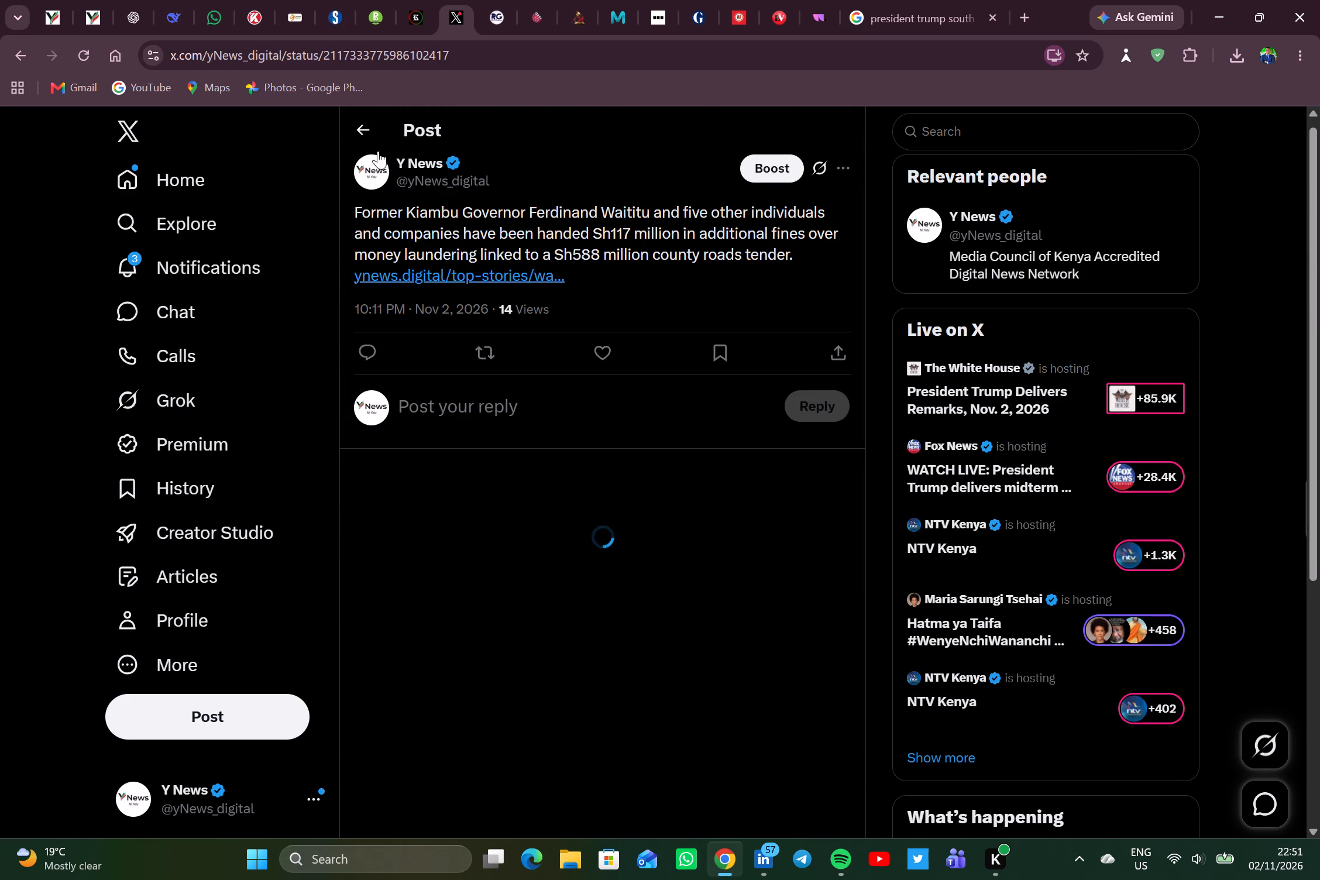
pyautogui.click(368, 128)
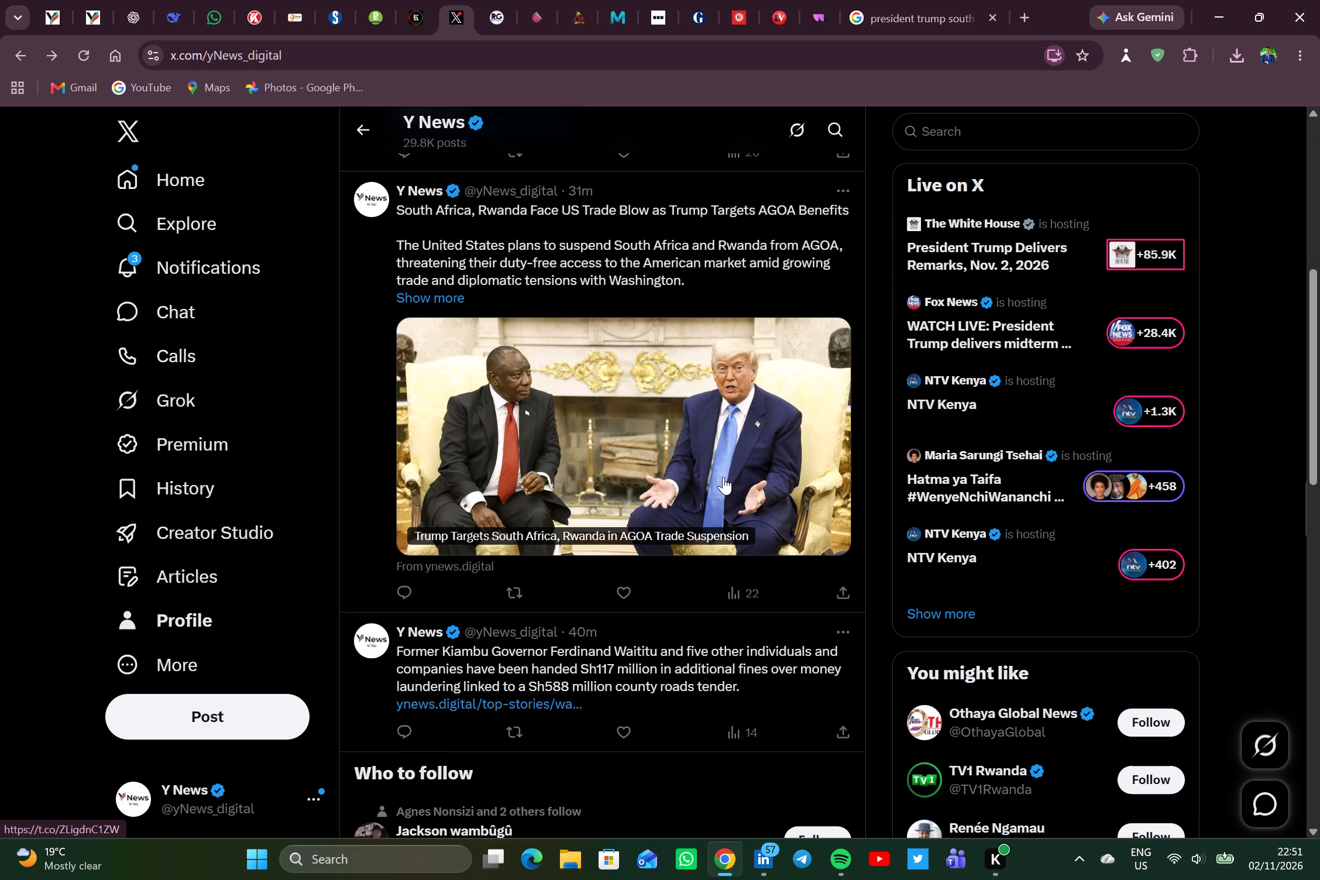
# Reopen the newest IG Kanja post from the Y News profile feed to check how it displays, and return to the profile.
pyautogui.scroll(-4, 723, 477)
pyautogui.scroll(12, 723, 477)
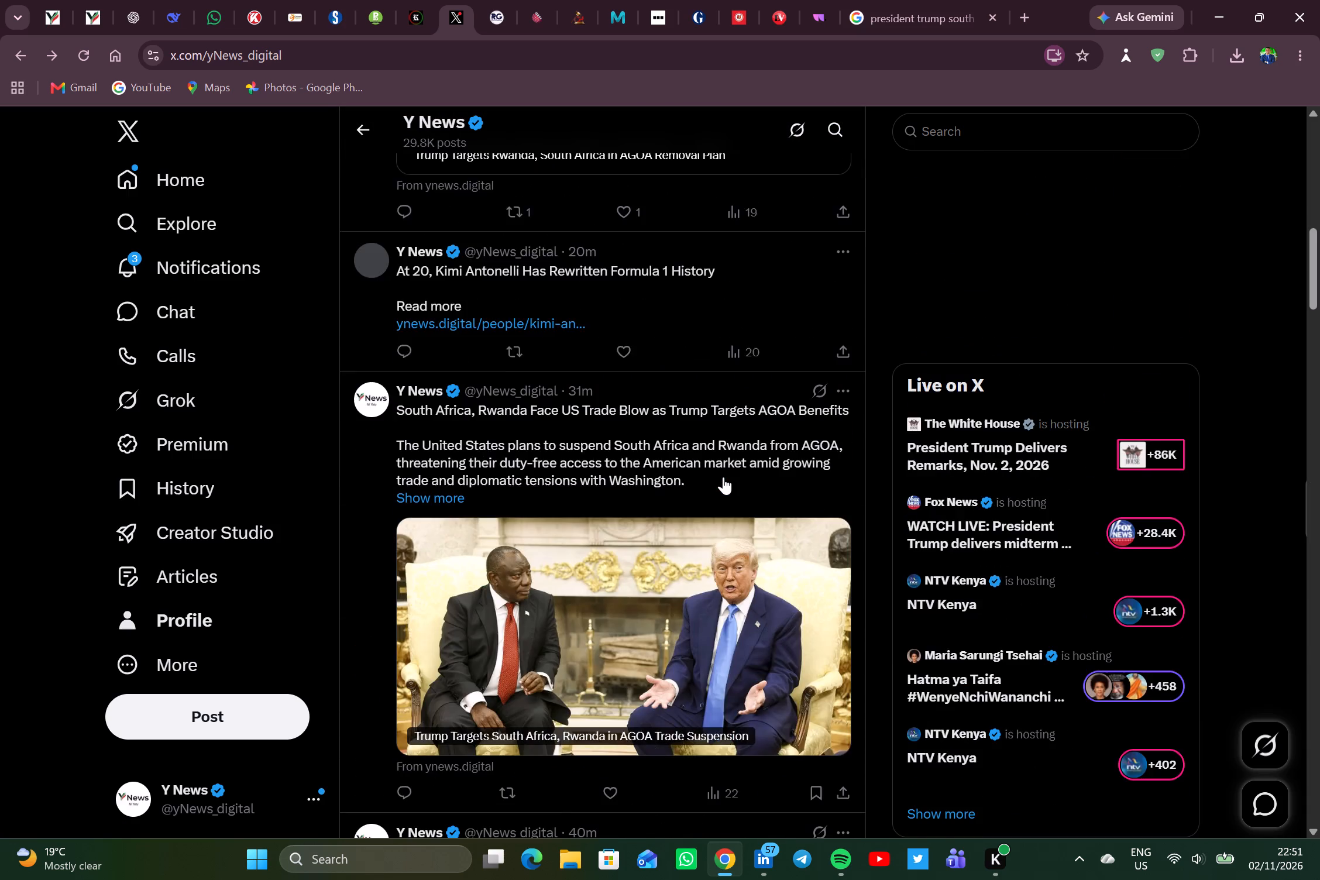
pyautogui.scroll(6, 673, 396)
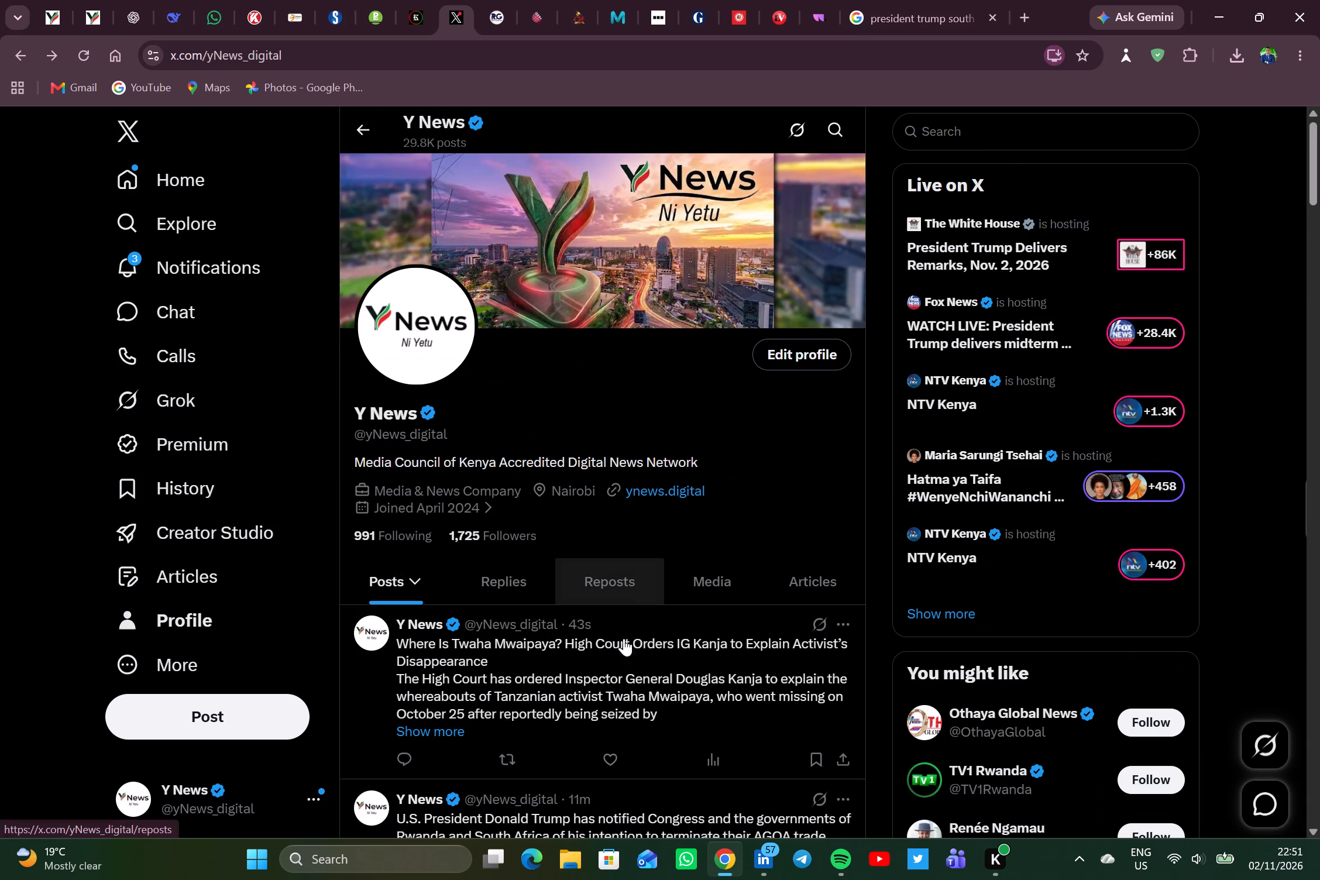
pyautogui.click(618, 649)
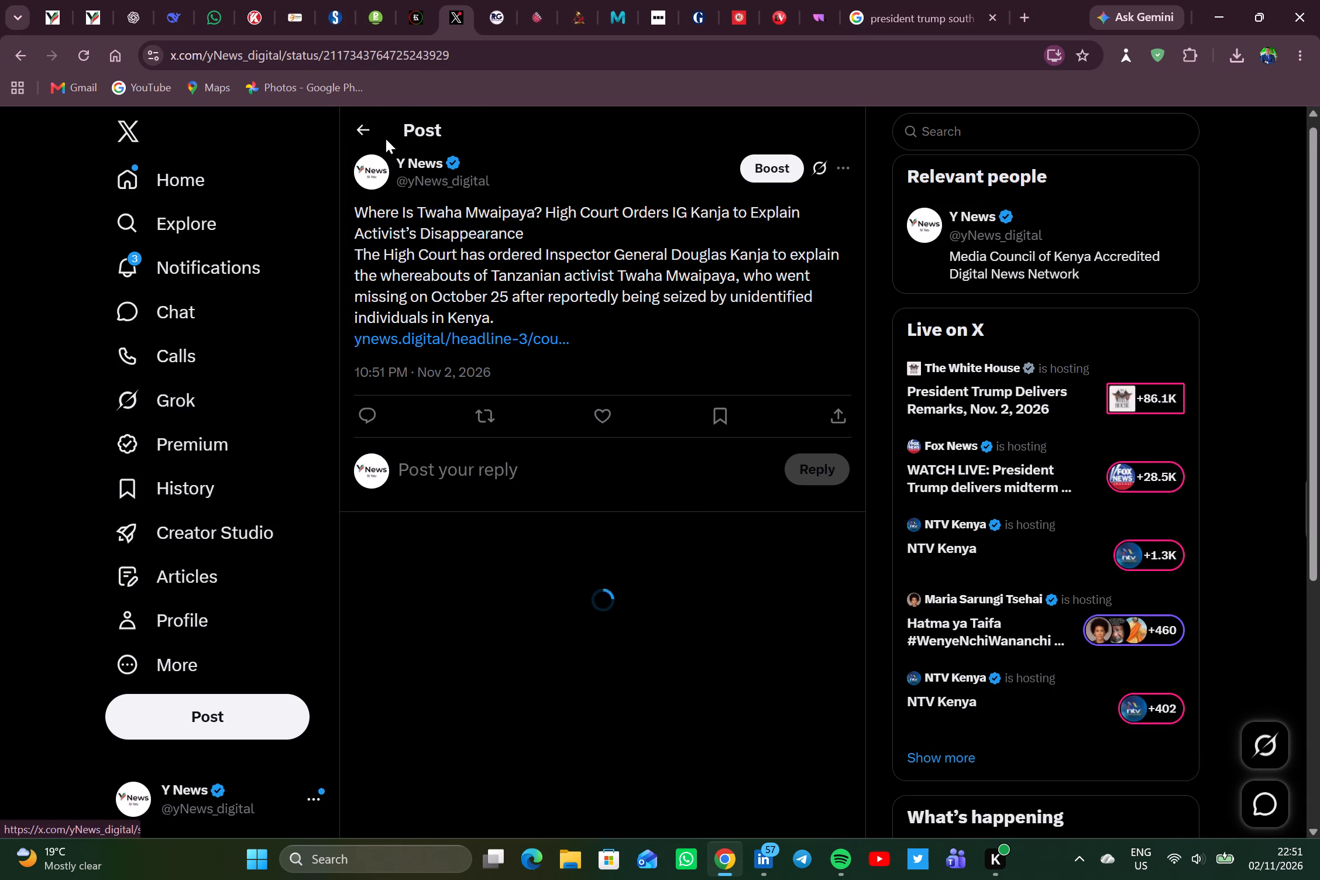
pyautogui.click(367, 129)
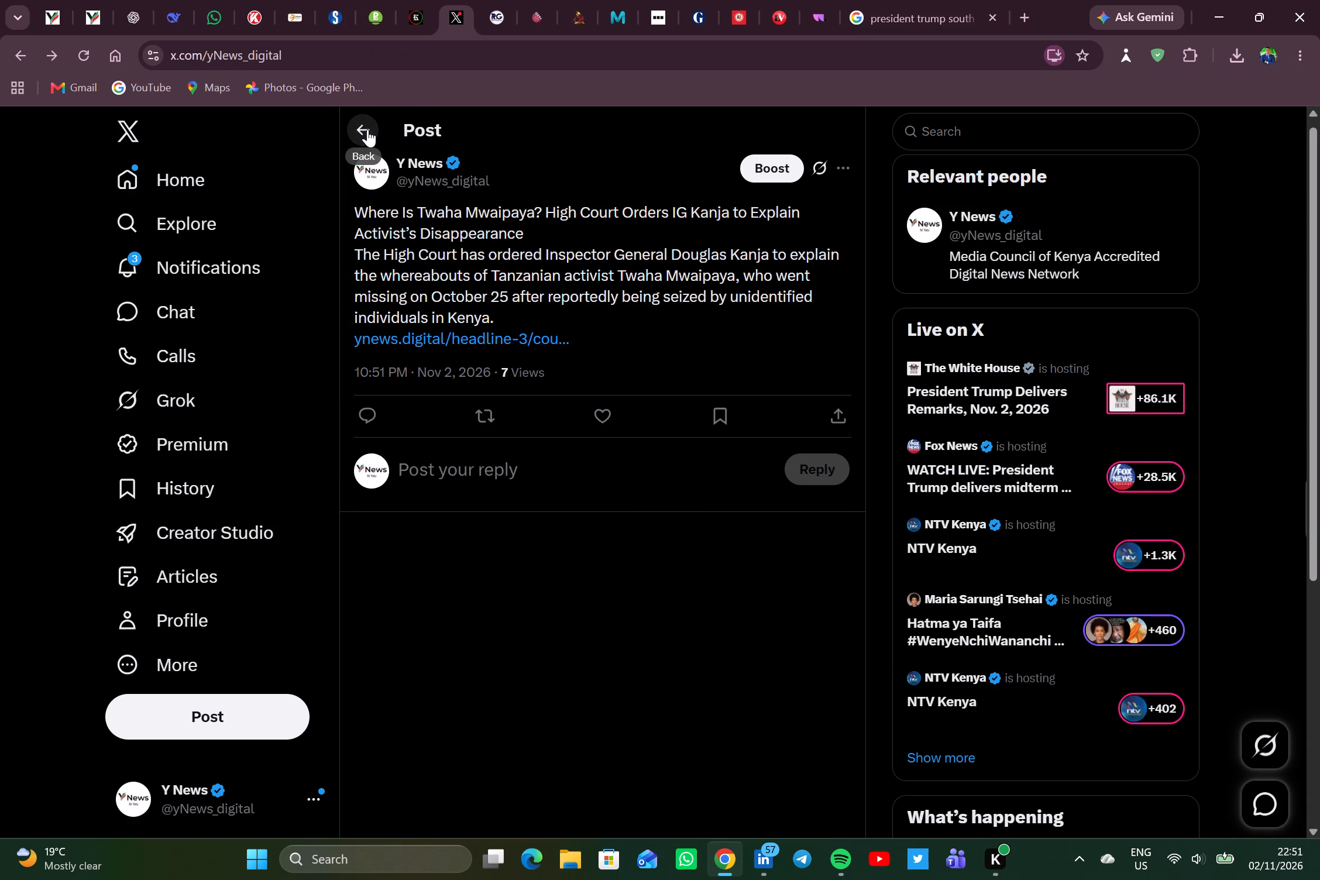
# Go to the X home feed and switch to the Y News WordPress posts list.
pyautogui.tripleClick(180, 190)
pyautogui.doubleClick(180, 190)
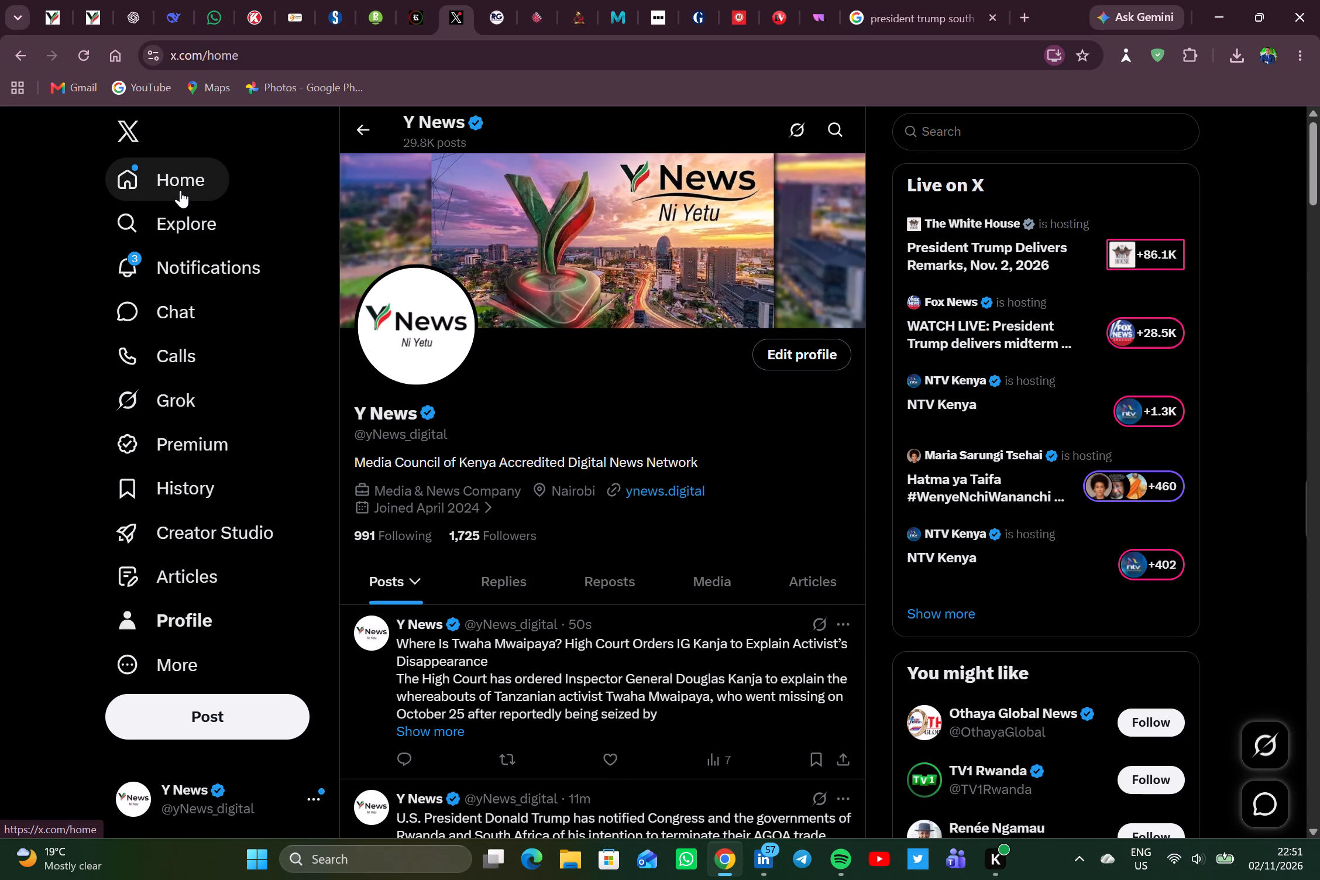
pyautogui.click(106, 6)
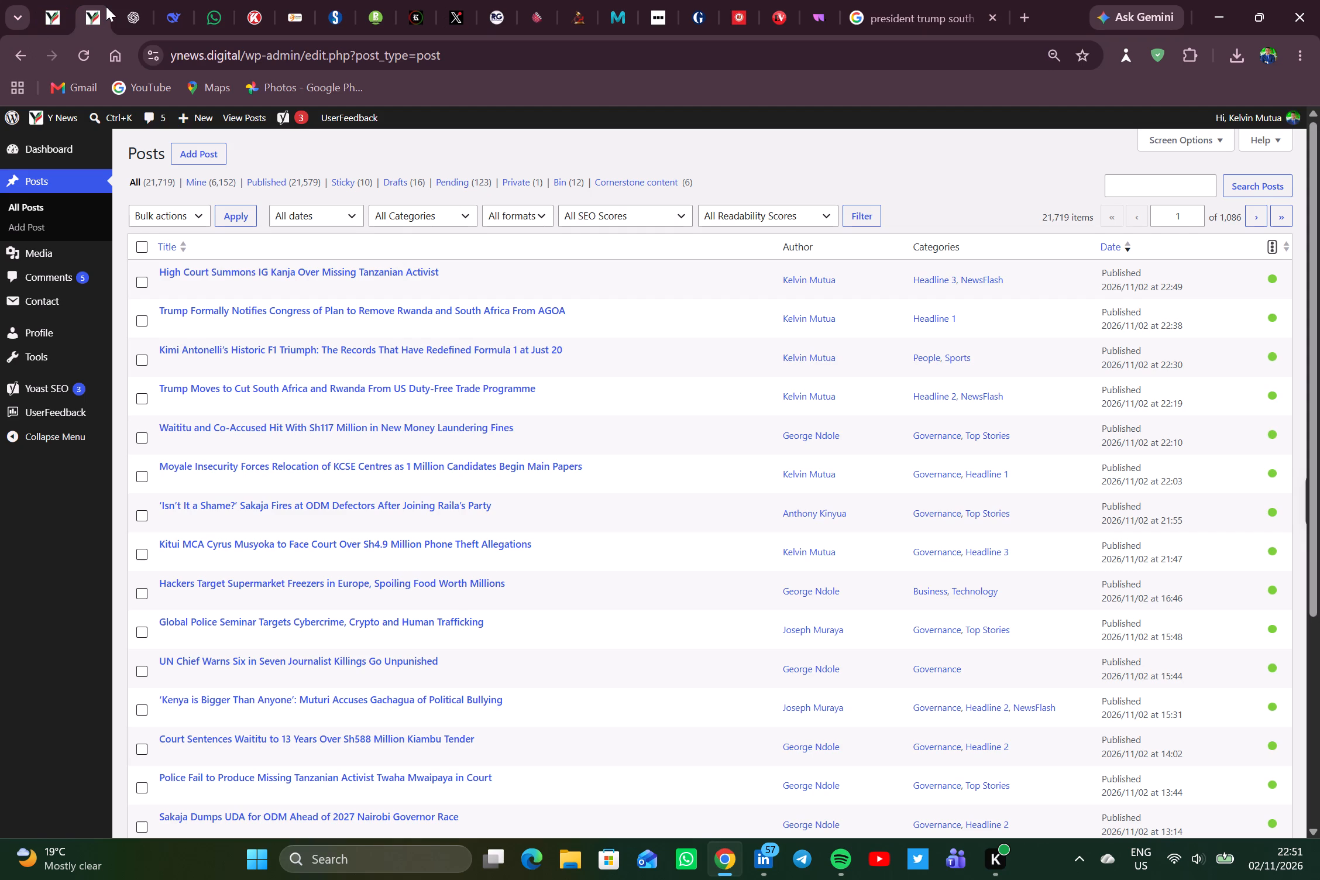